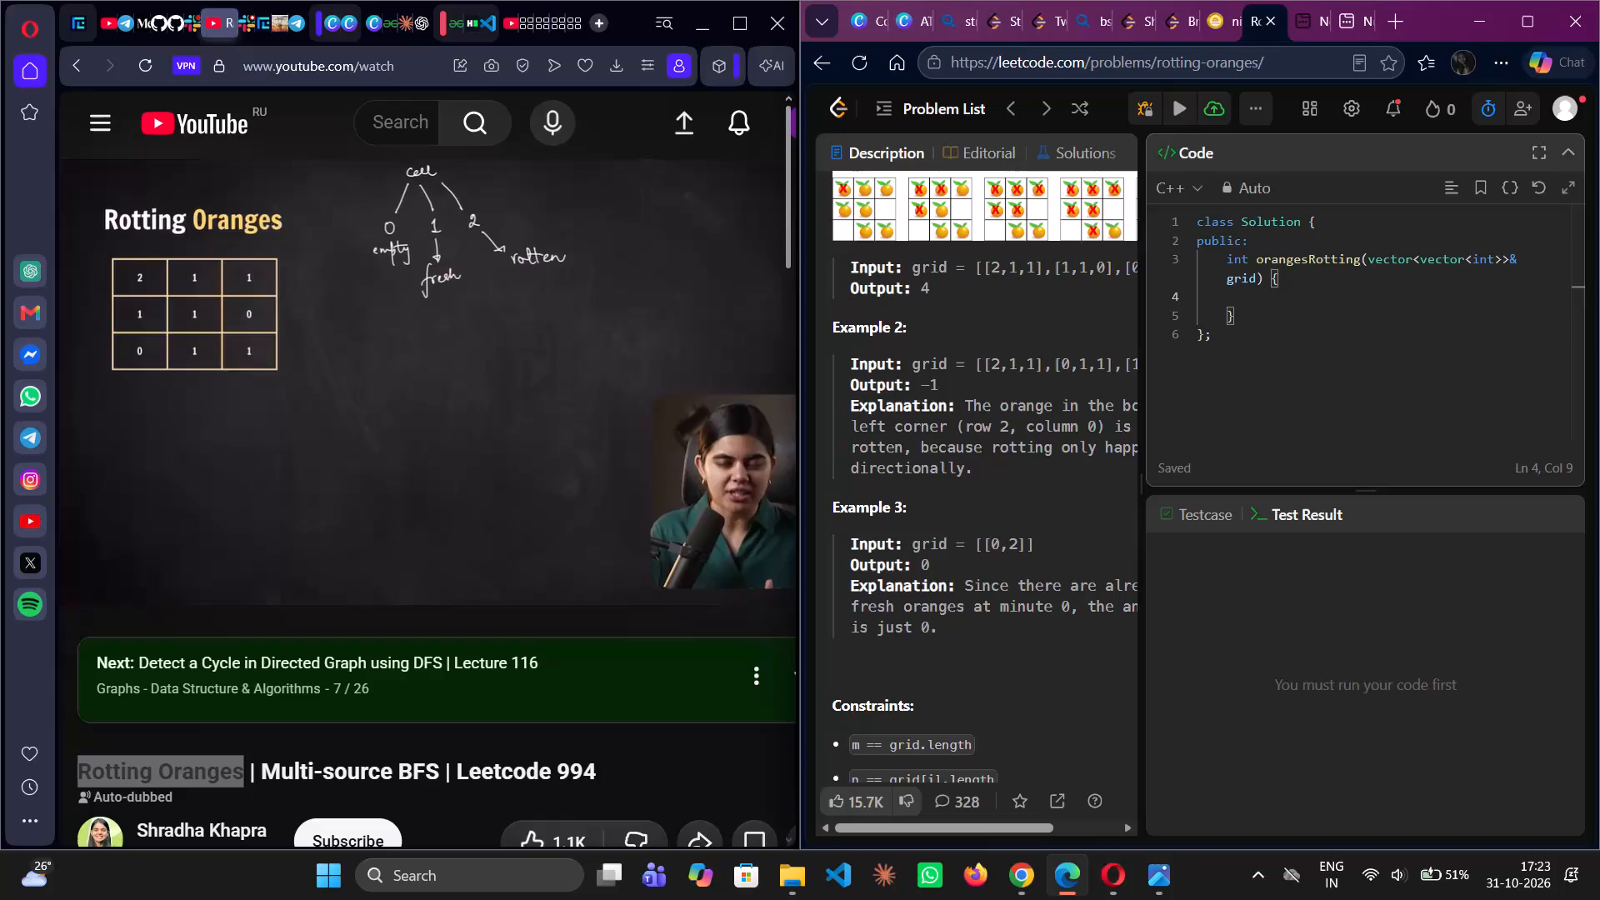
Search the web for "nitp top 2% scientist" in the empty new tab and glance over the results.
left_click(1295, 12)
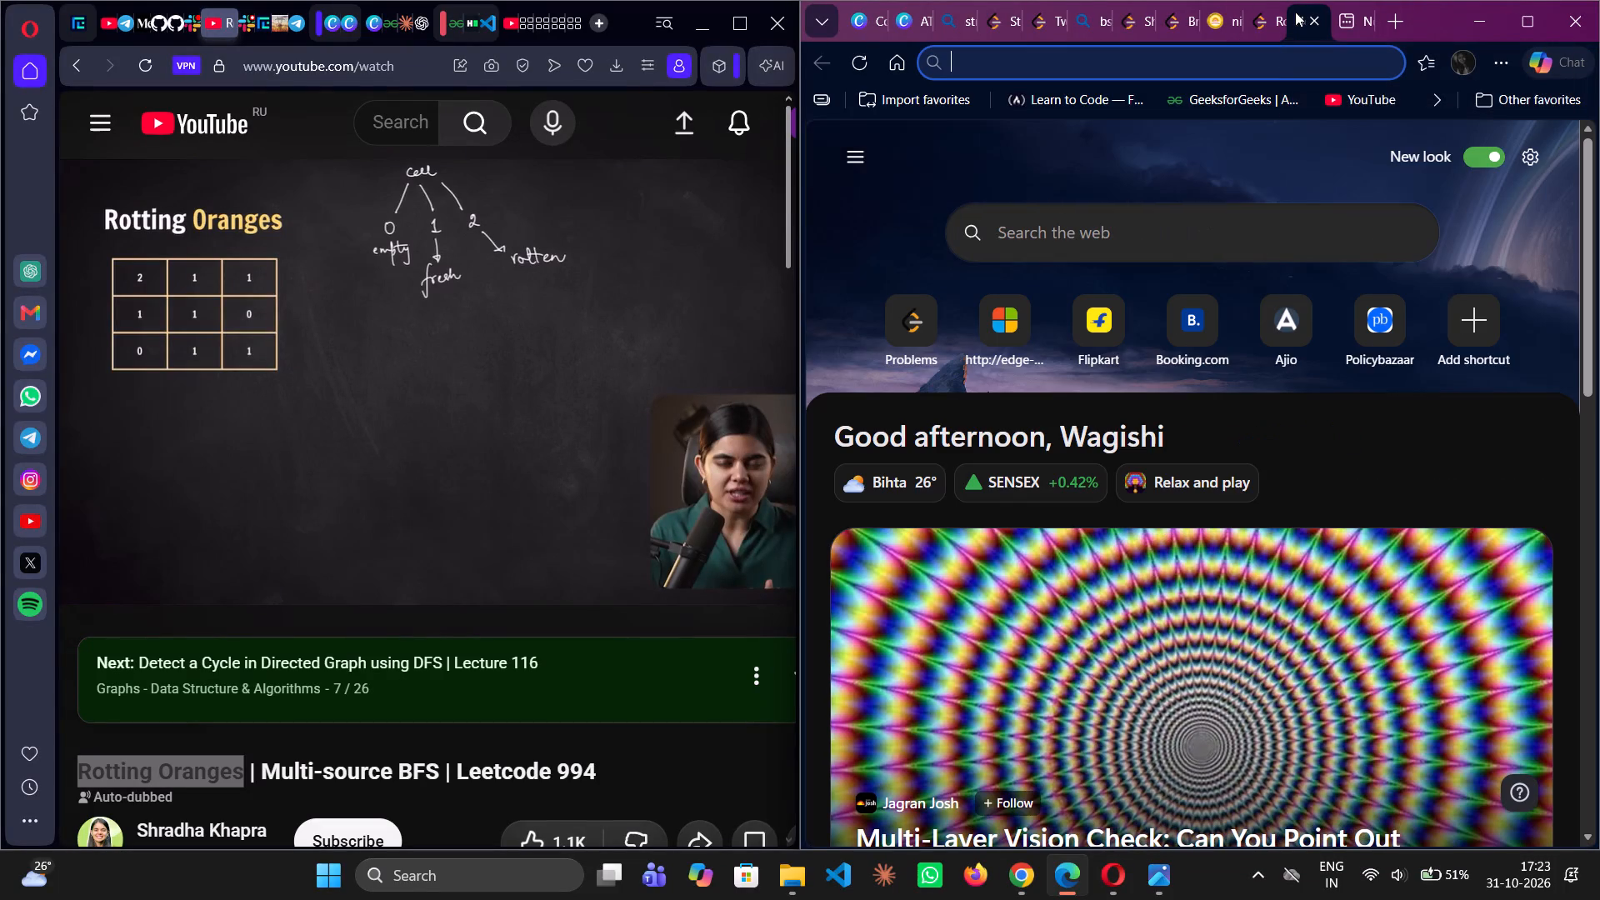
left_click(1231, 54)
type("nitp")
key("space")
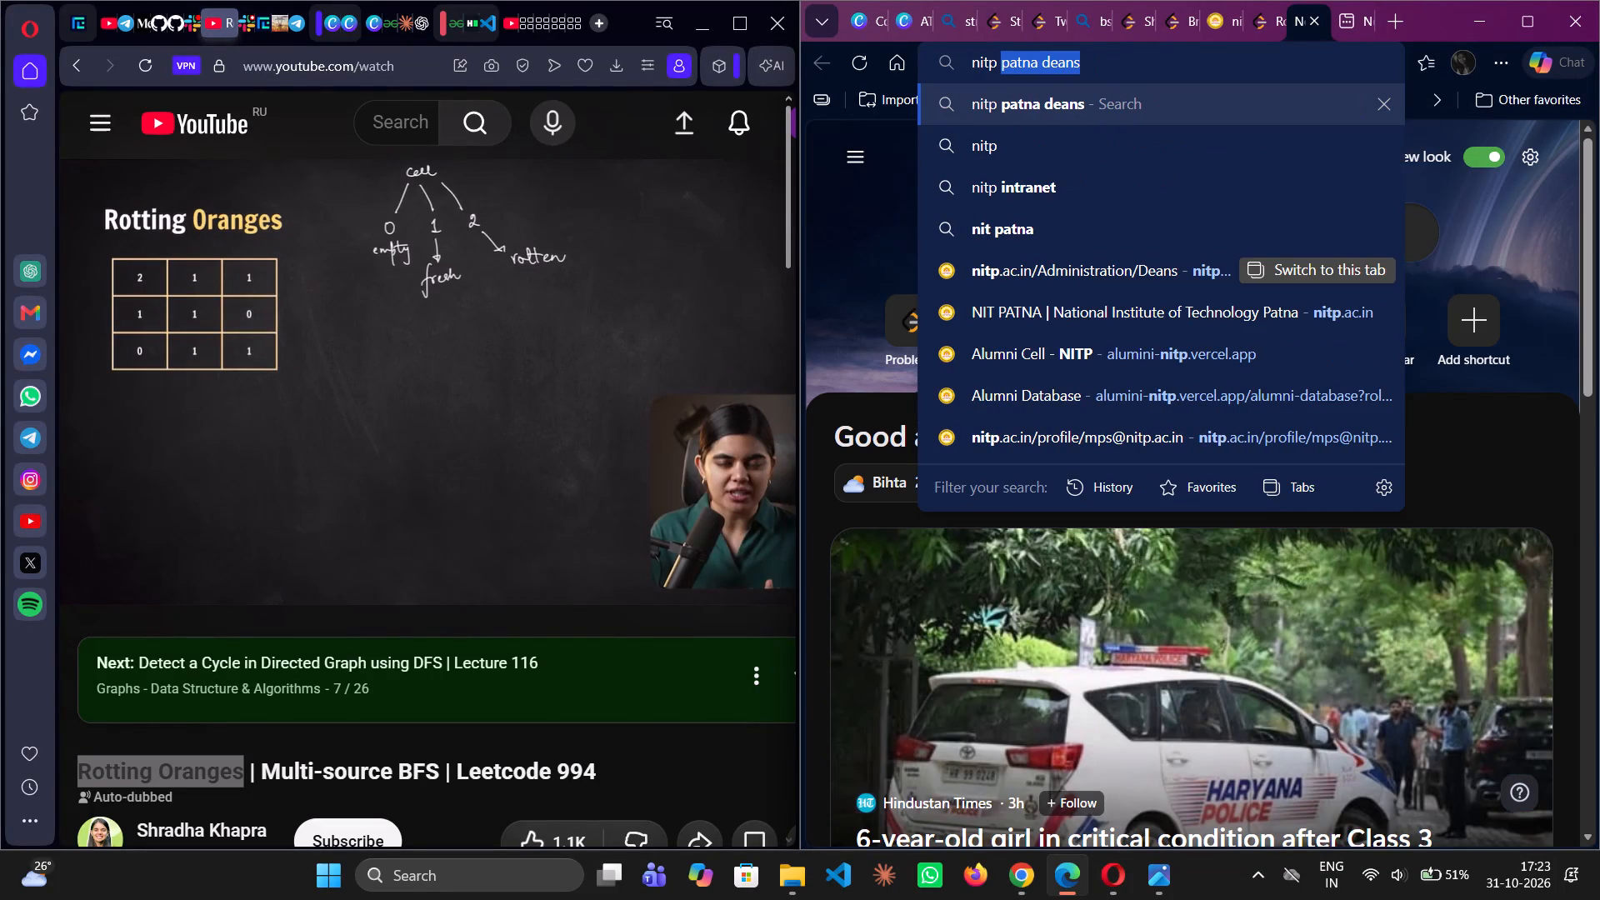
type("tp")
key("BackSpace")
type("op")
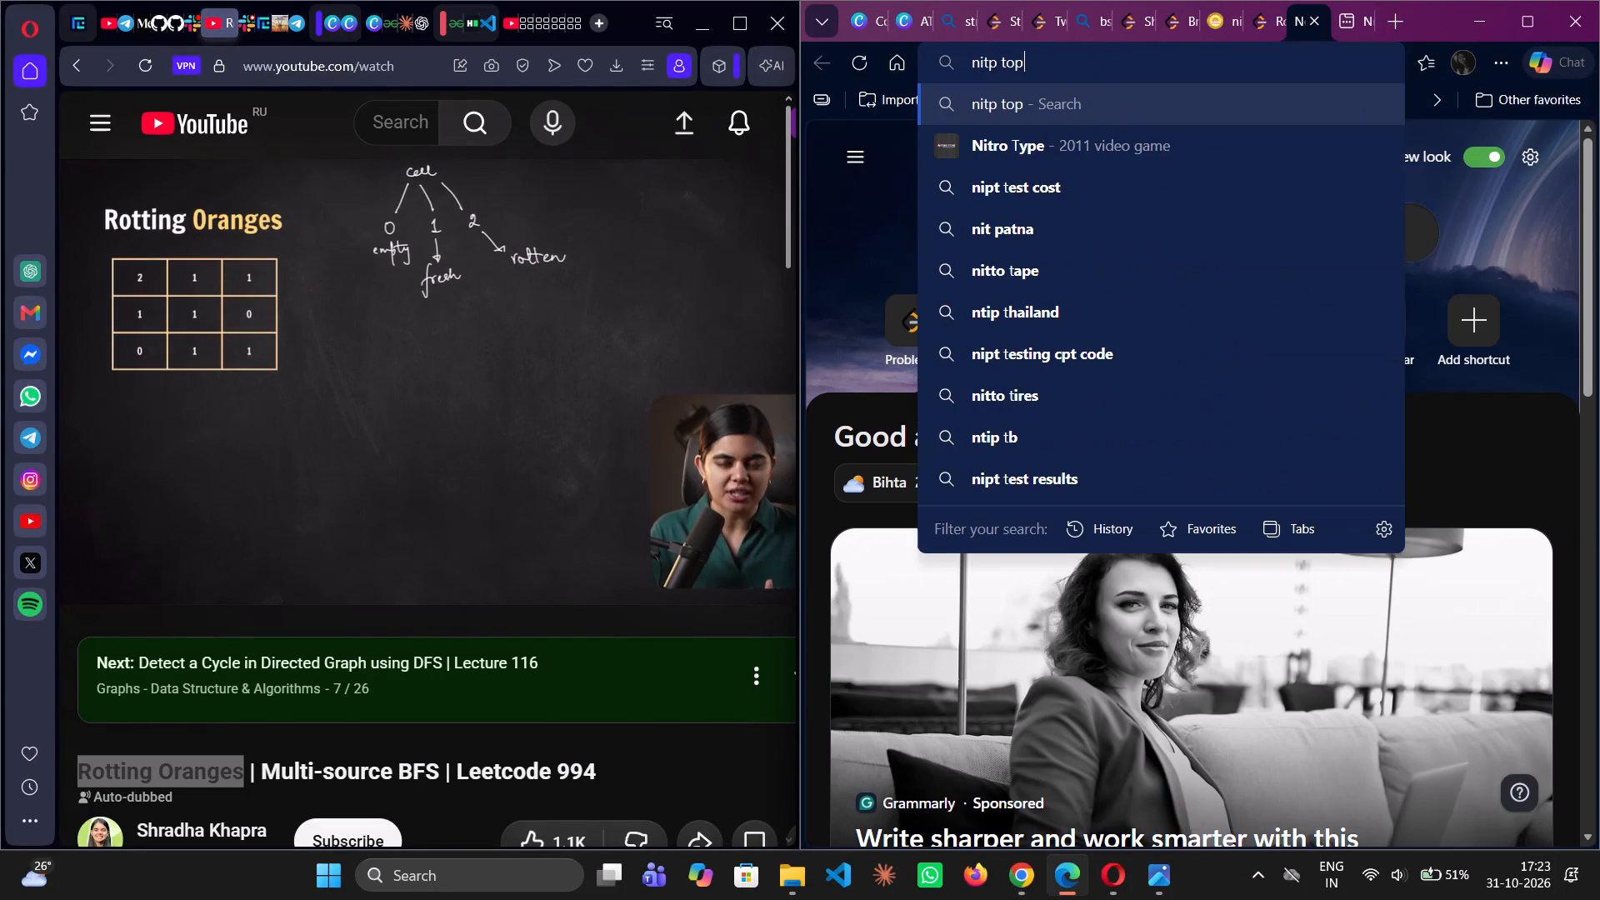
key("space")
type("2")
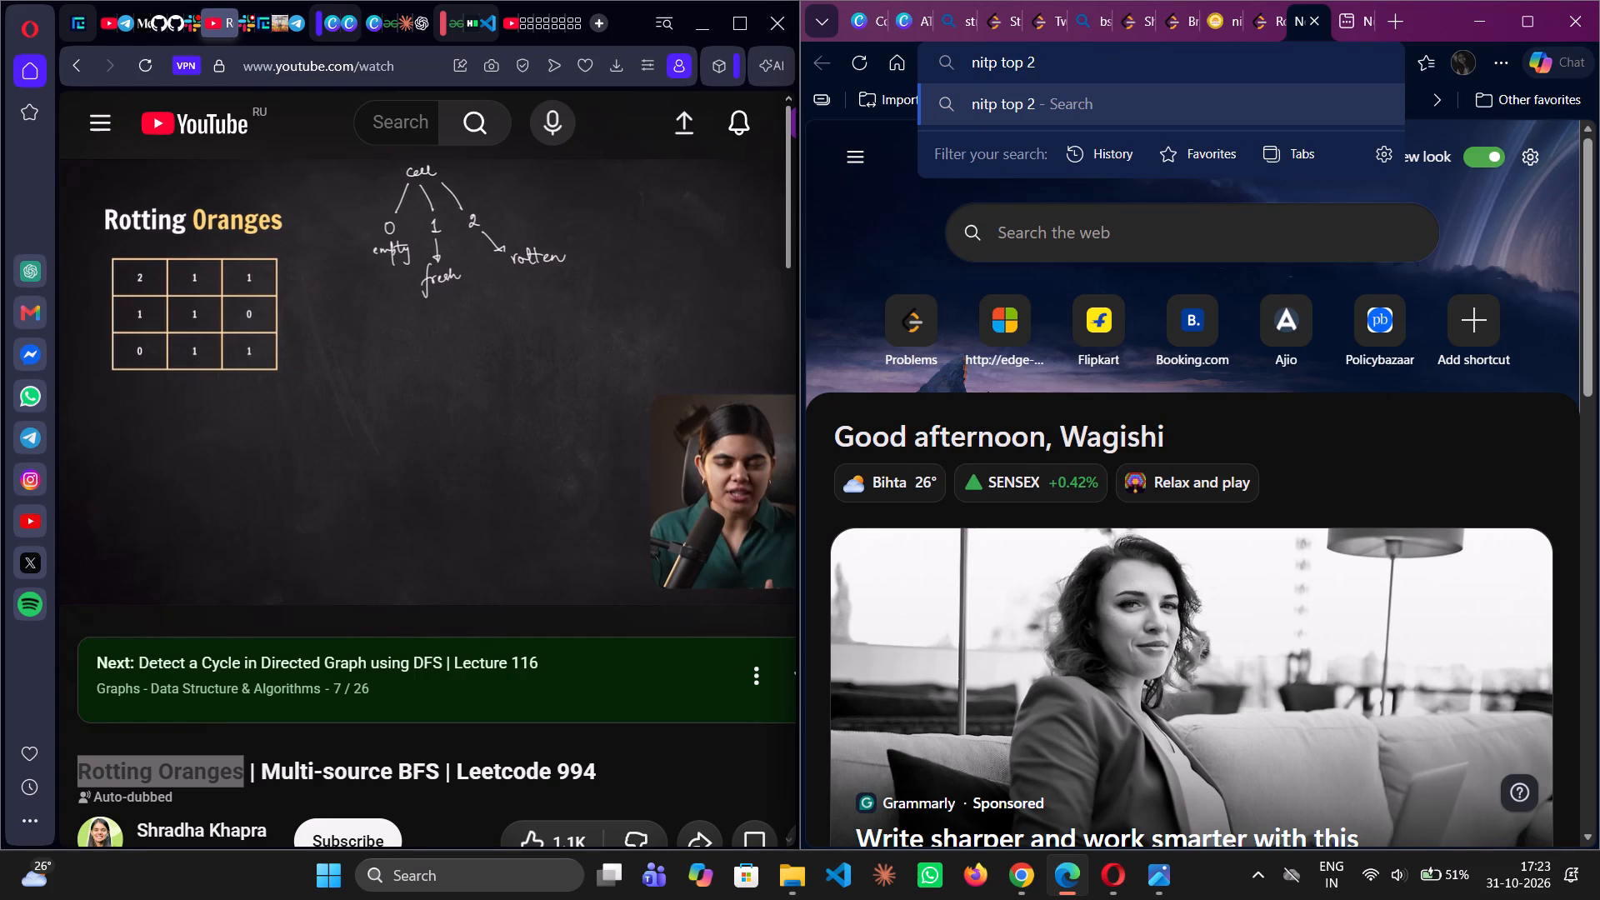
type("%")
key("space")
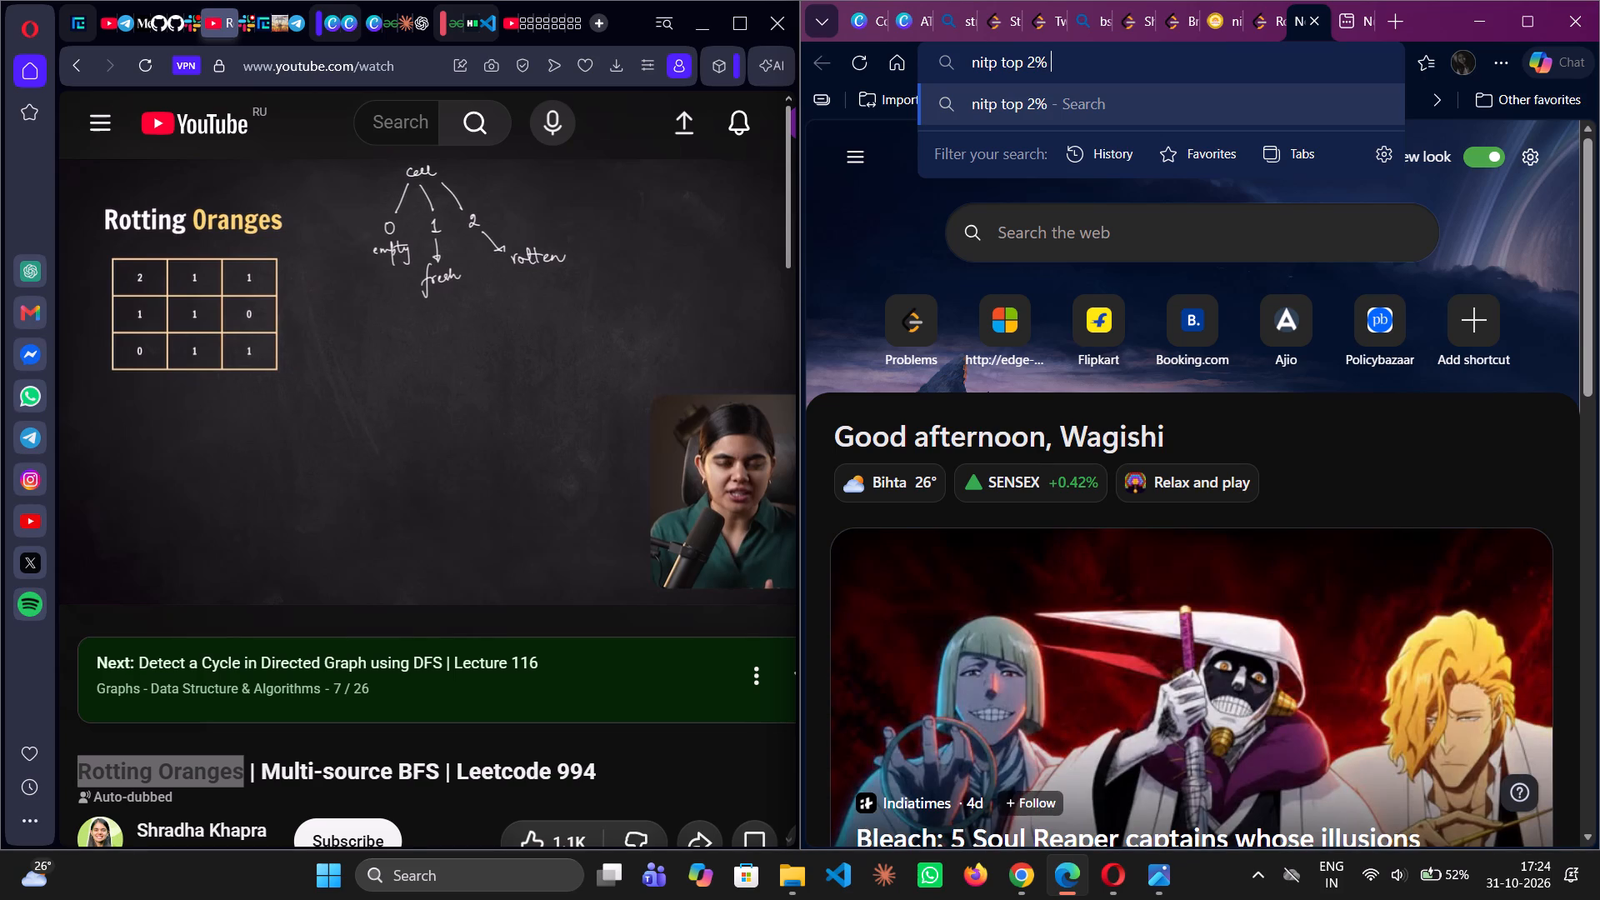
type("sc")
key("i")
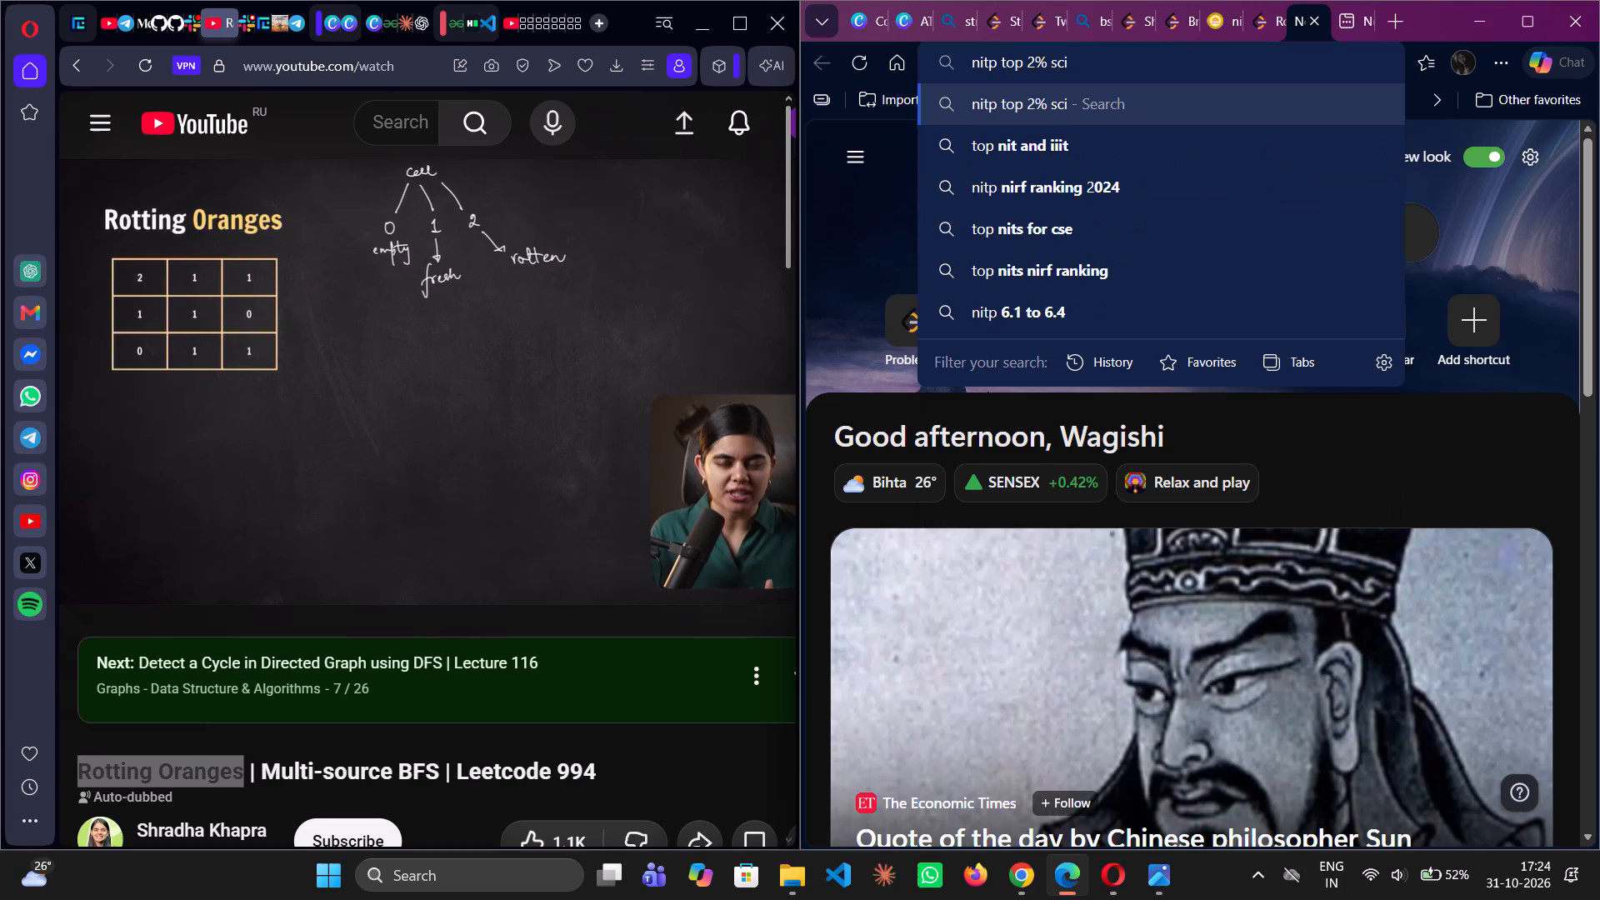
key("e")
type("nt")
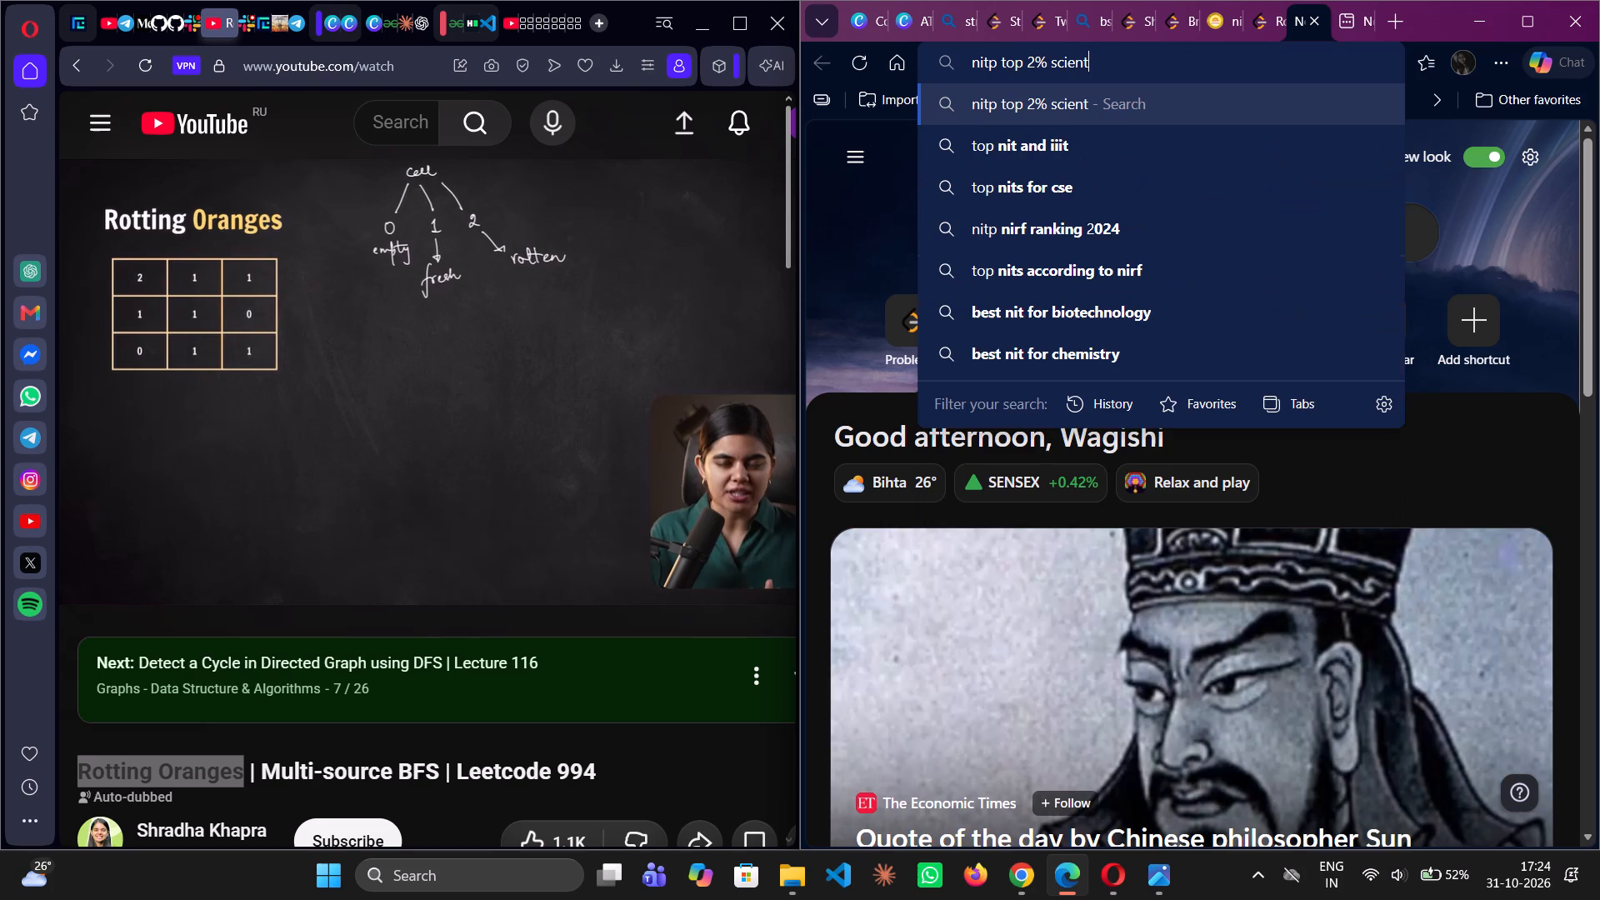
type("ist")
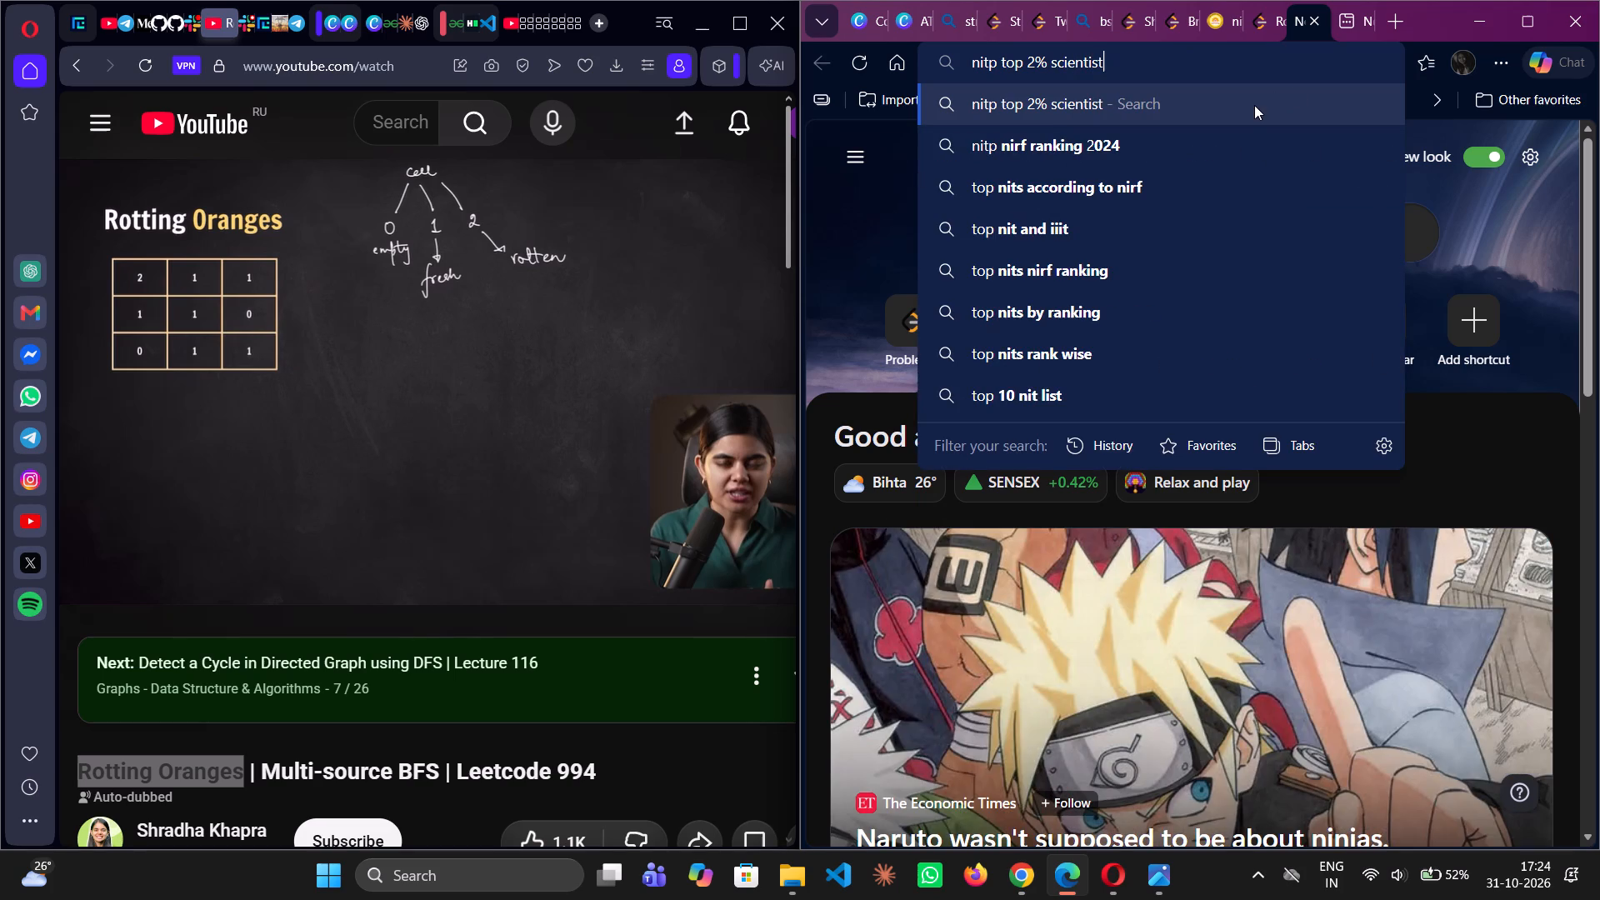
left_click(1089, 99)
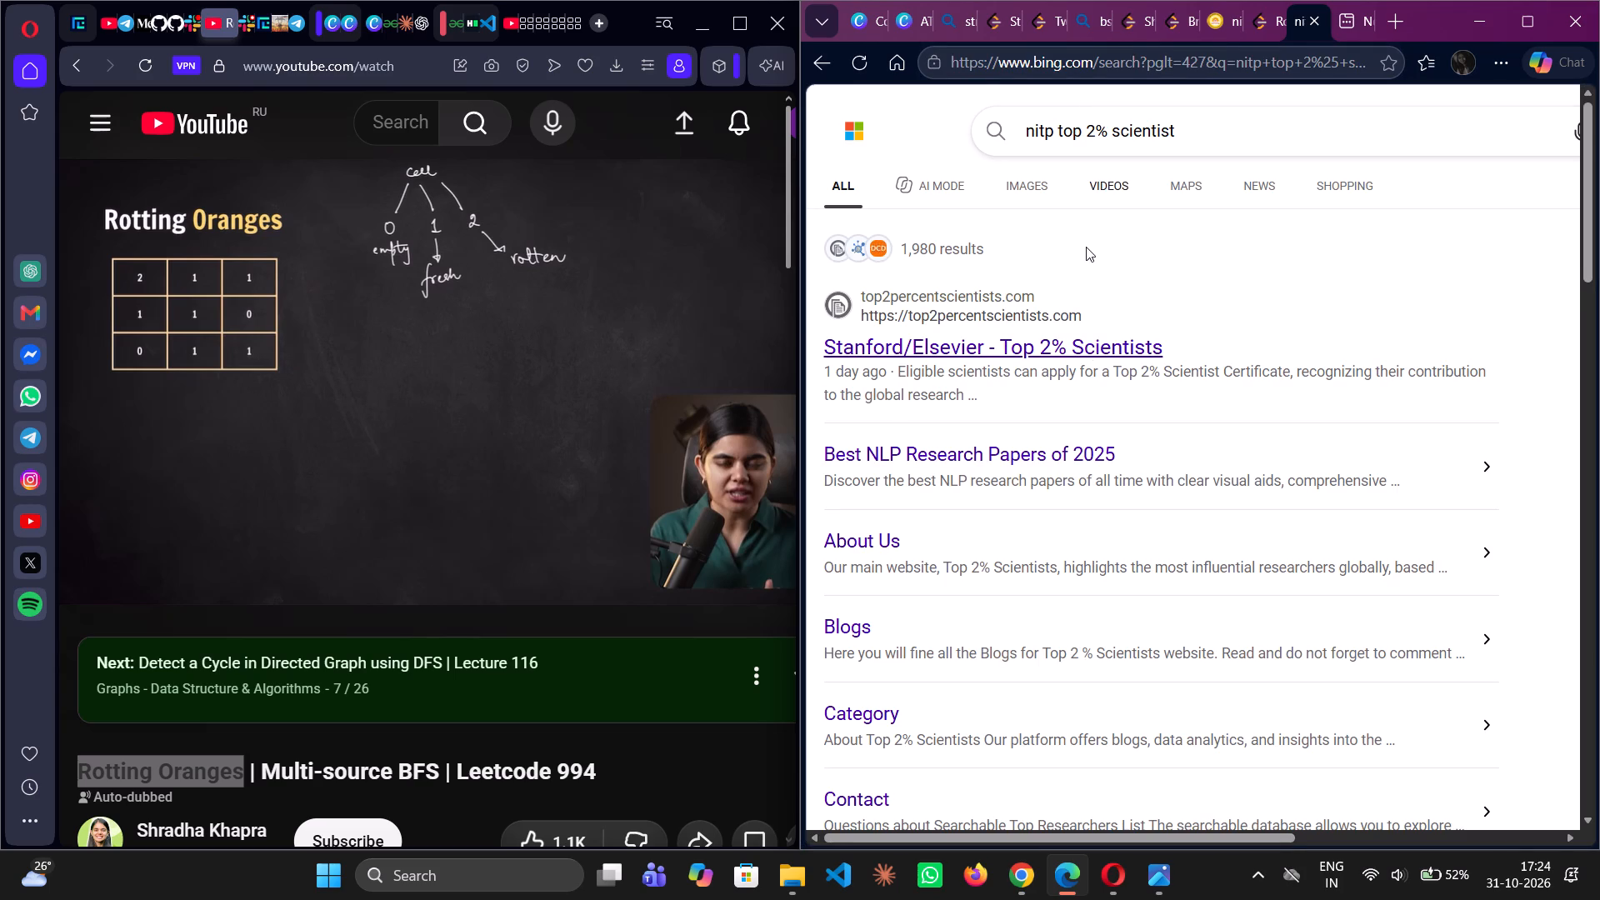
scroll(1096, 346, "down", 2)
scroll(1096, 346, "up", 3)
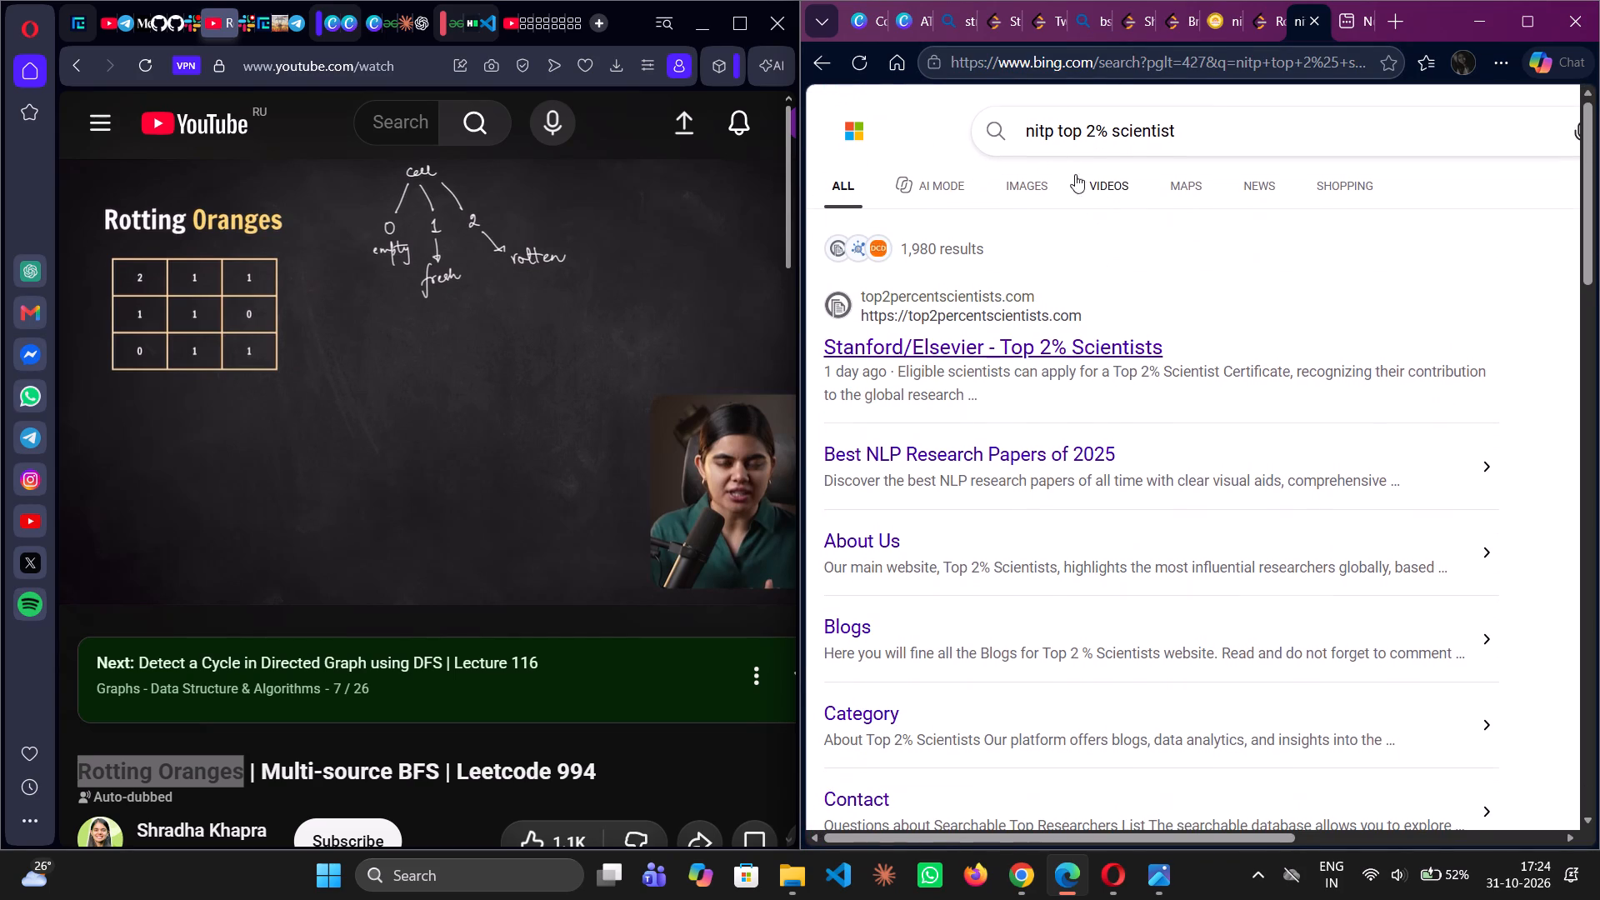
Change the search to "nit patna top 2% scientist" and read the full summary above the results.
left_click(1049, 142)
key("BackSpace")
key("space")
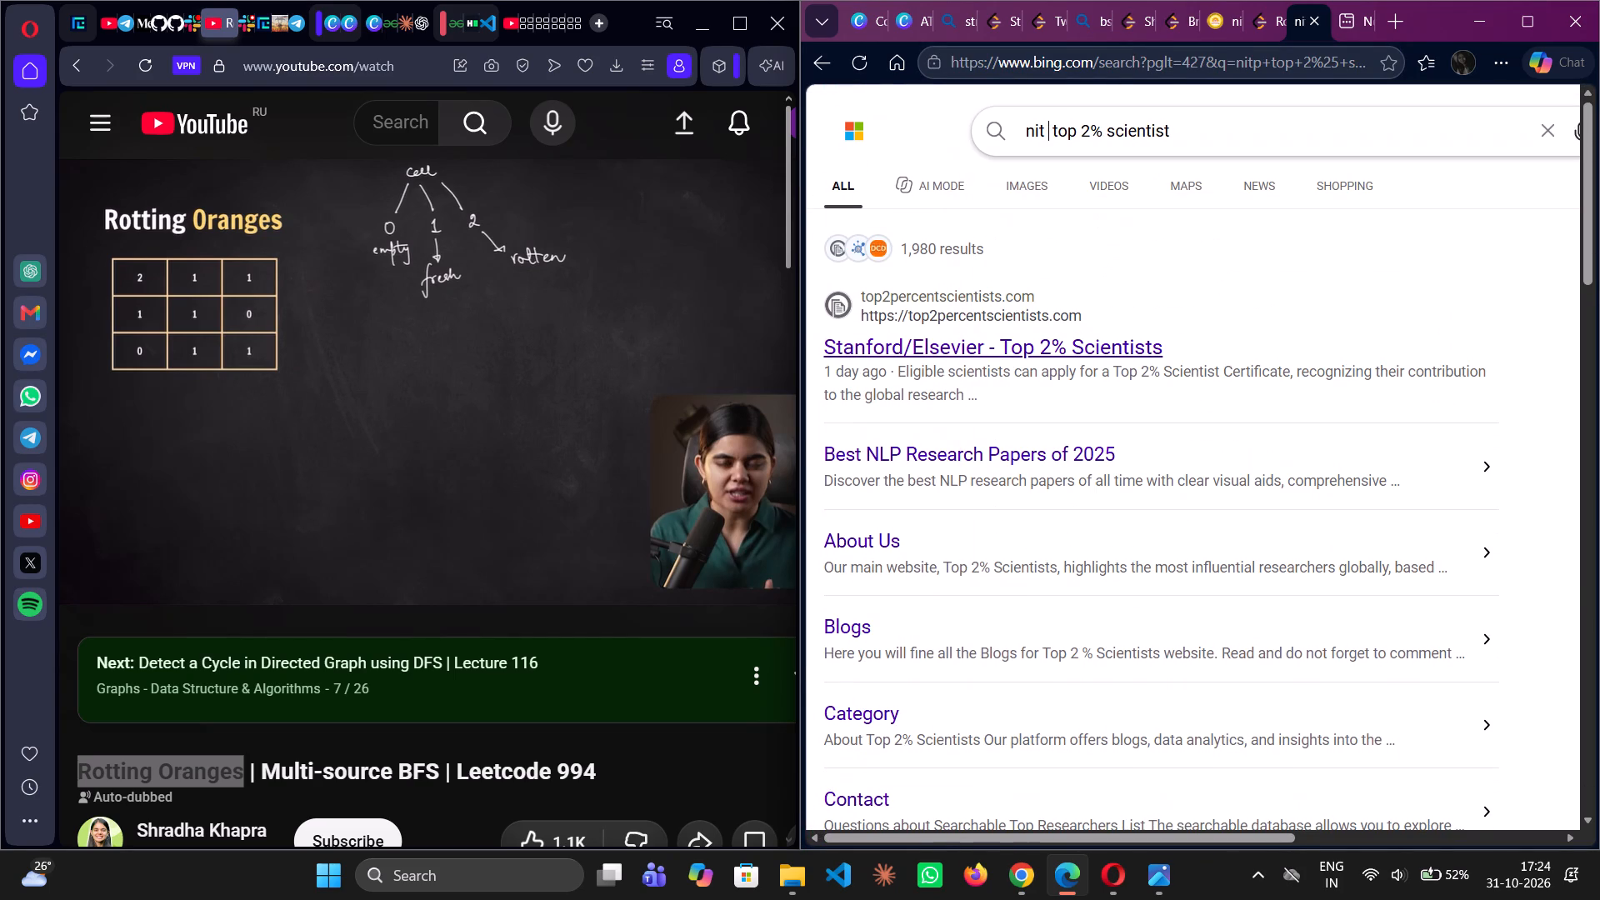
type("patna")
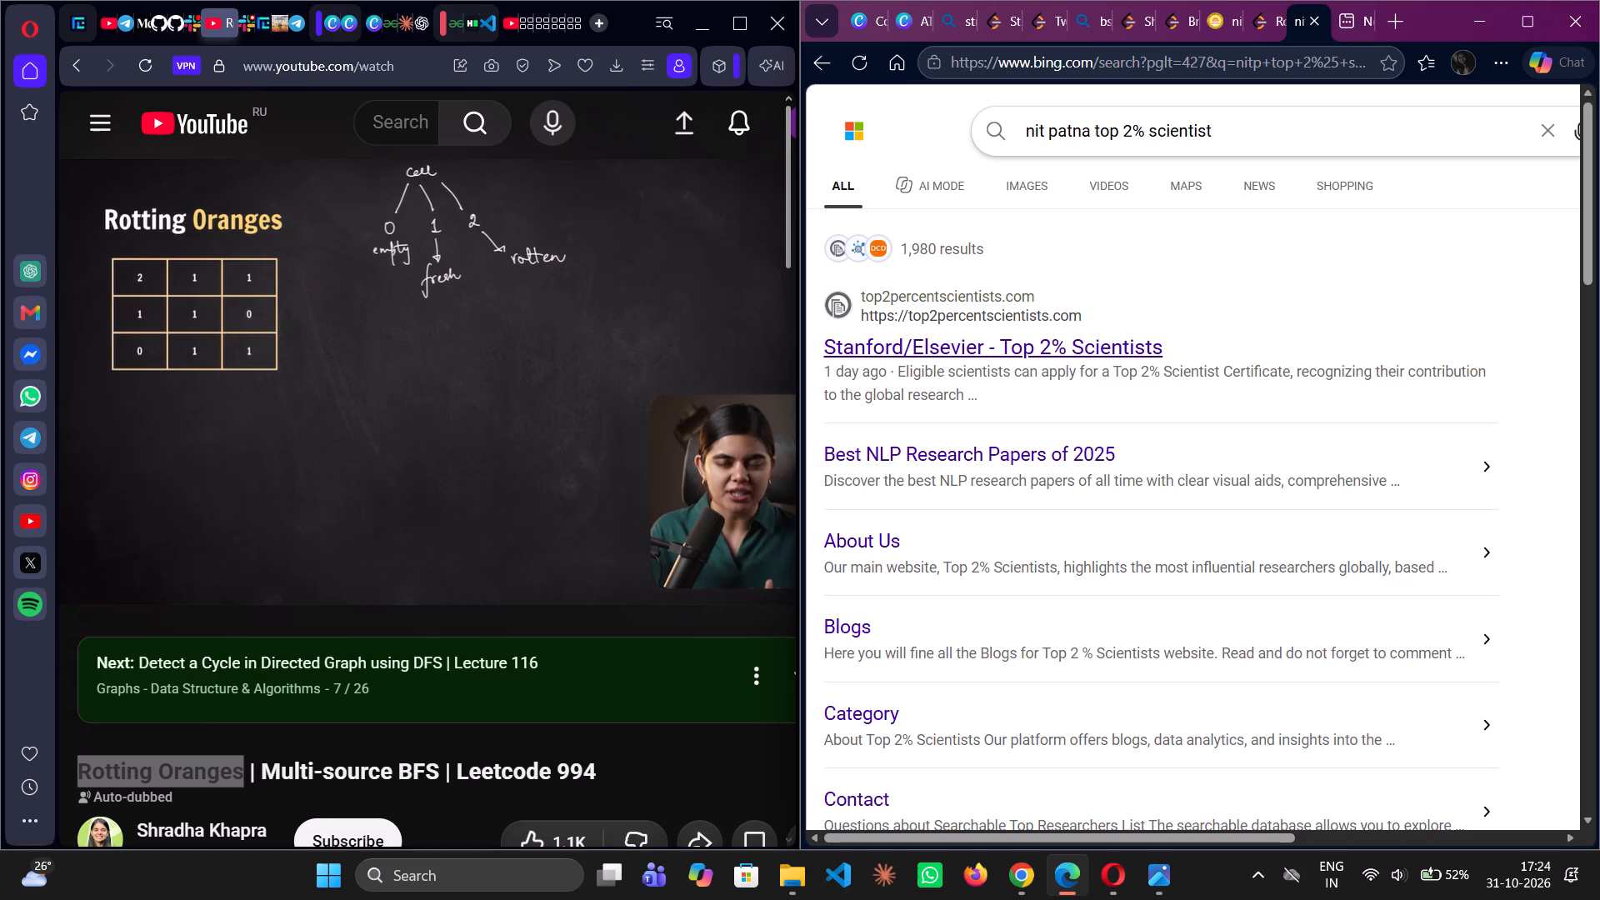
key("Return")
scroll(972, 312, "down", 1)
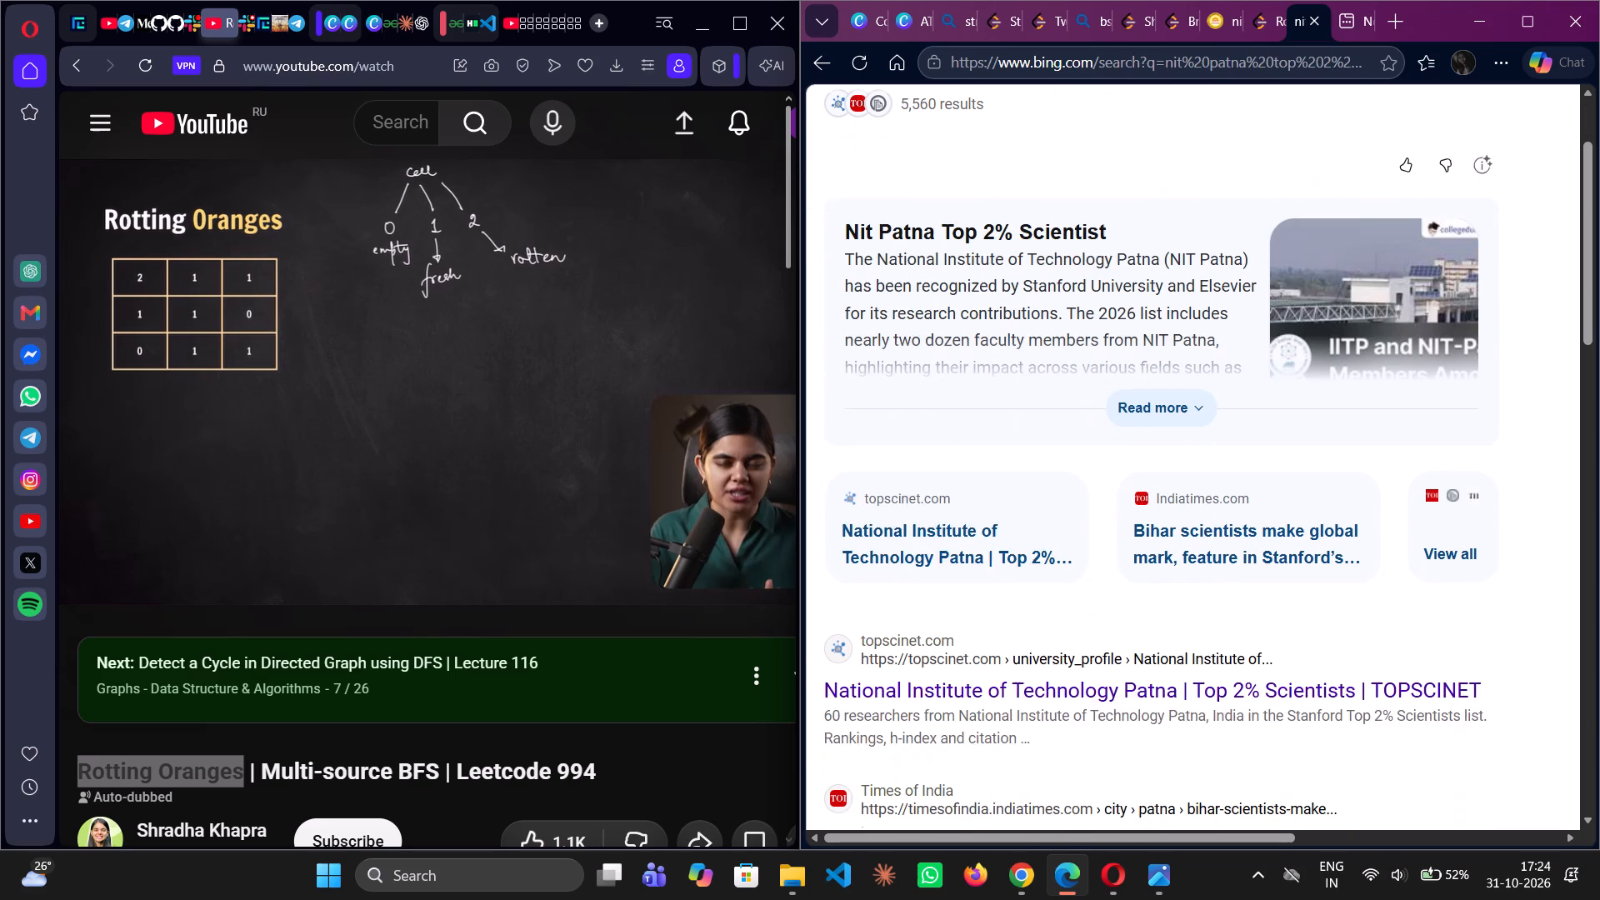
scroll(972, 312, "down", 1)
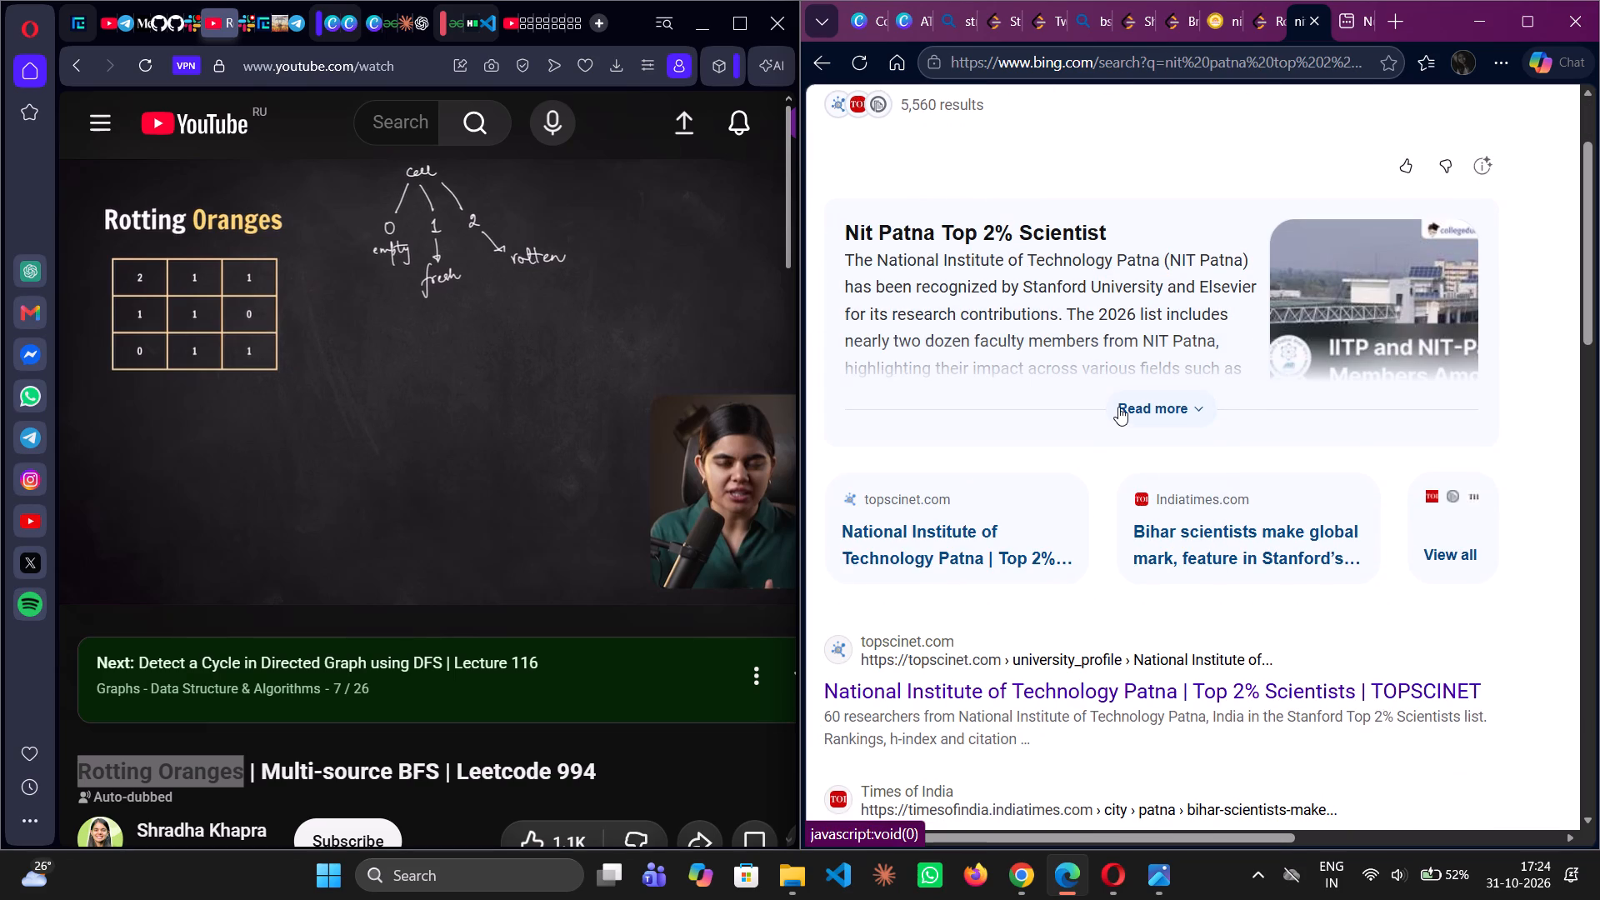
left_click(1118, 407)
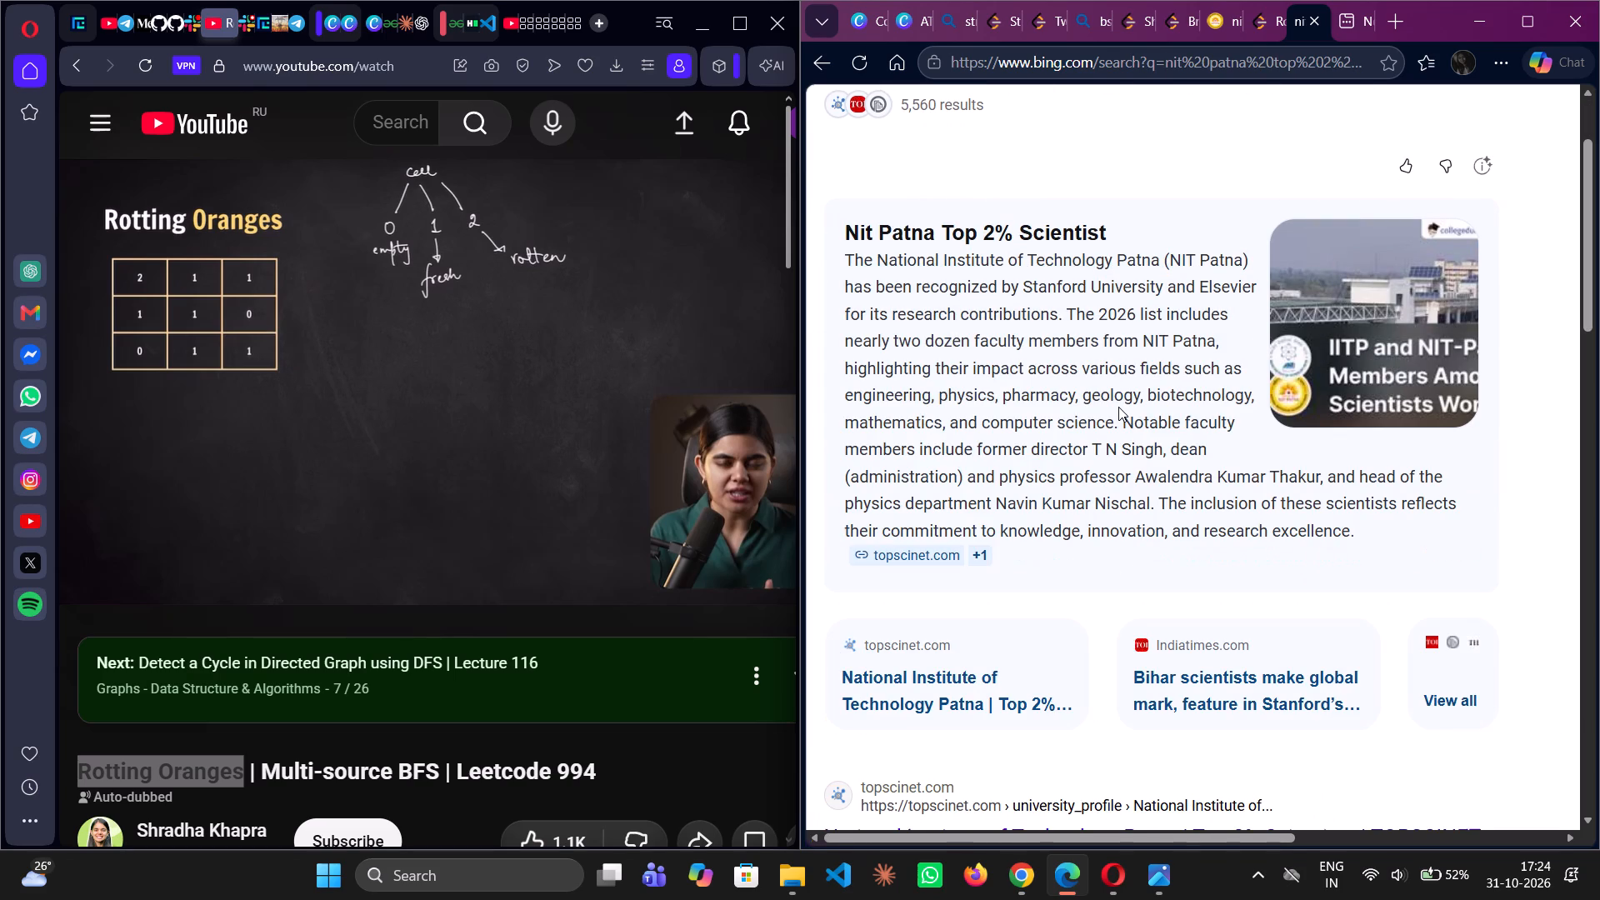
scroll(975, 587, "down", 1)
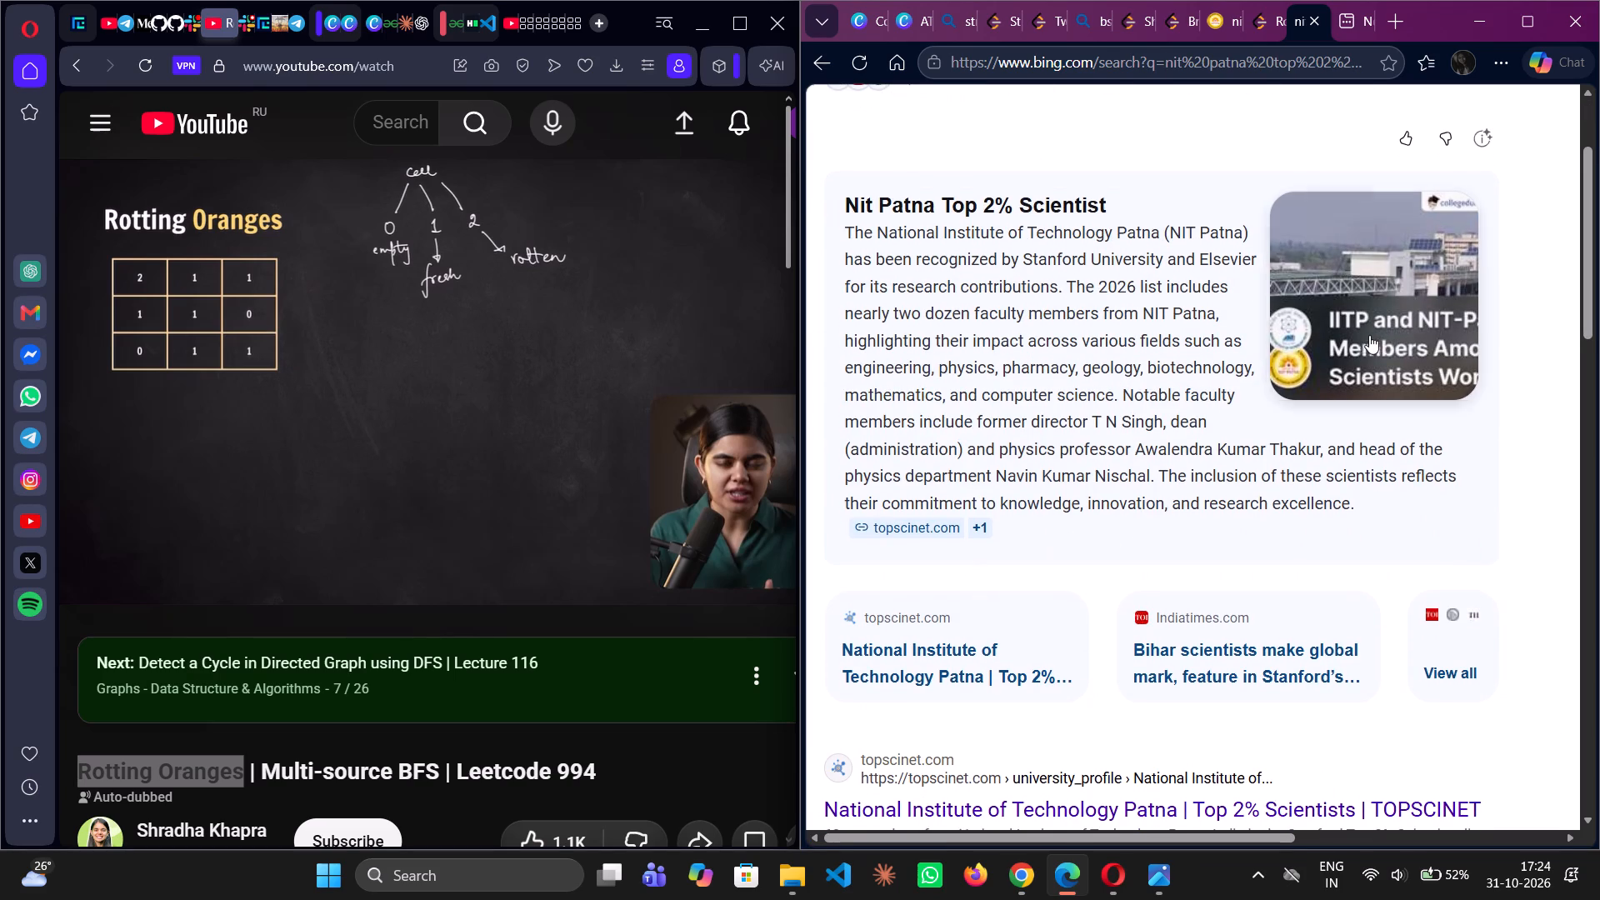
Open the summary's image about IITP and NIT-Patna faculty, look through its related content, and close the preview.
left_click(1368, 337)
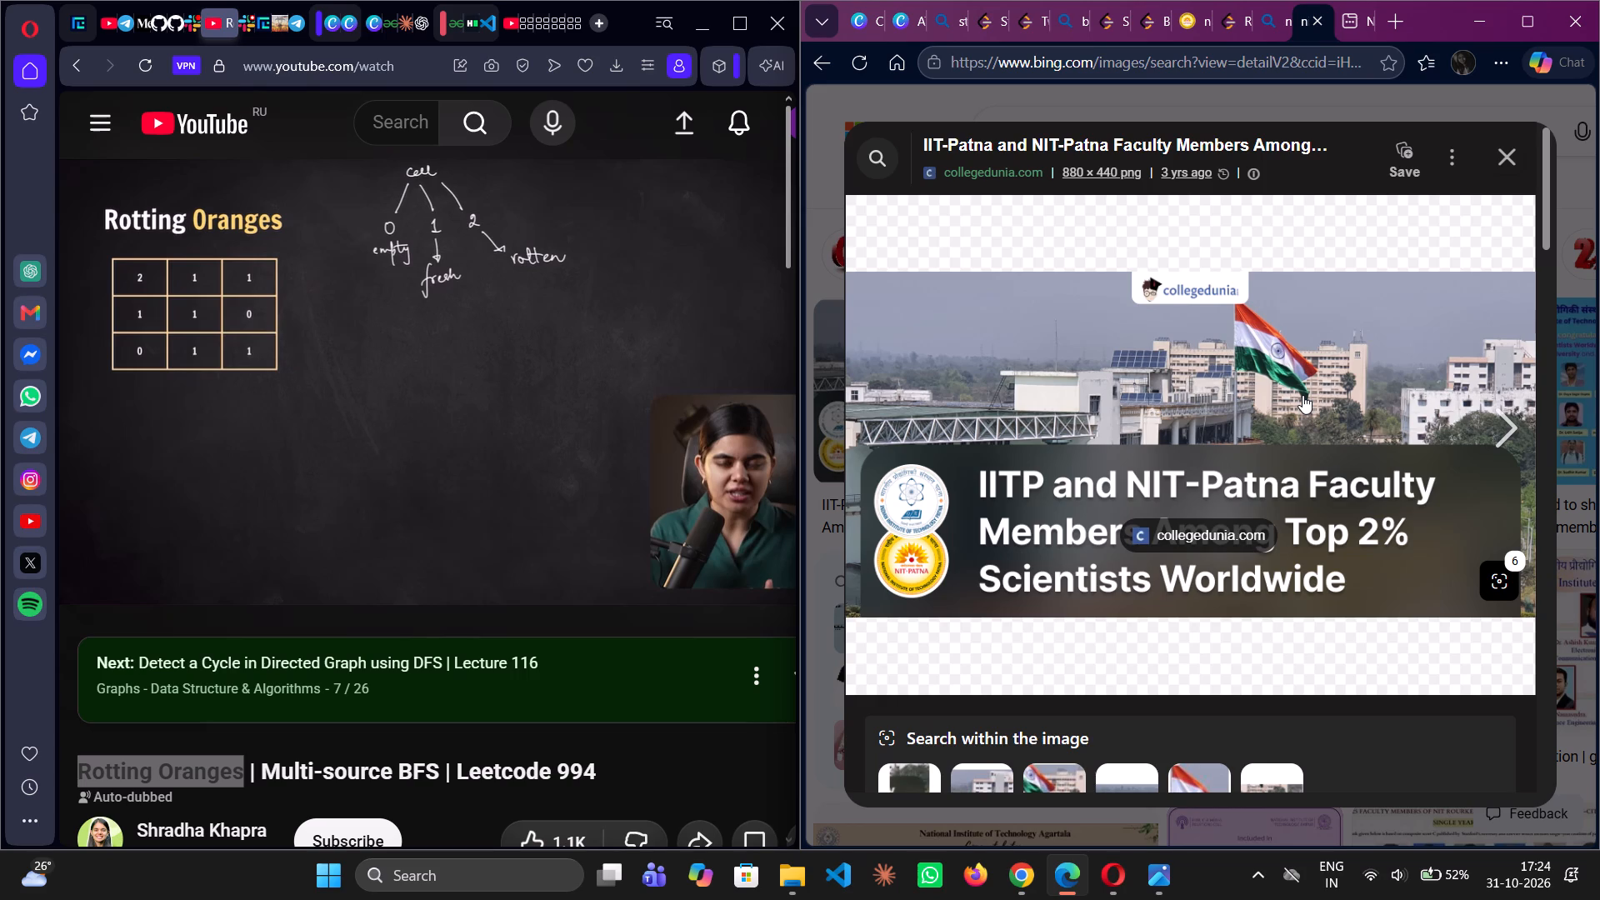
scroll(1486, 488, "down", 3)
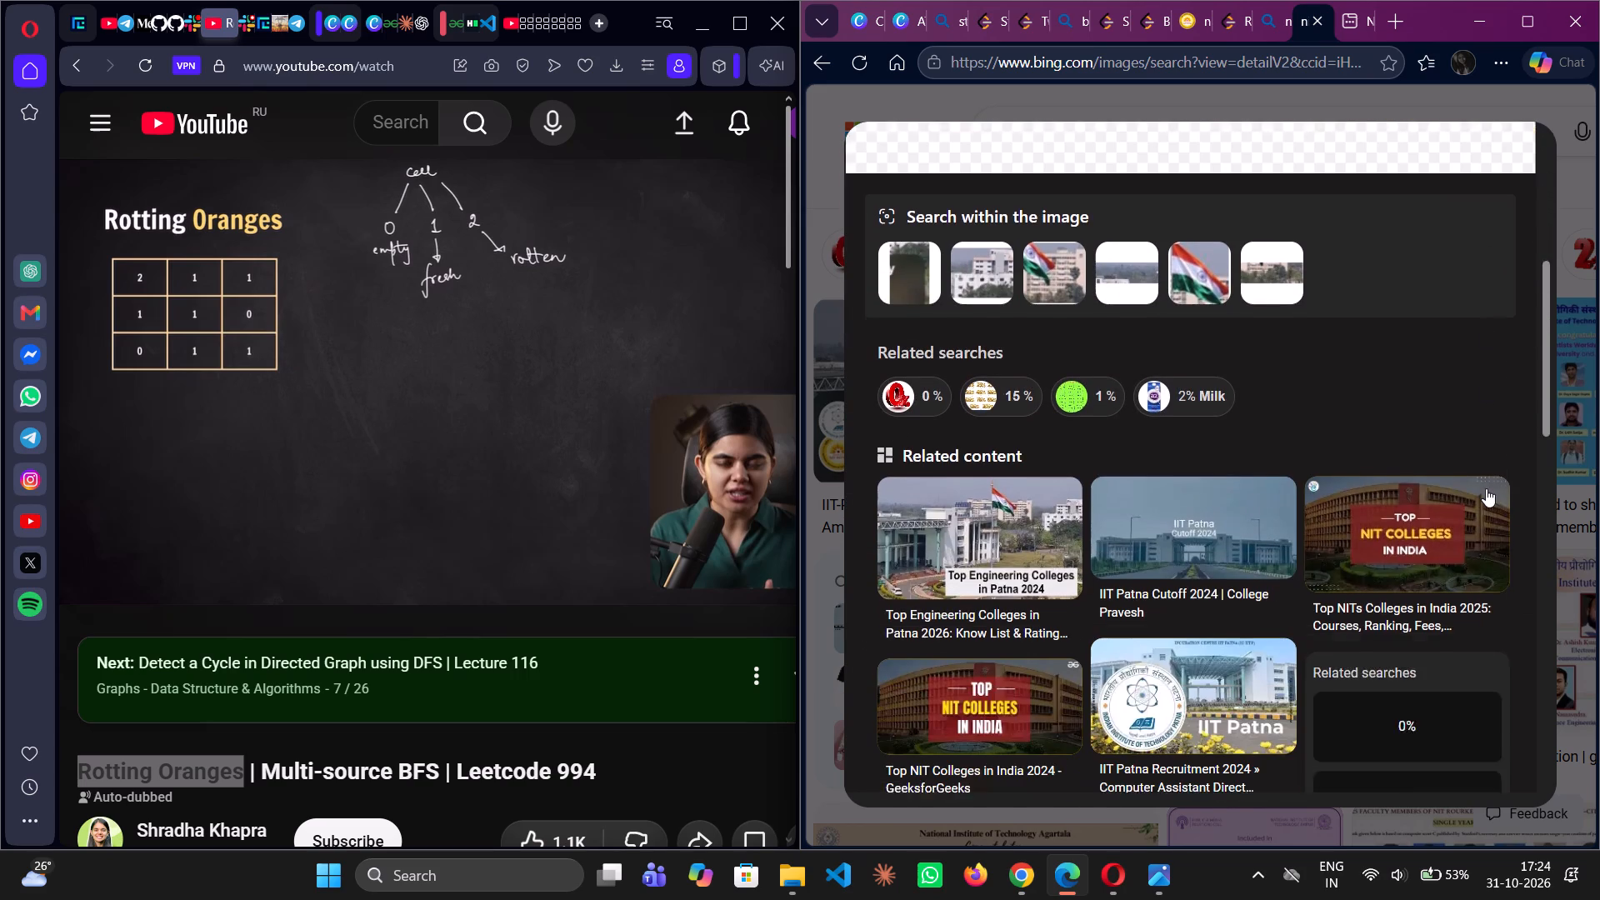
scroll(1486, 488, "down", 4)
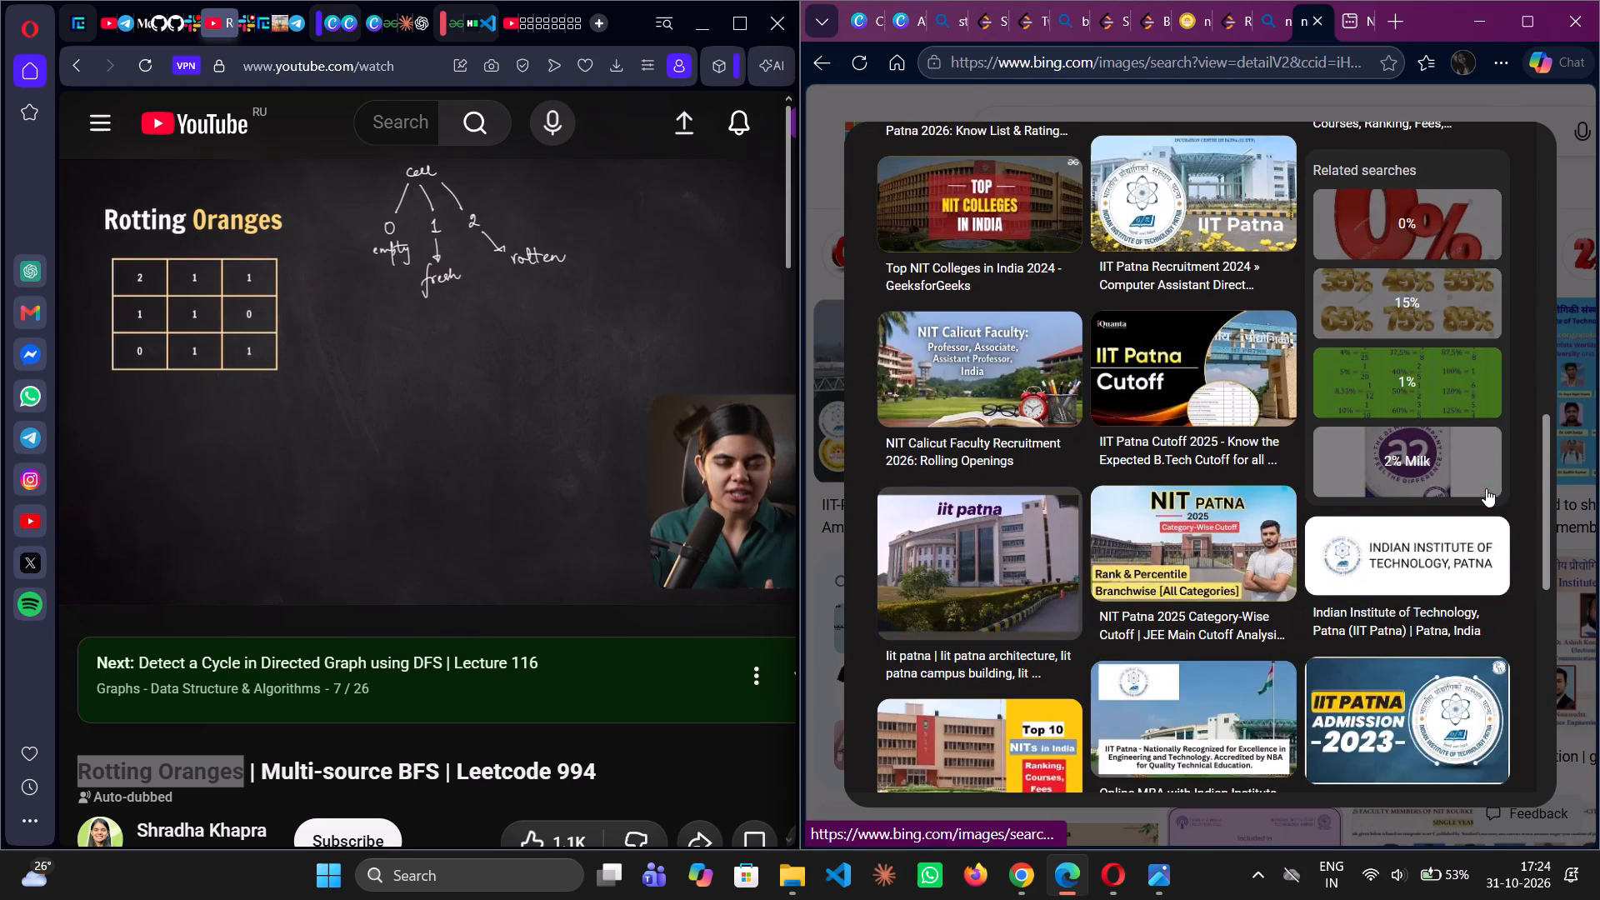
scroll(1486, 488, "down", 2)
scroll(1486, 488, "up", 5)
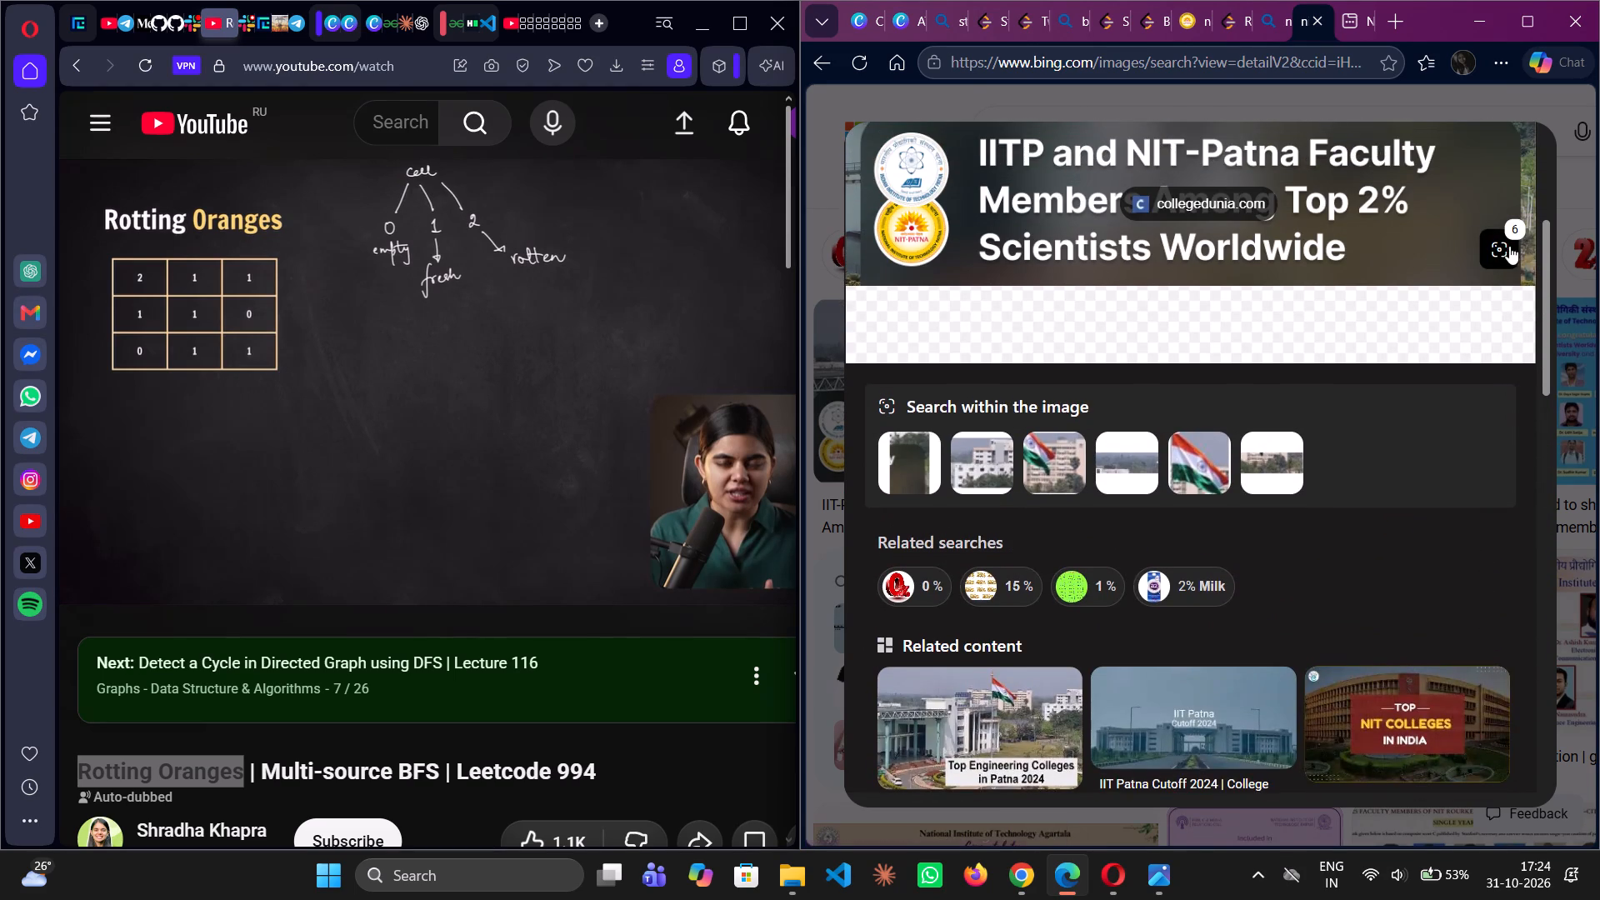
scroll(1512, 240, "up", 5)
left_click(1503, 150)
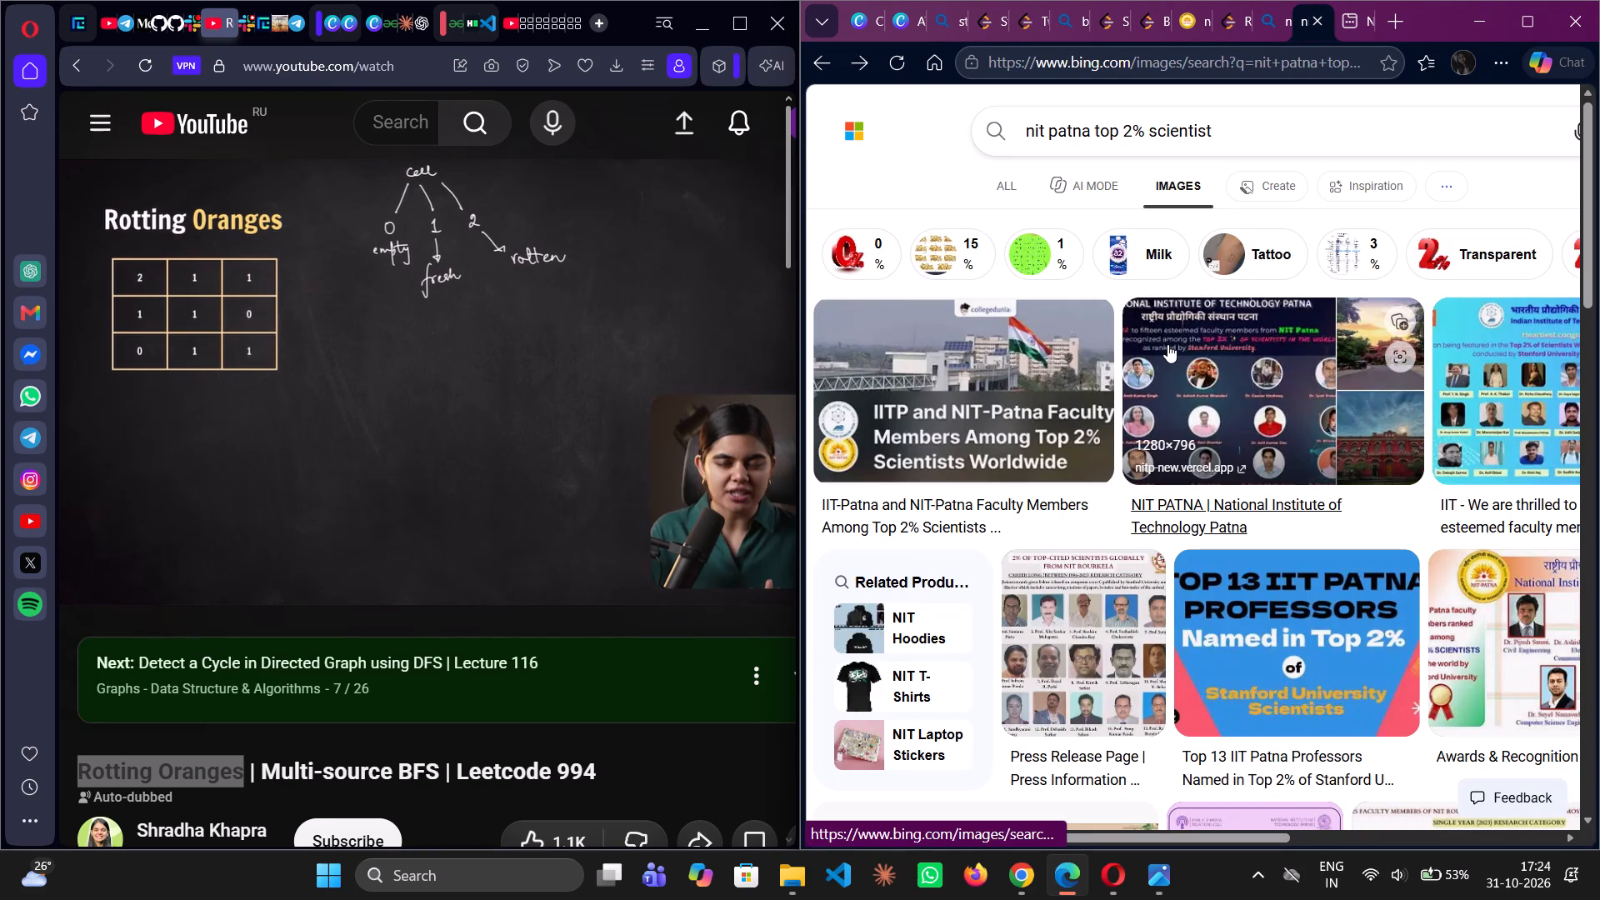
Return to all web results and look through the listed pages for NIT Patna's top 2% scientists.
left_click(1017, 187)
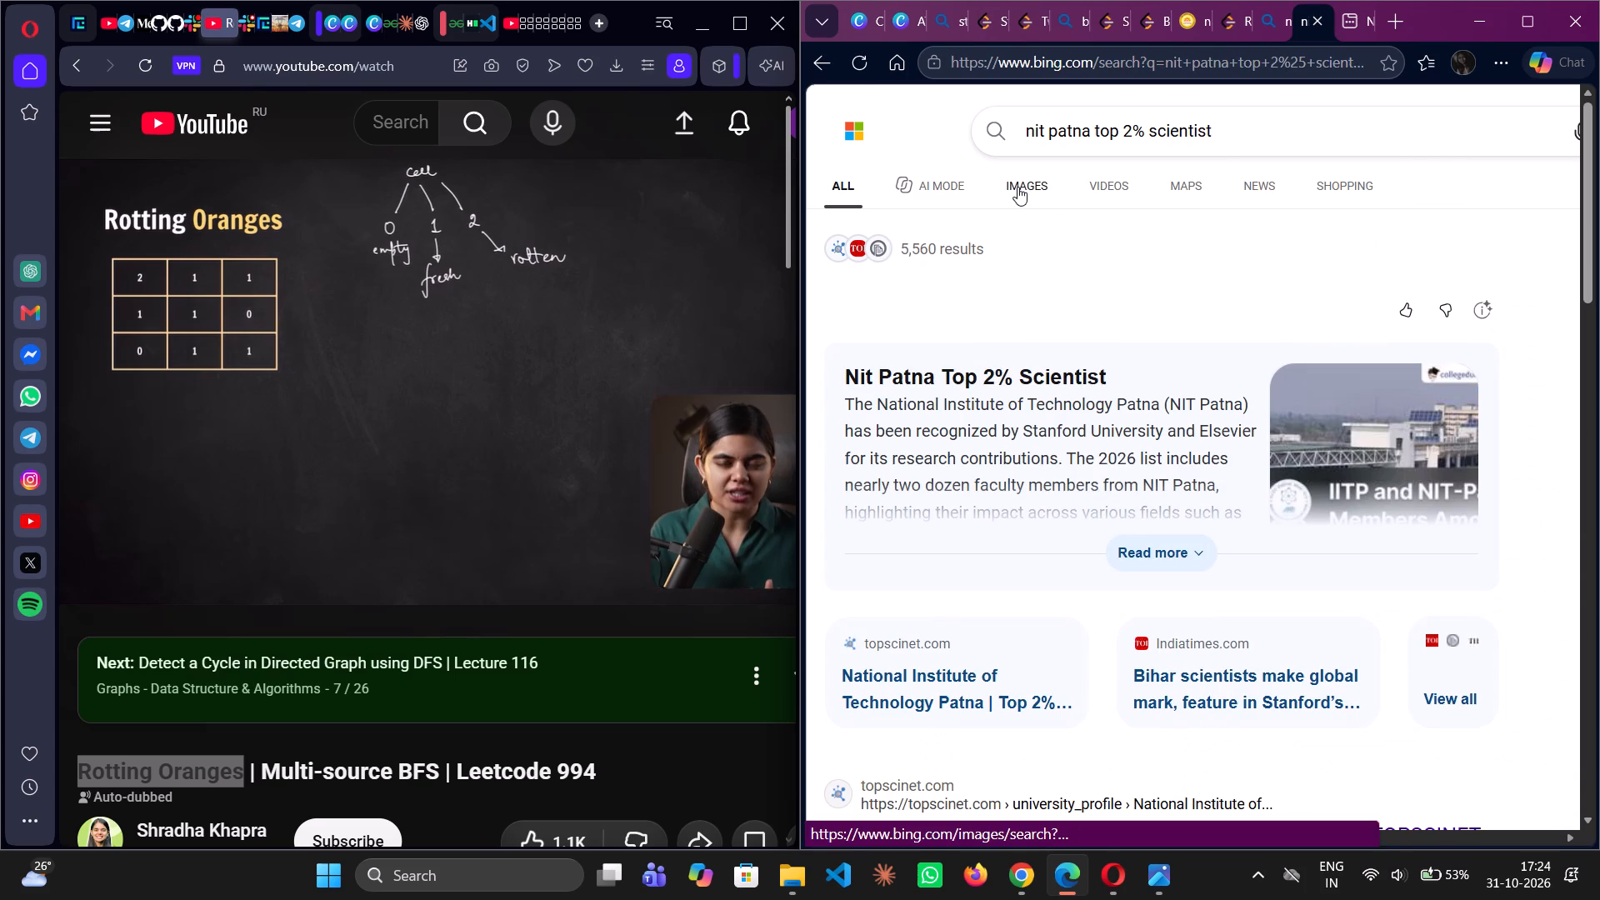
scroll(1014, 383, "down", 4)
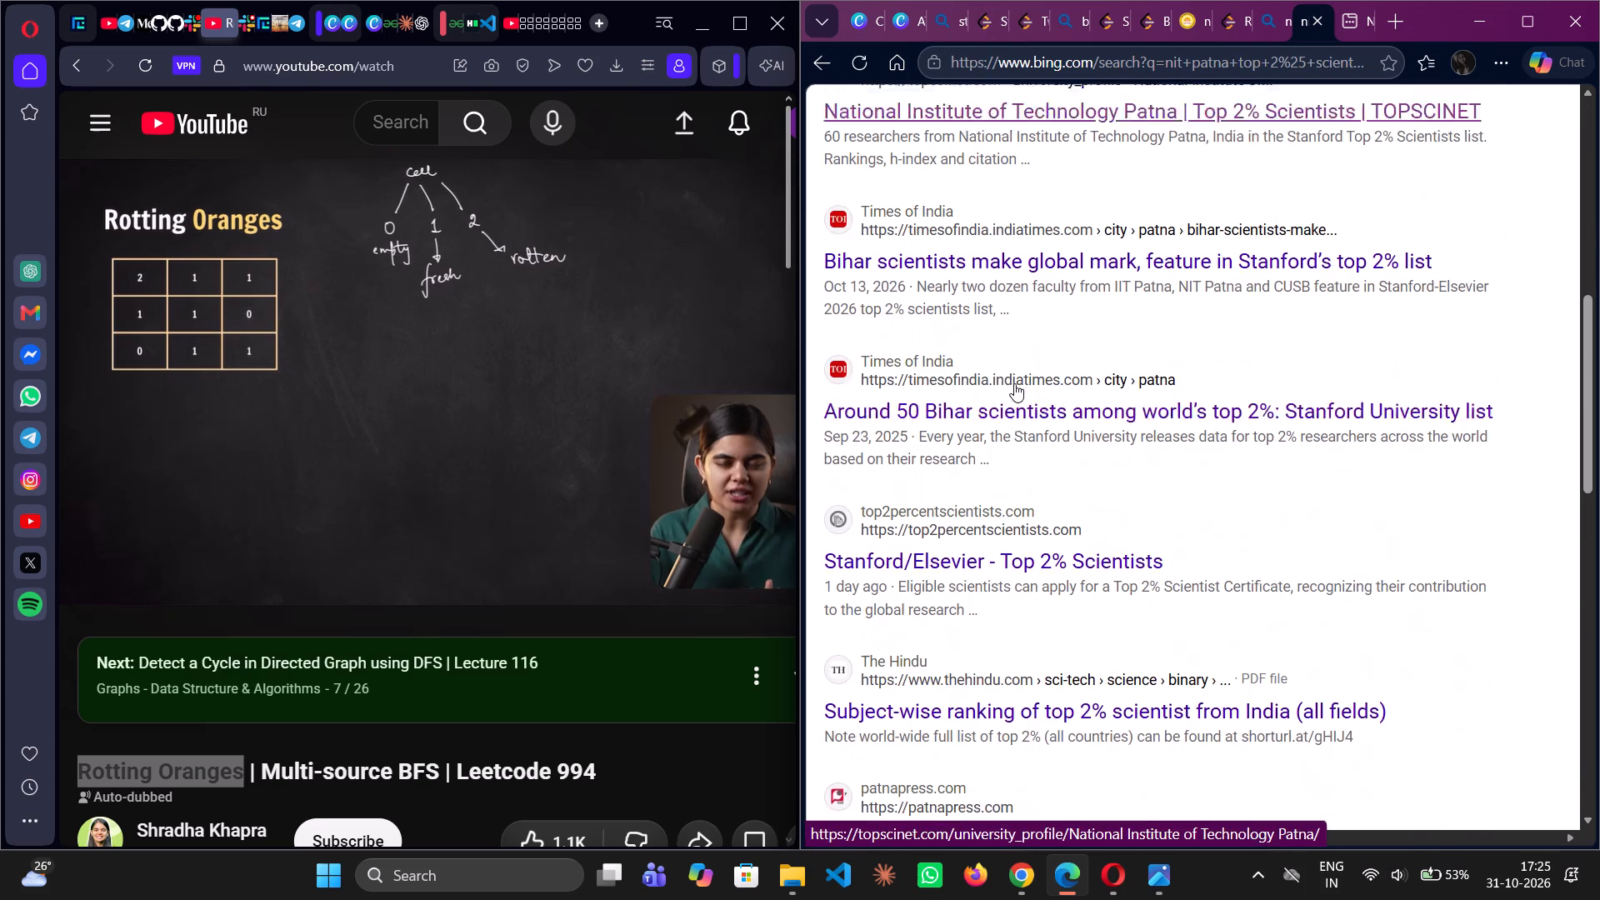
scroll(1014, 383, "down", 3)
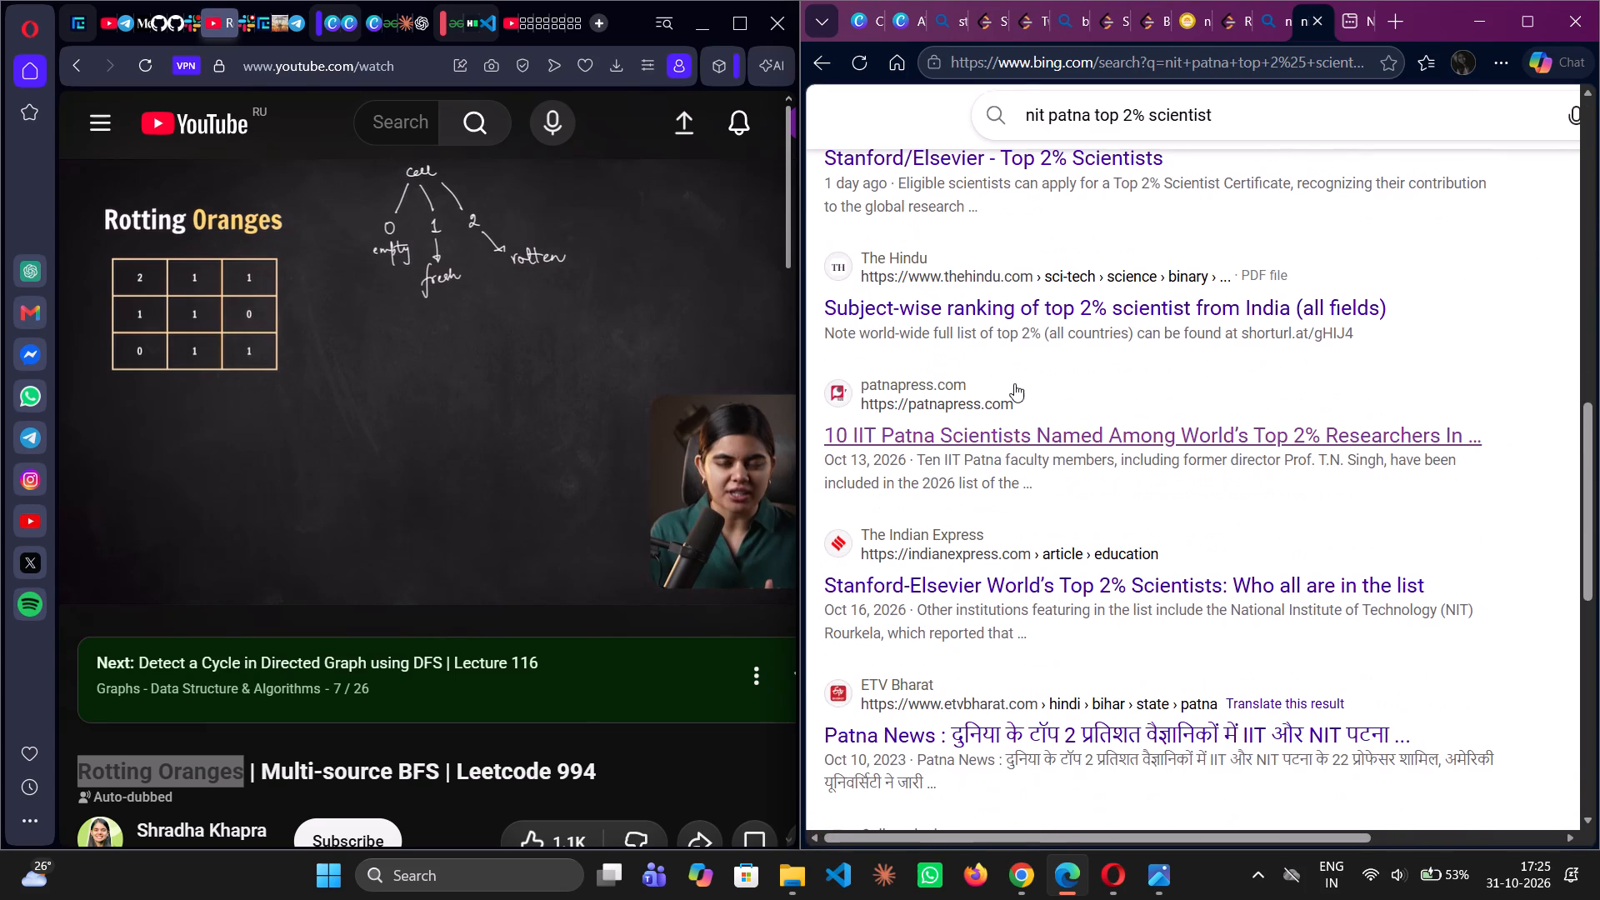
scroll(1011, 293, "down", 6)
scroll(1011, 293, "up", 10)
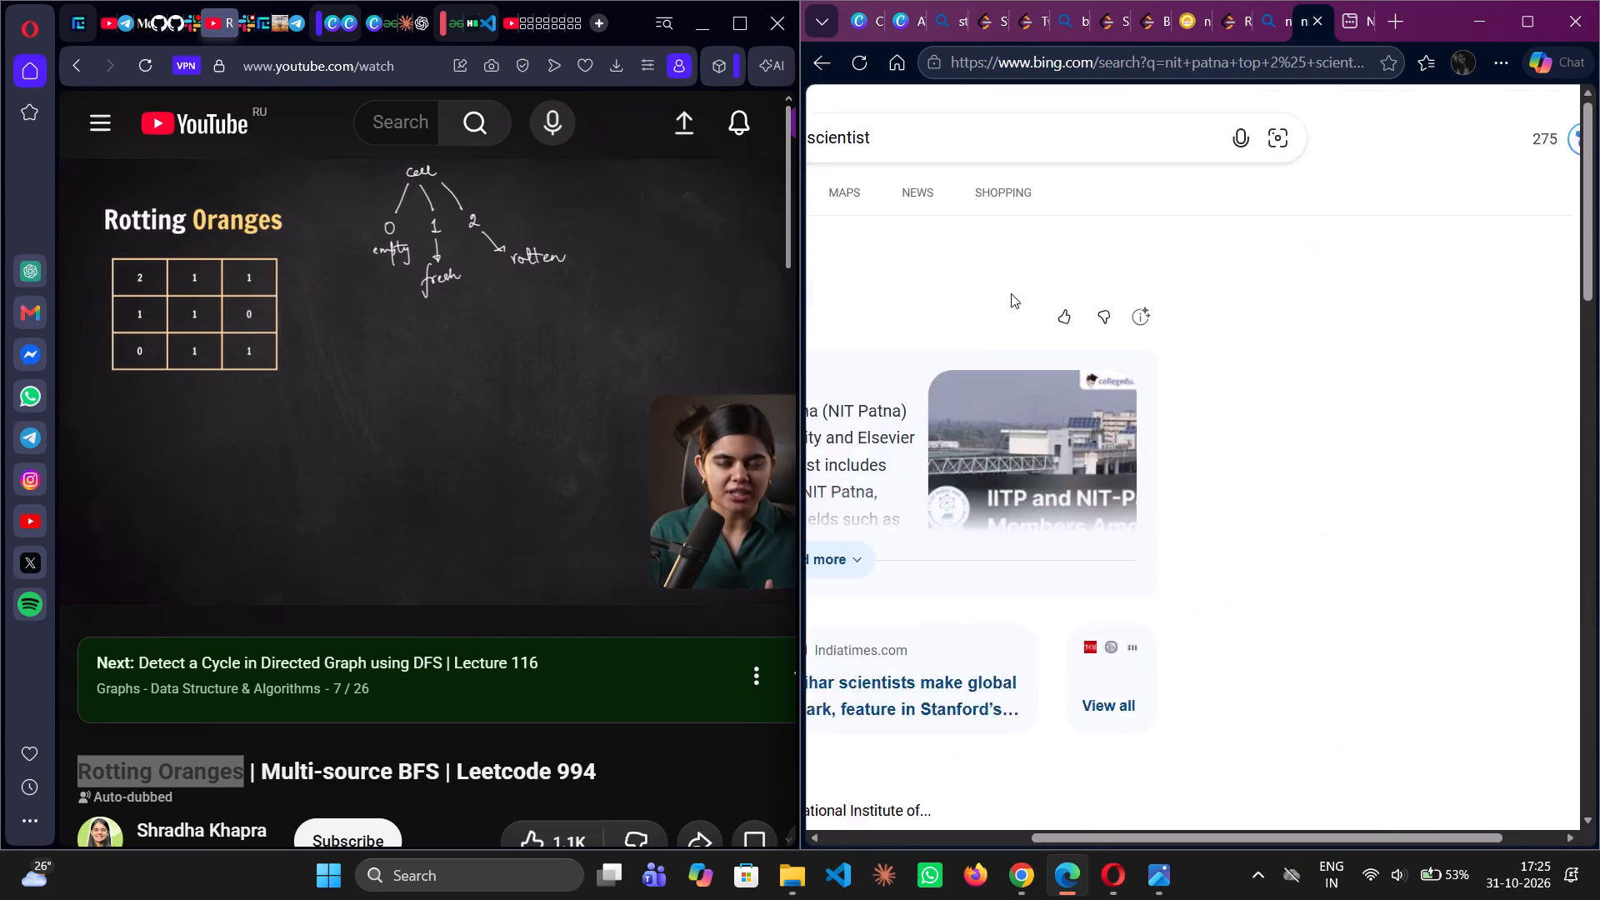
scroll(1011, 293, "right", 3)
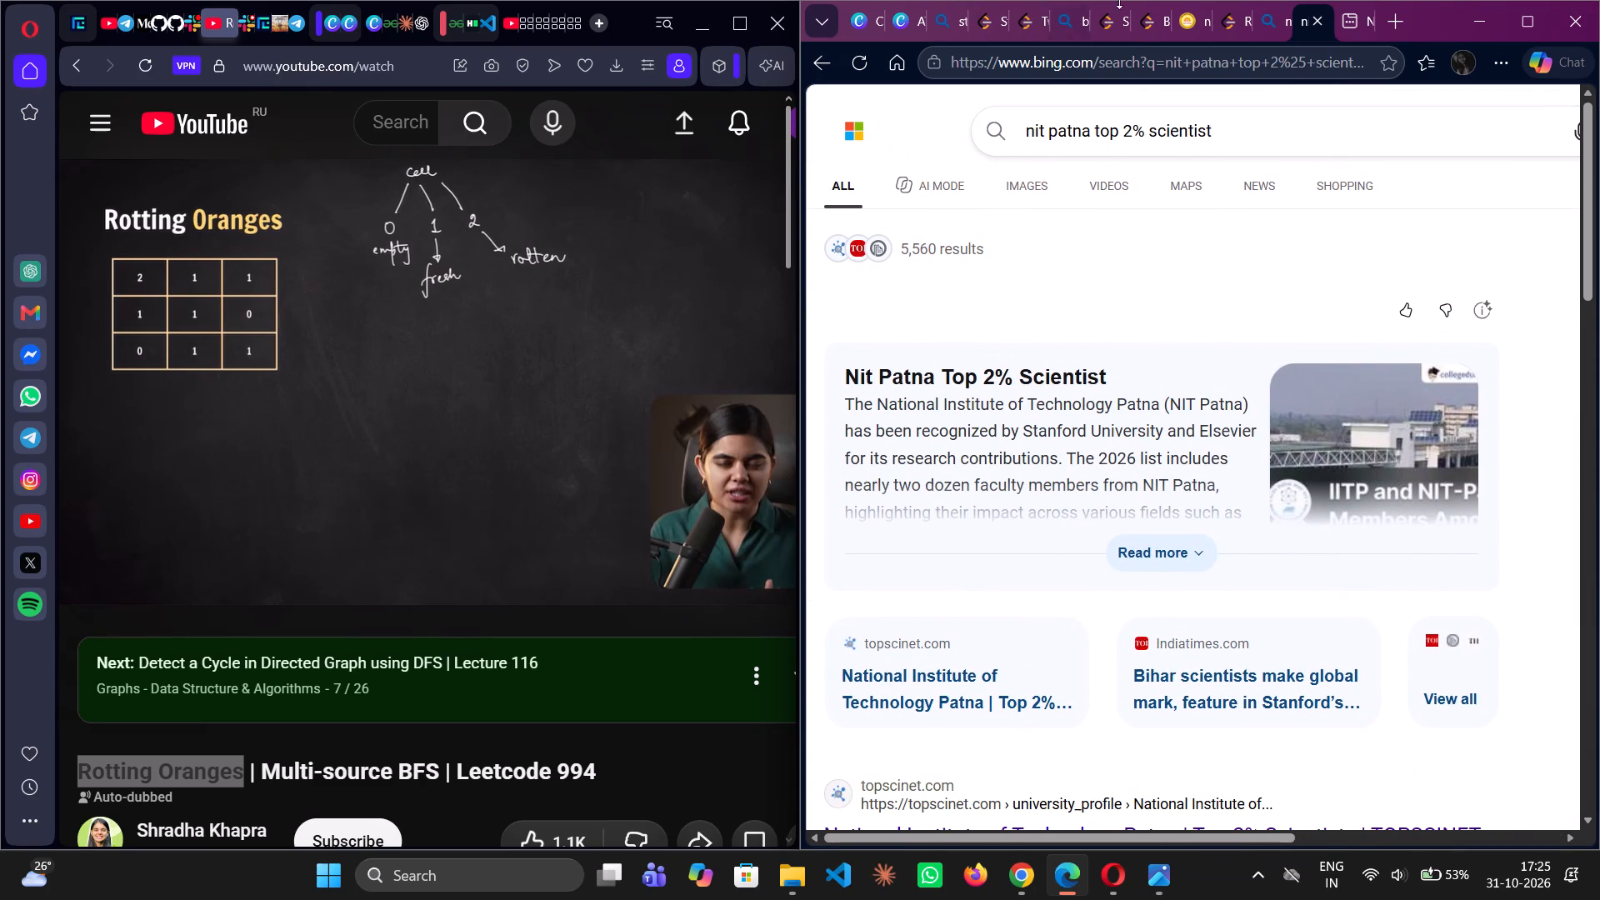
Switch to the open NIT Patna Deans page and go to the institute's home page.
left_click(1190, 9)
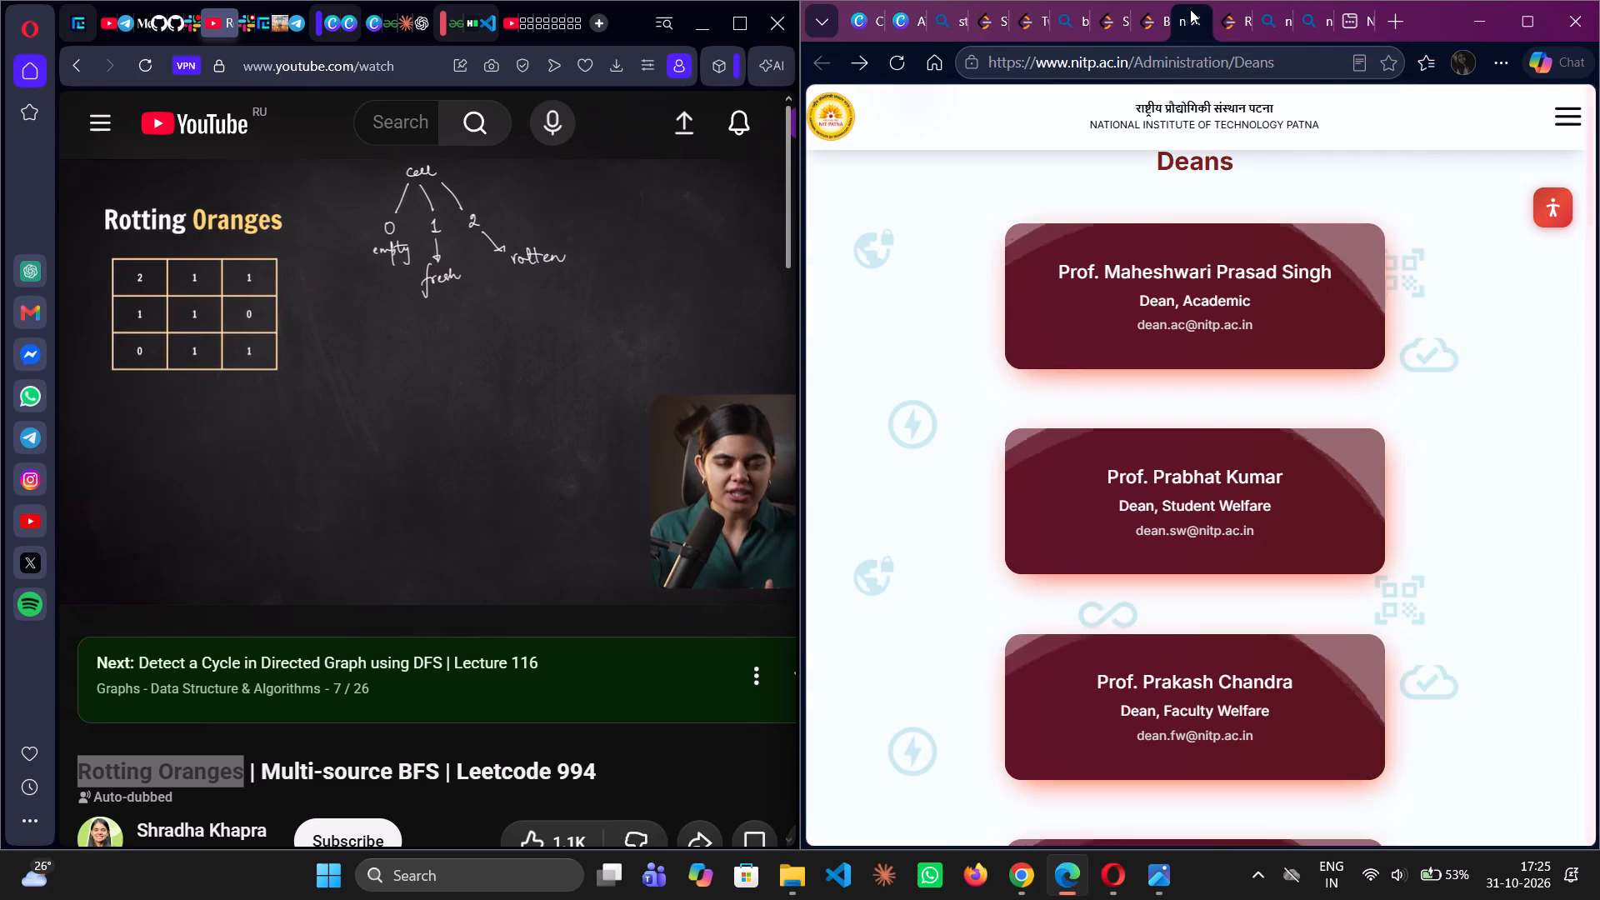
scroll(1087, 253, "up", 2)
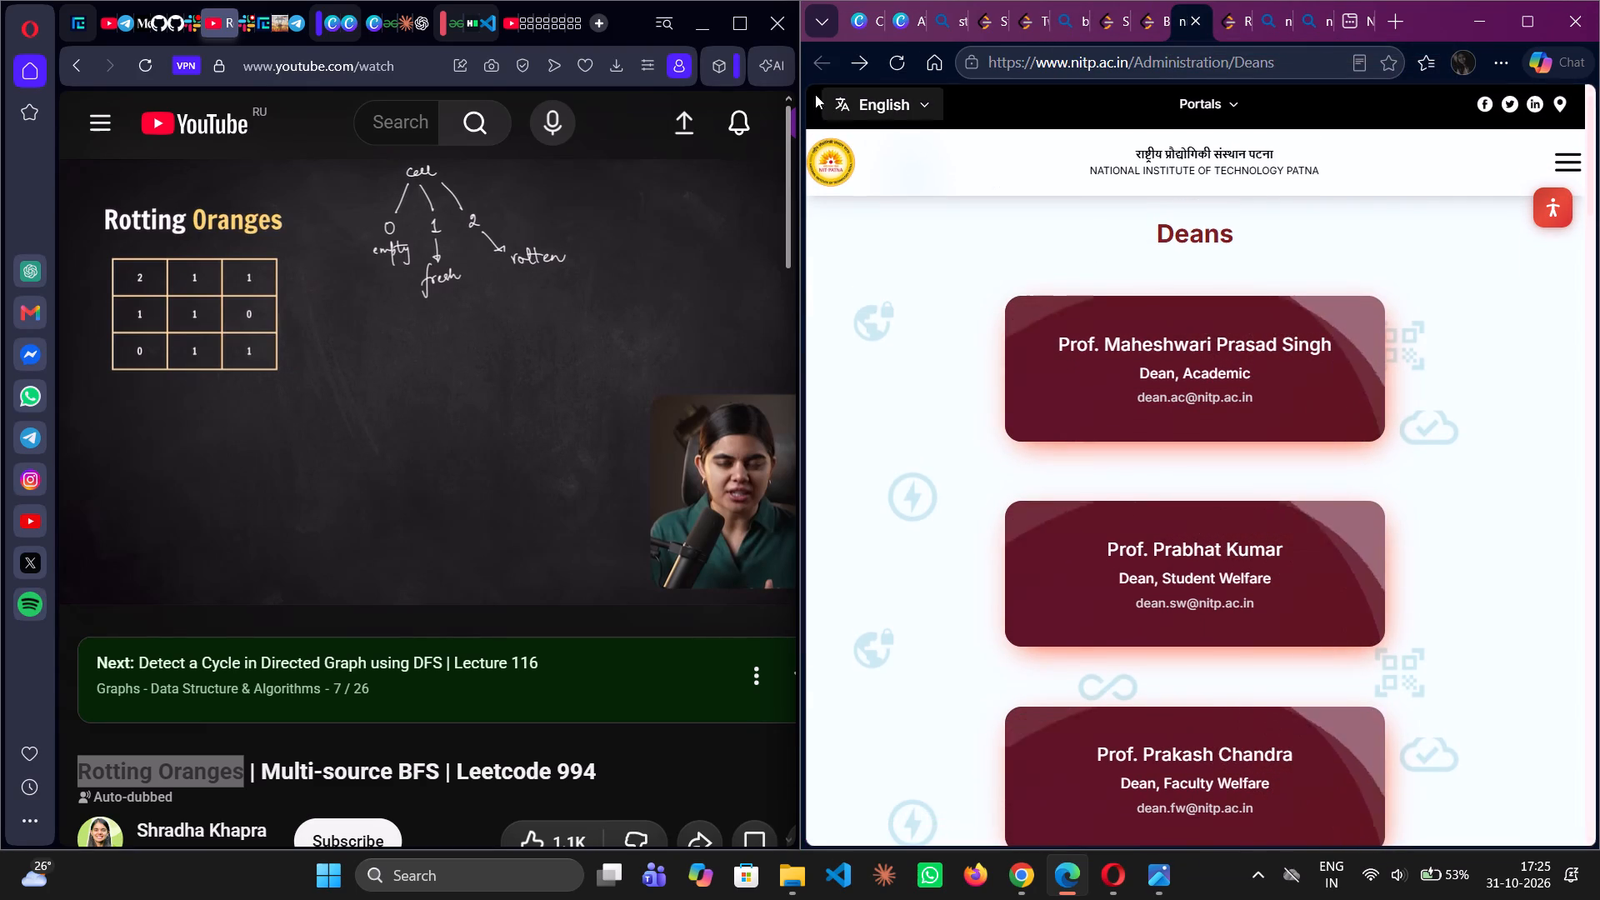
left_click(836, 147)
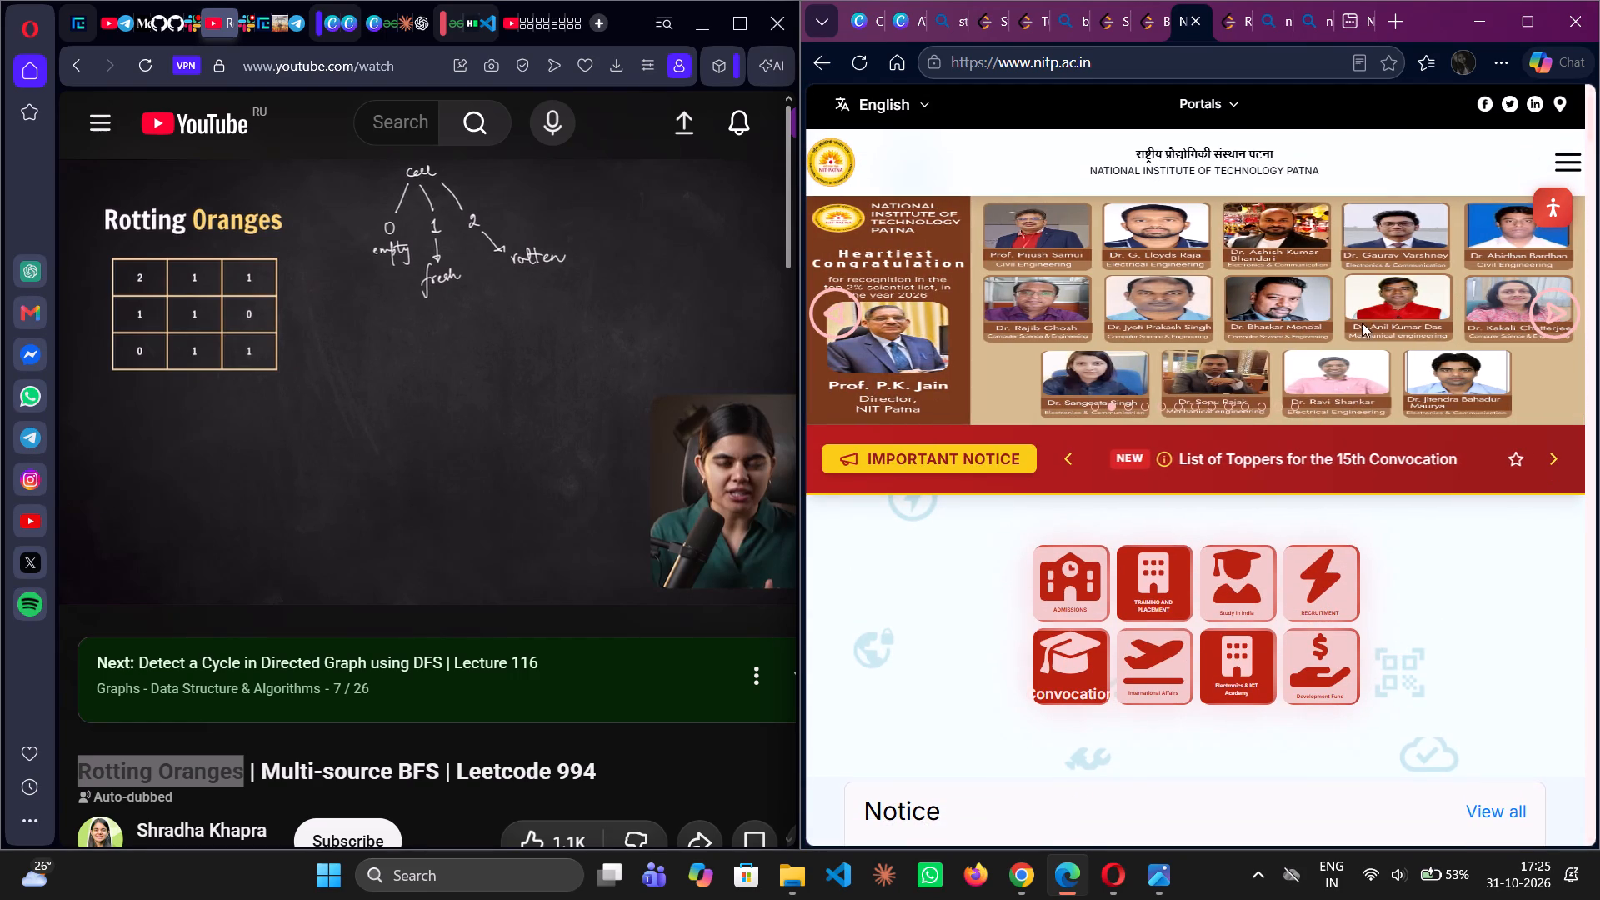
Maximize the browser window and bring the home page banner back to the top 2% scientist congratulation slide.
left_click(1349, 327)
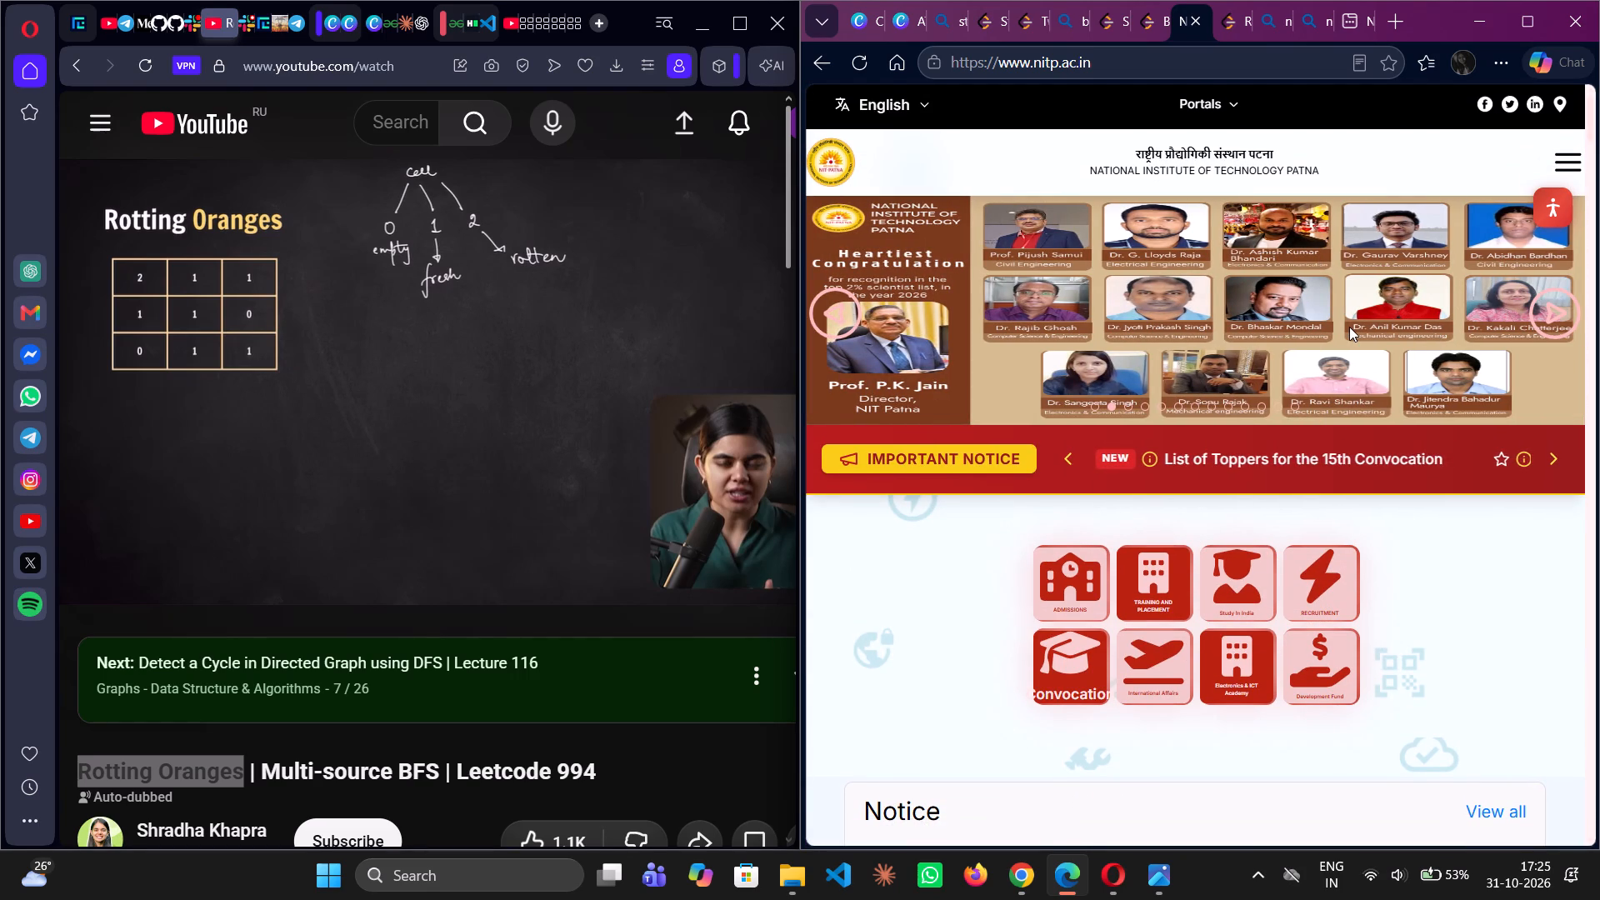
left_click(1349, 327)
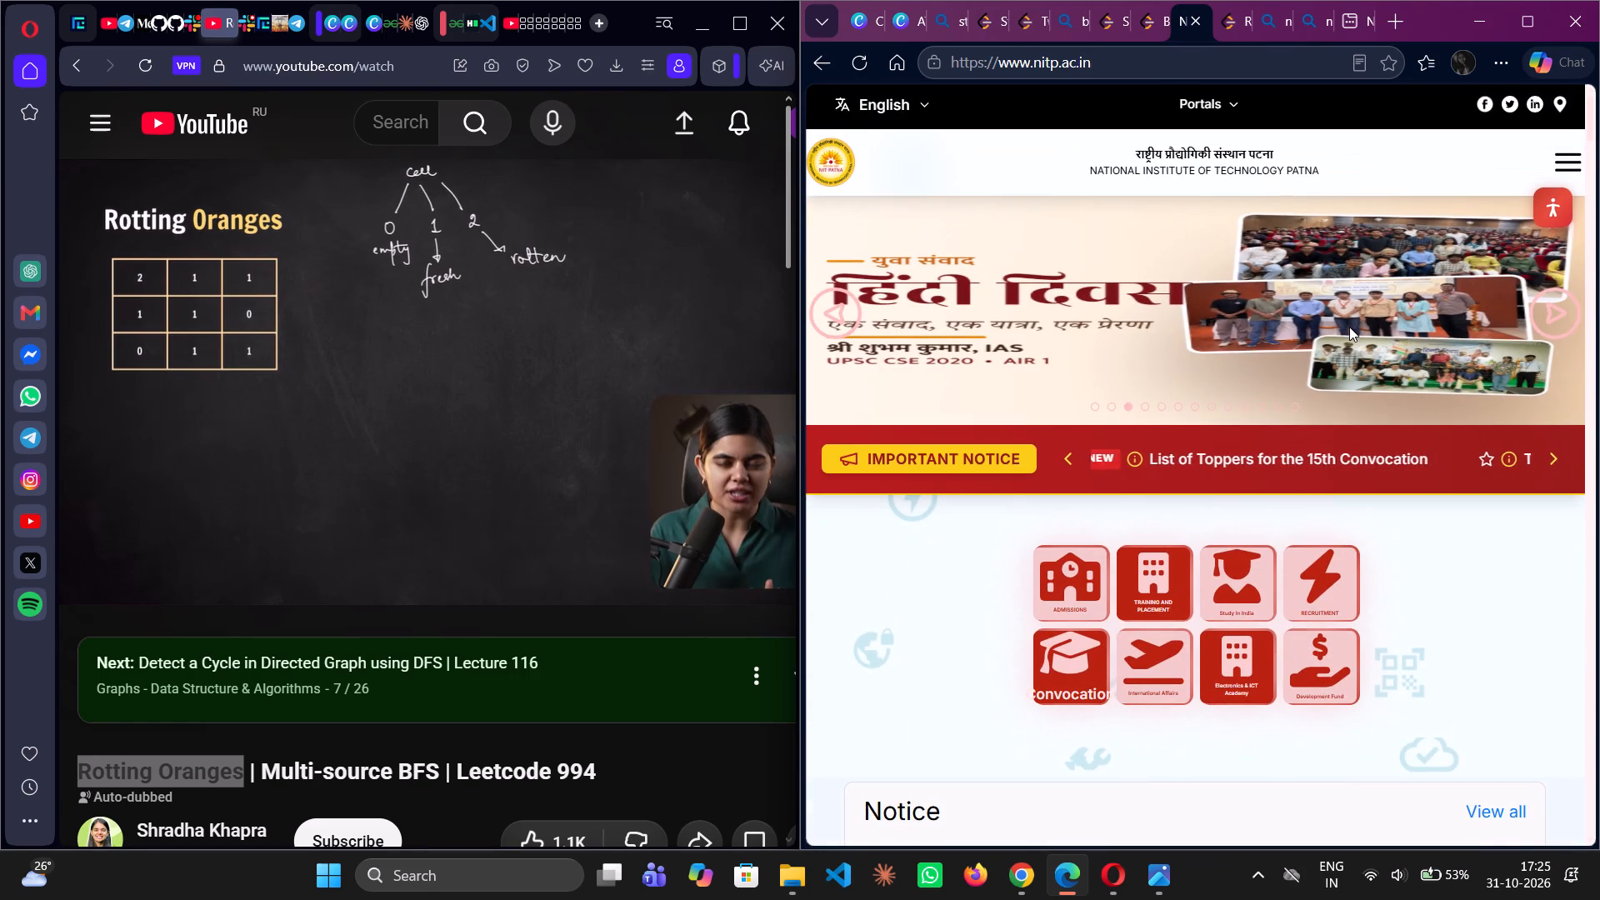
left_click(1520, 37)
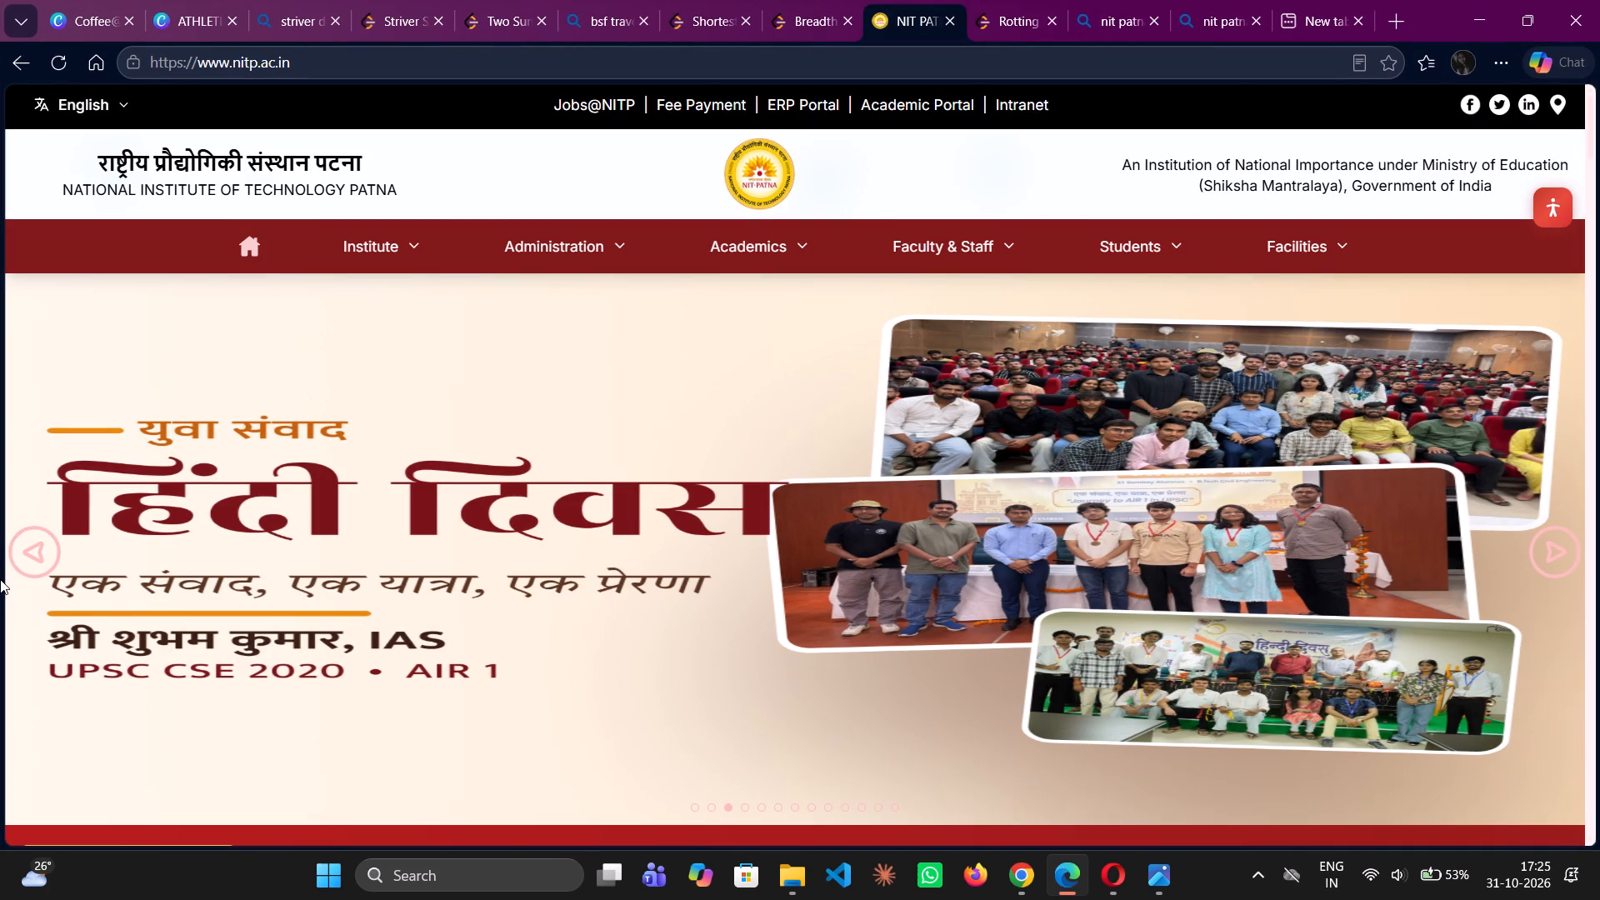
left_click(33, 544)
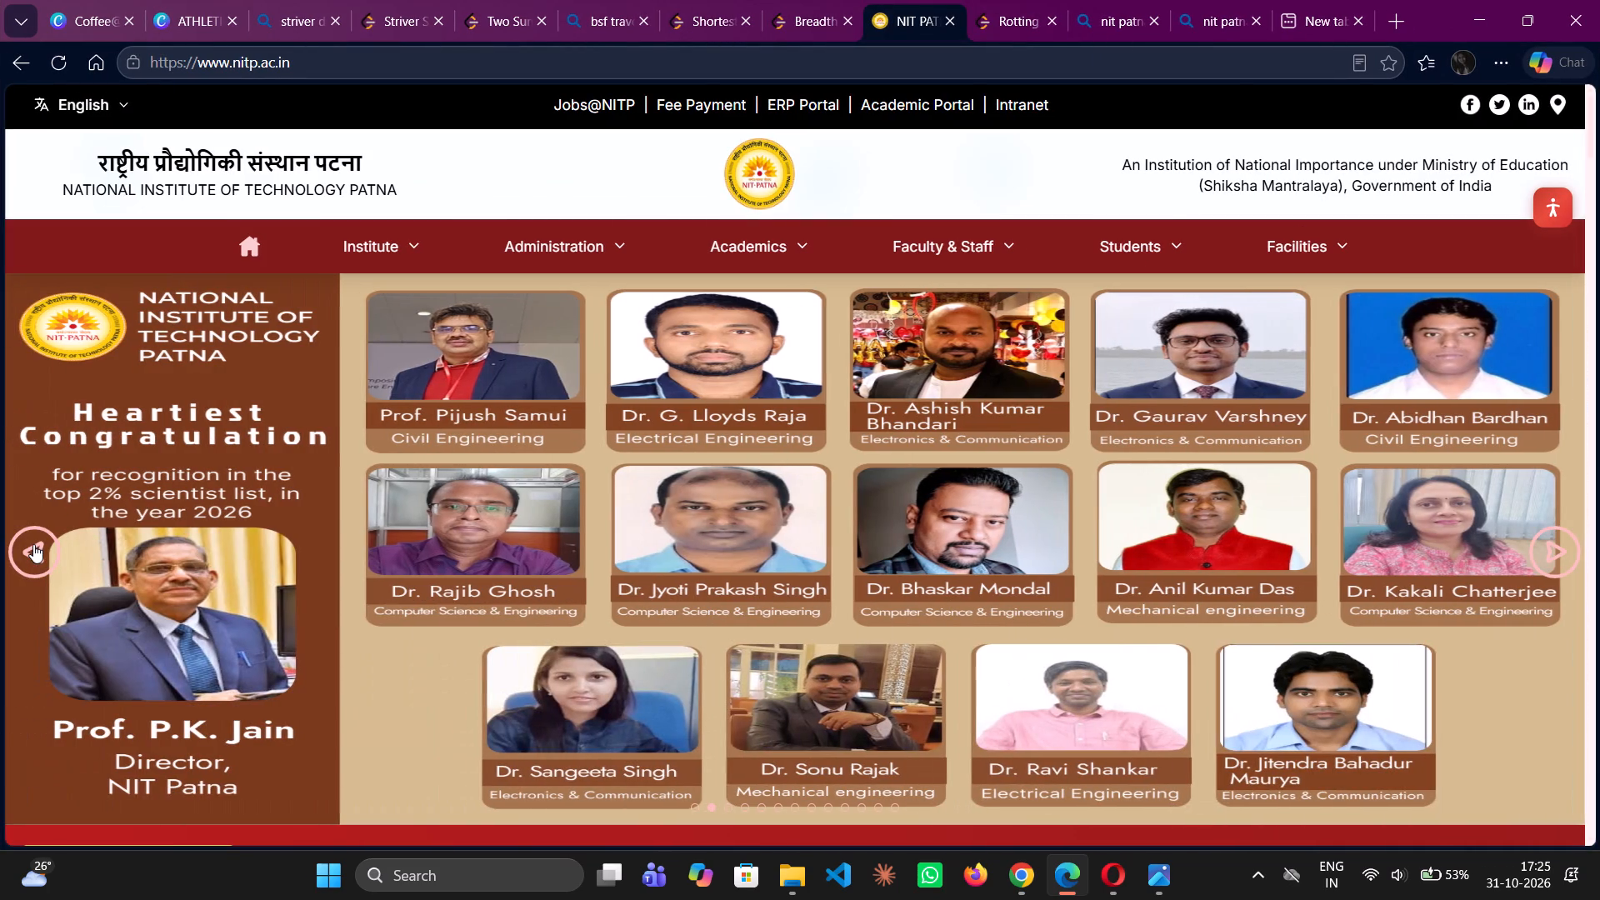
Start a screen snip and frame the whole top 2% scientist congratulation banner across the full page width.
key("Print")
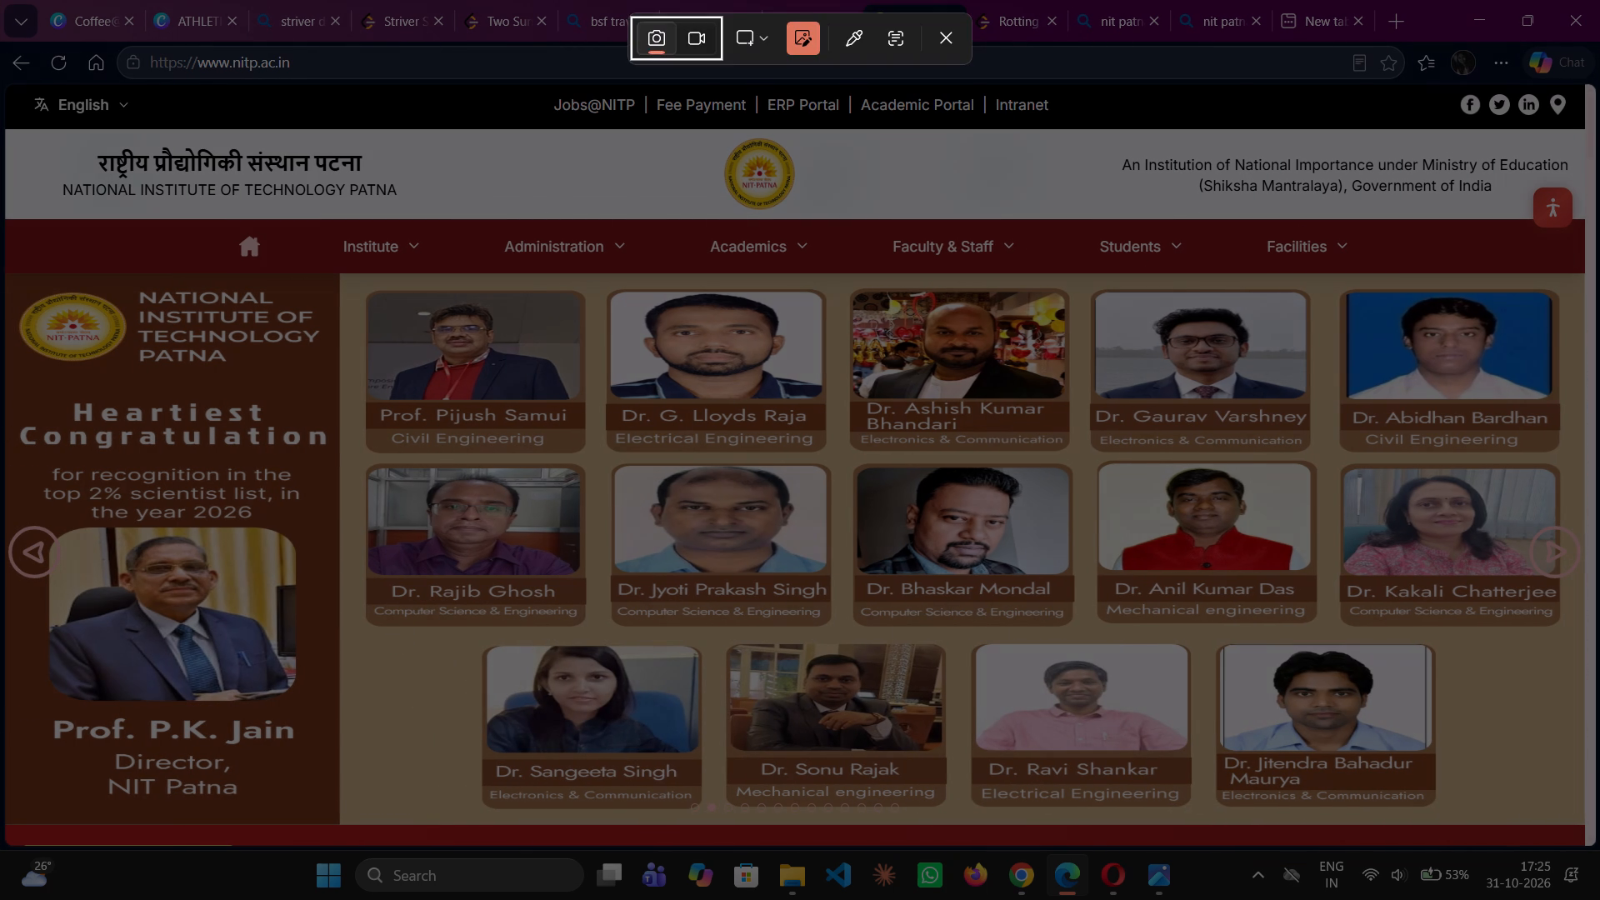
left_click_drag(0, 264, 637, 679)
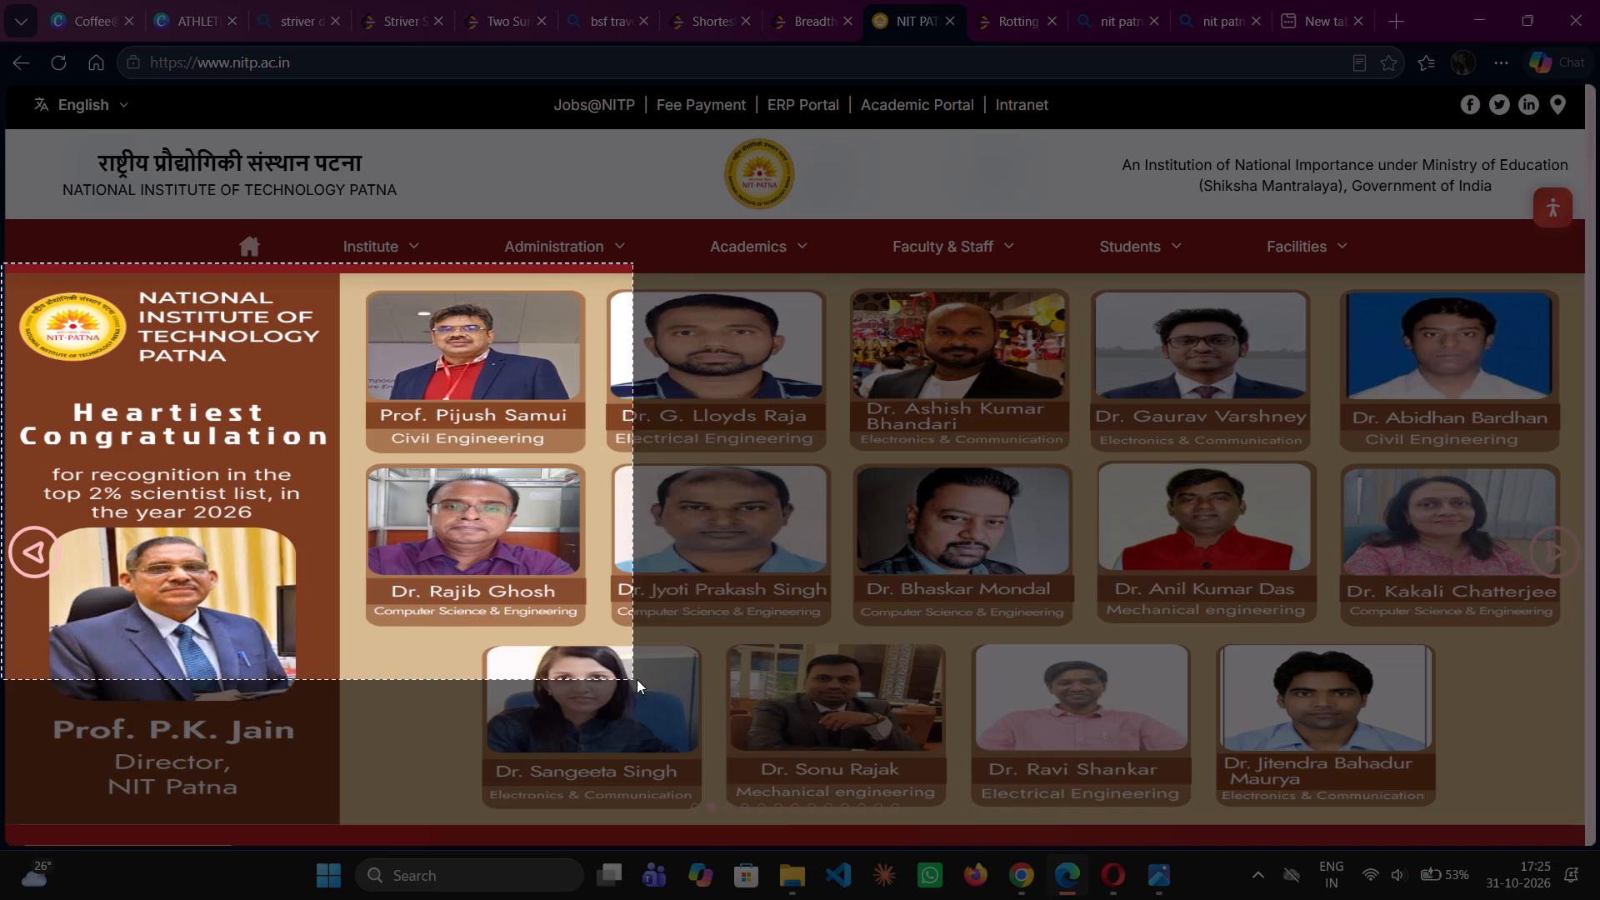
left_click_drag(637, 679, 929, 784)
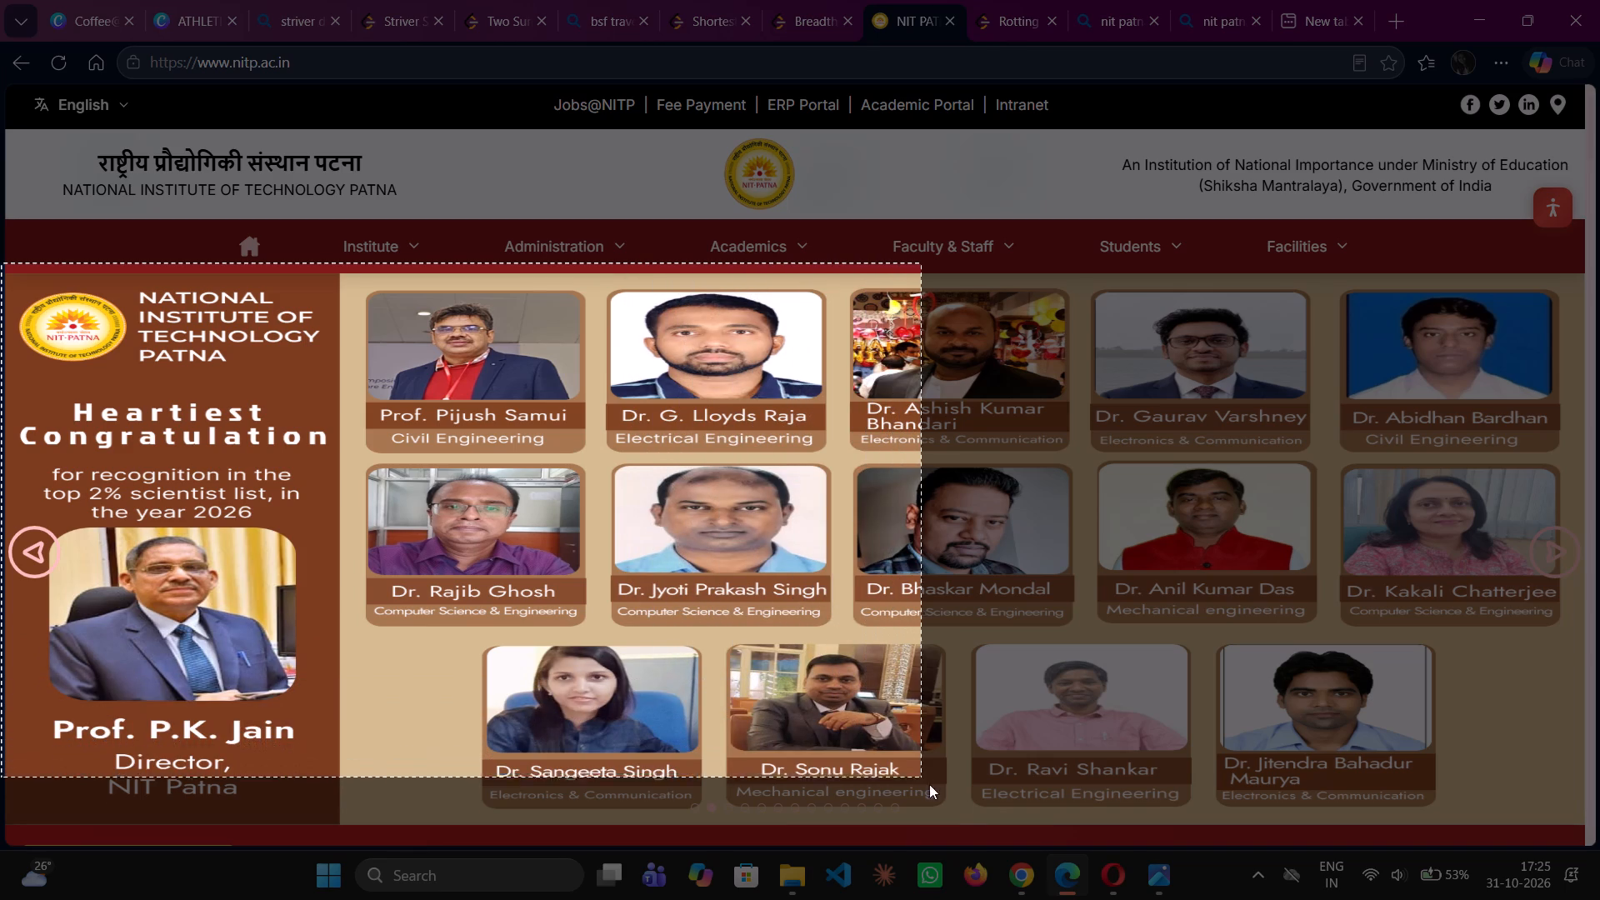
left_click_drag(929, 784, 1206, 810)
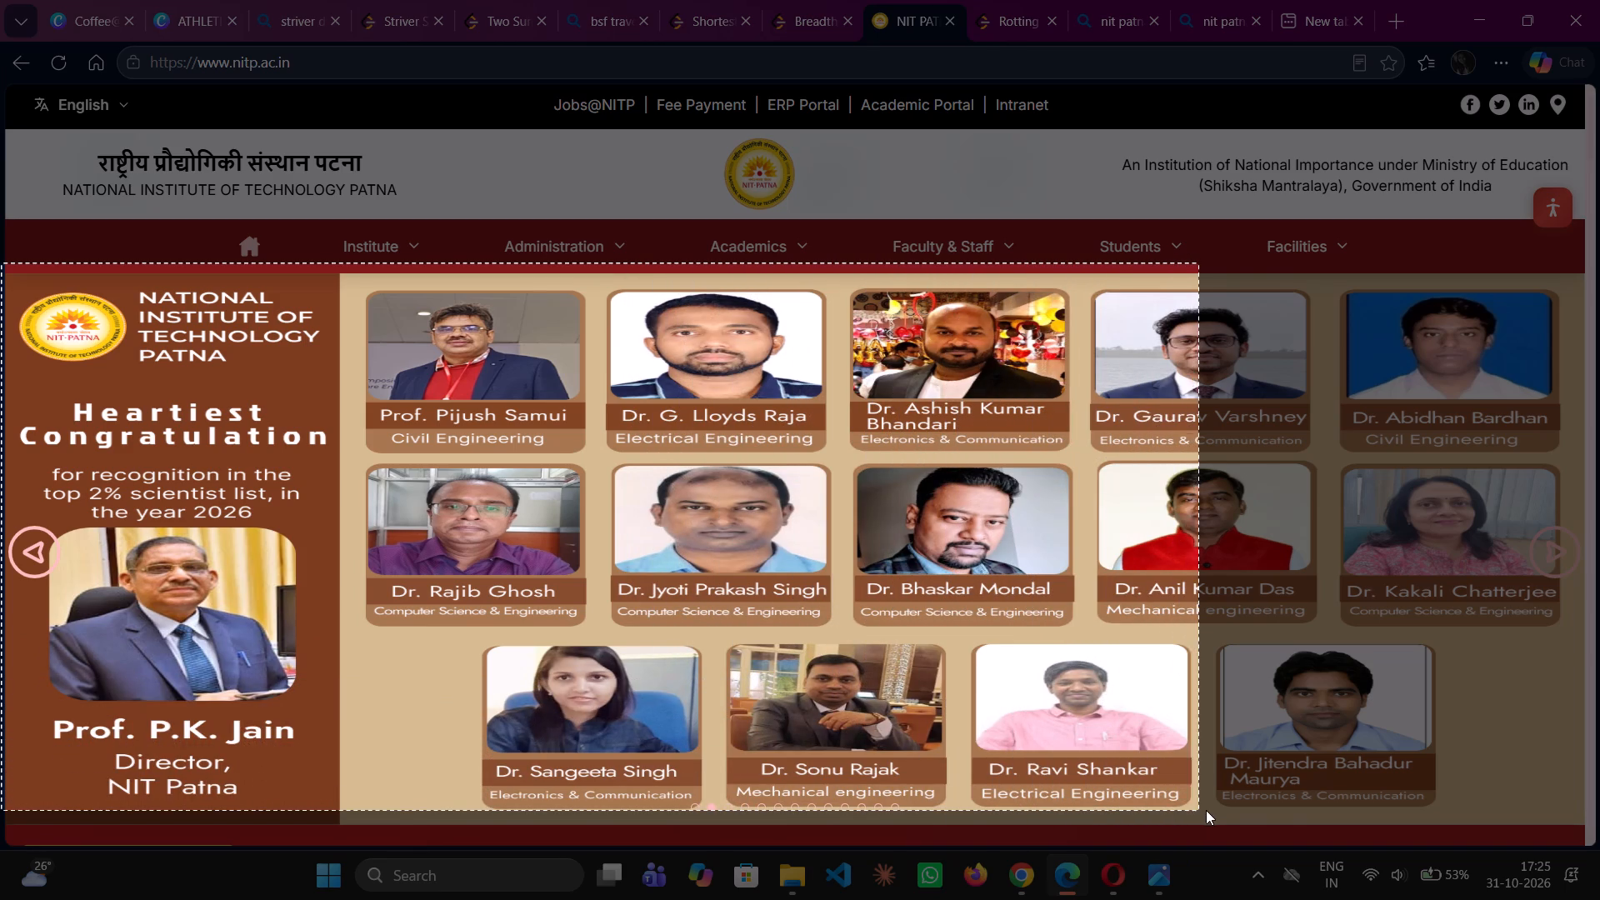
left_click_drag(1206, 810, 1481, 812)
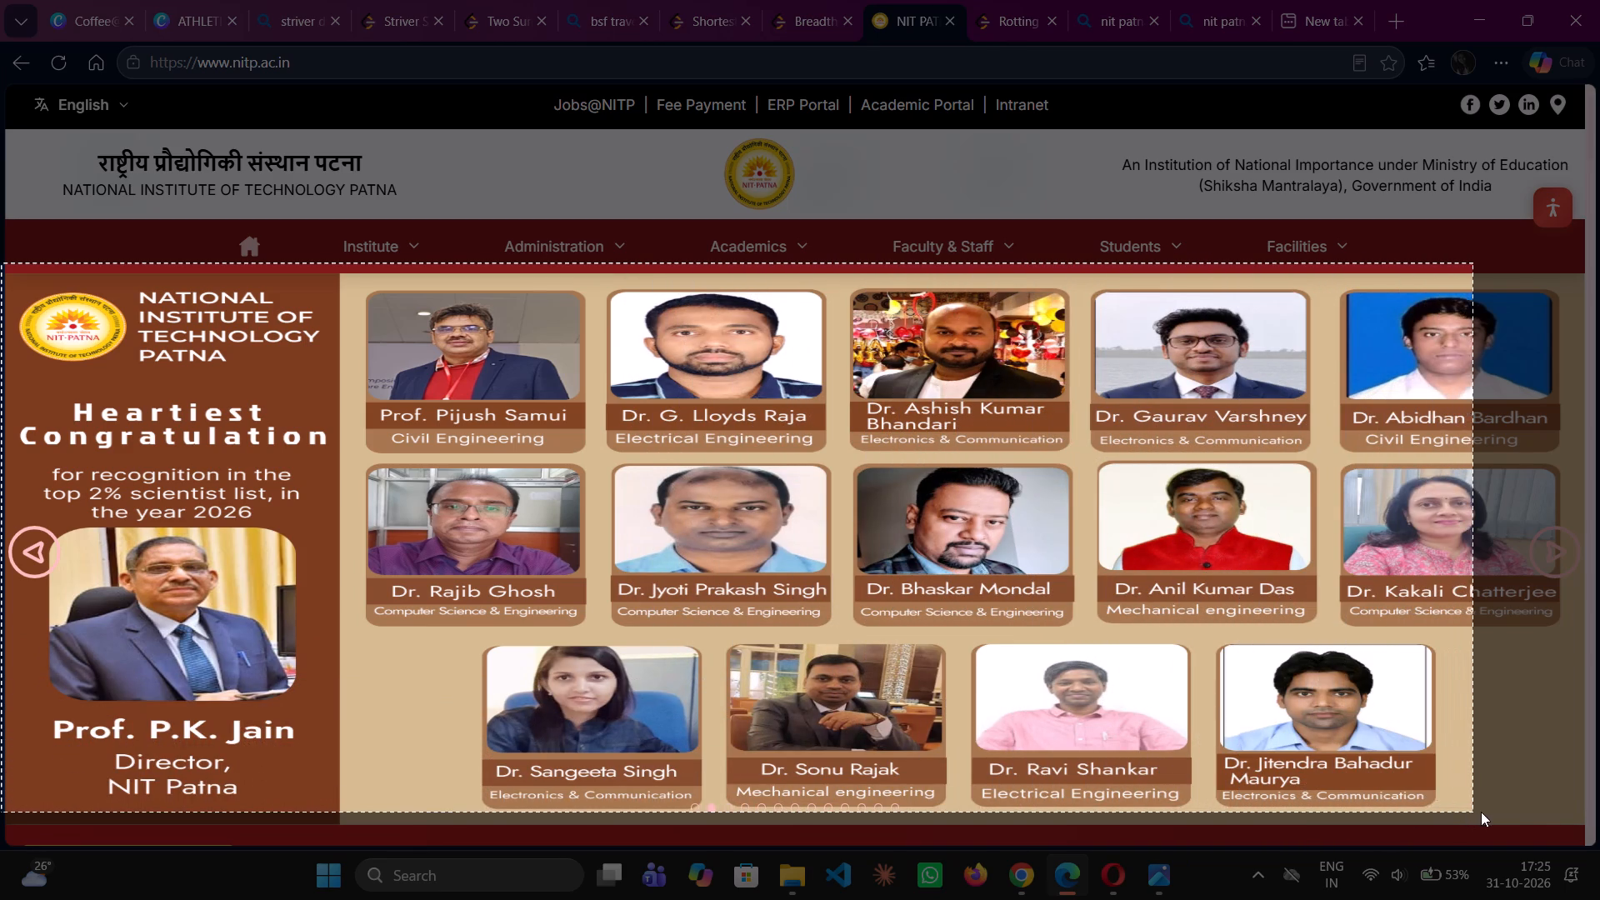
left_click_drag(1481, 812, 1599, 882)
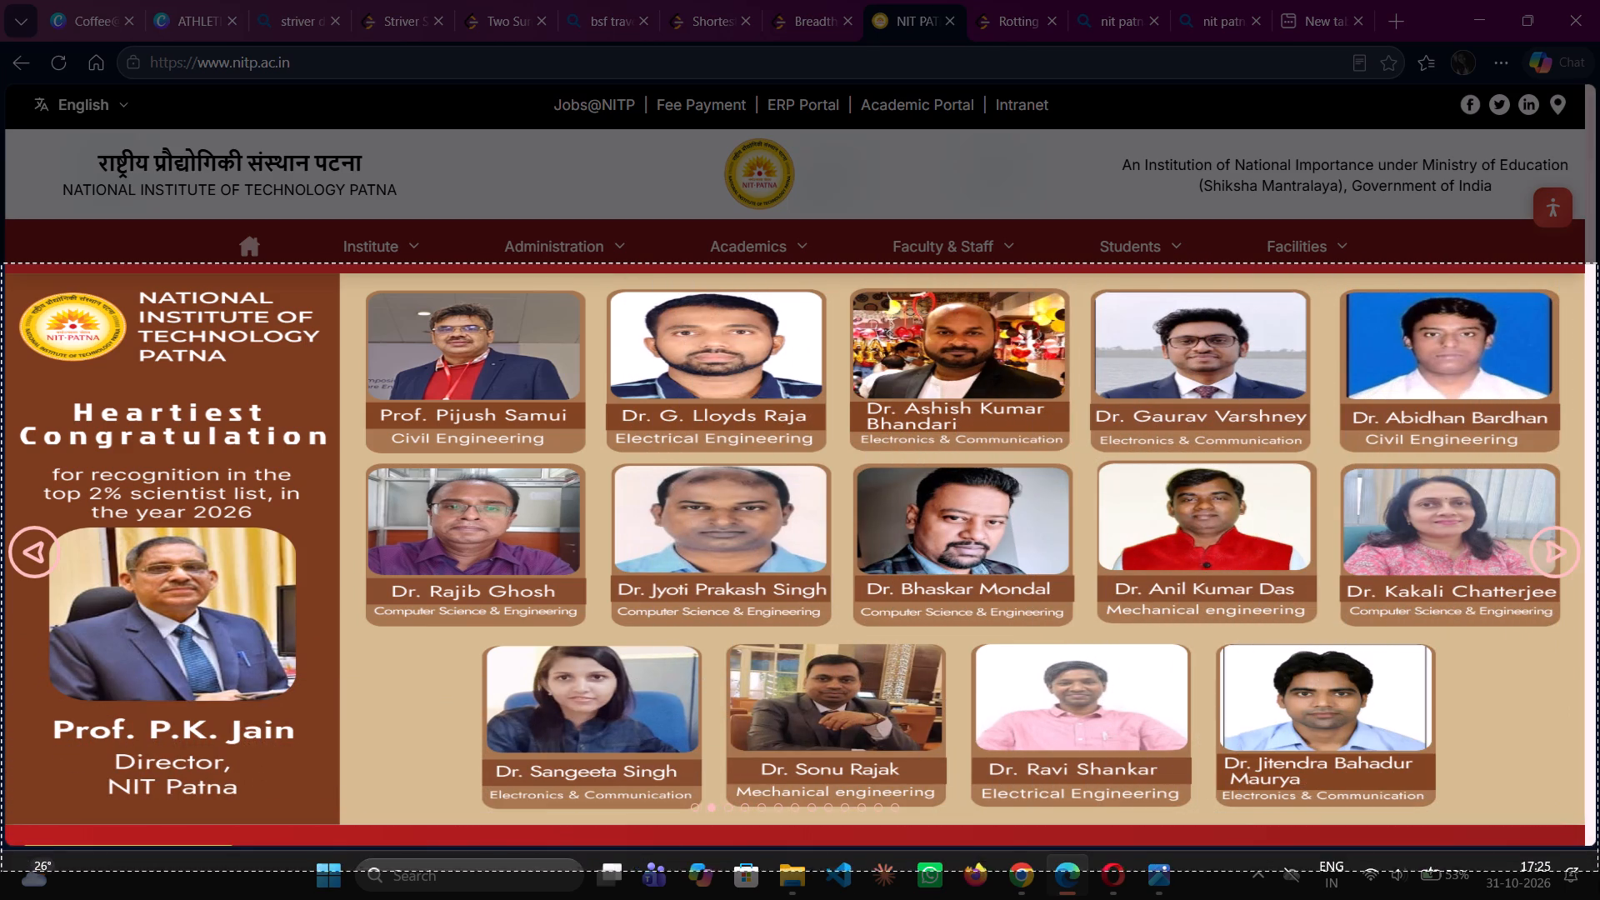
left_click_drag(1599, 882, 1582, 842)
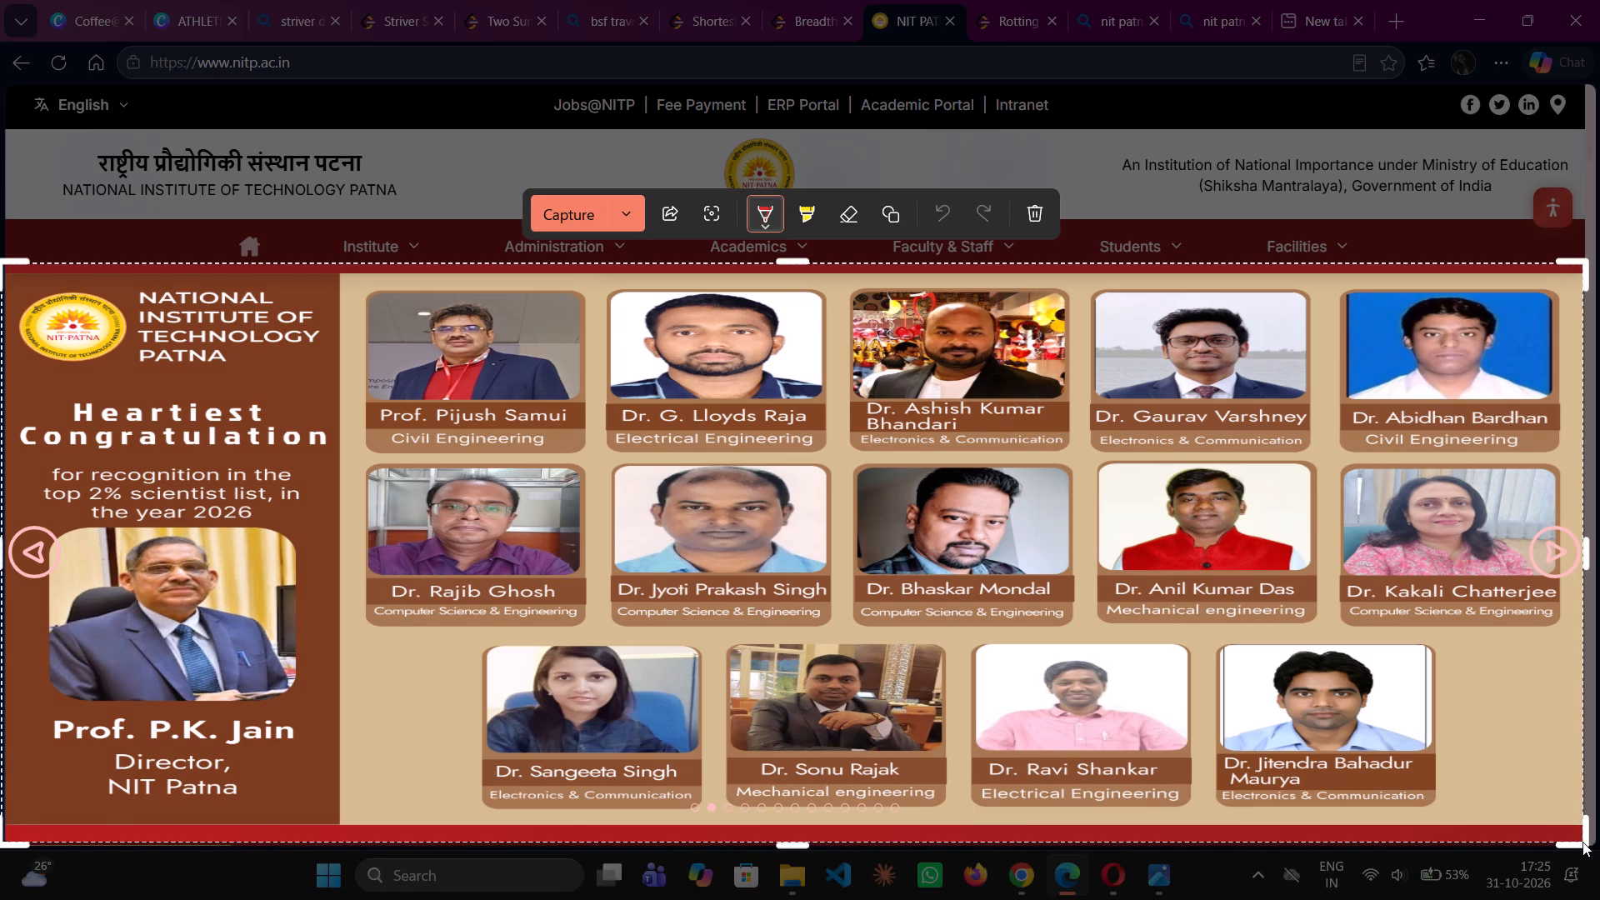
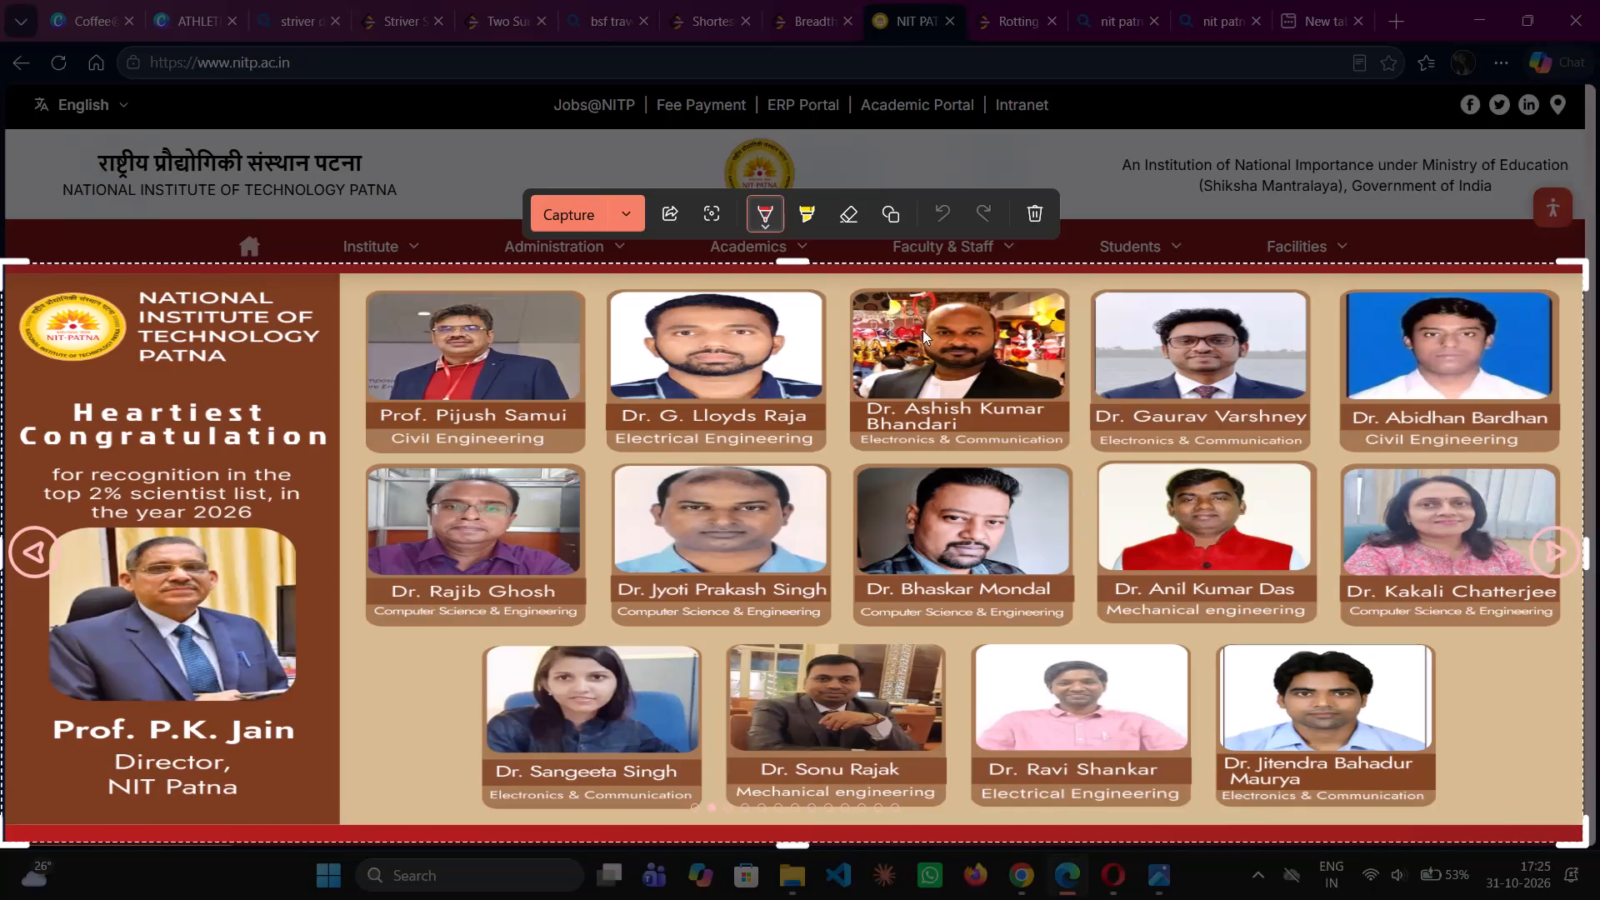
Capture the framed top 2% scientist congratulation banner as a screenshot.
left_click(566, 206)
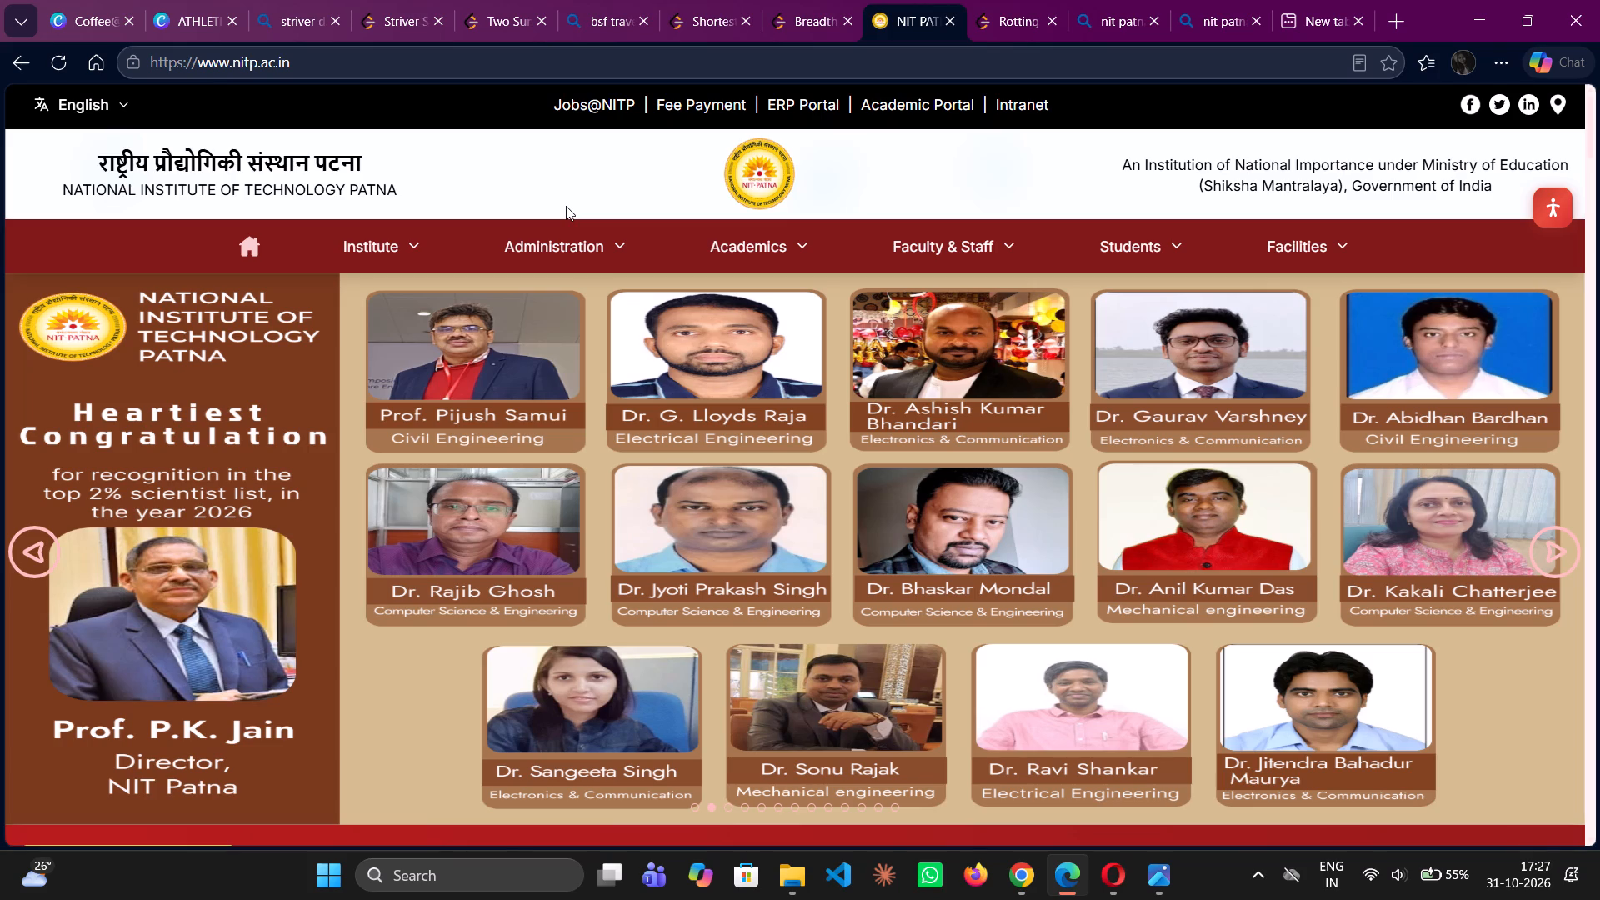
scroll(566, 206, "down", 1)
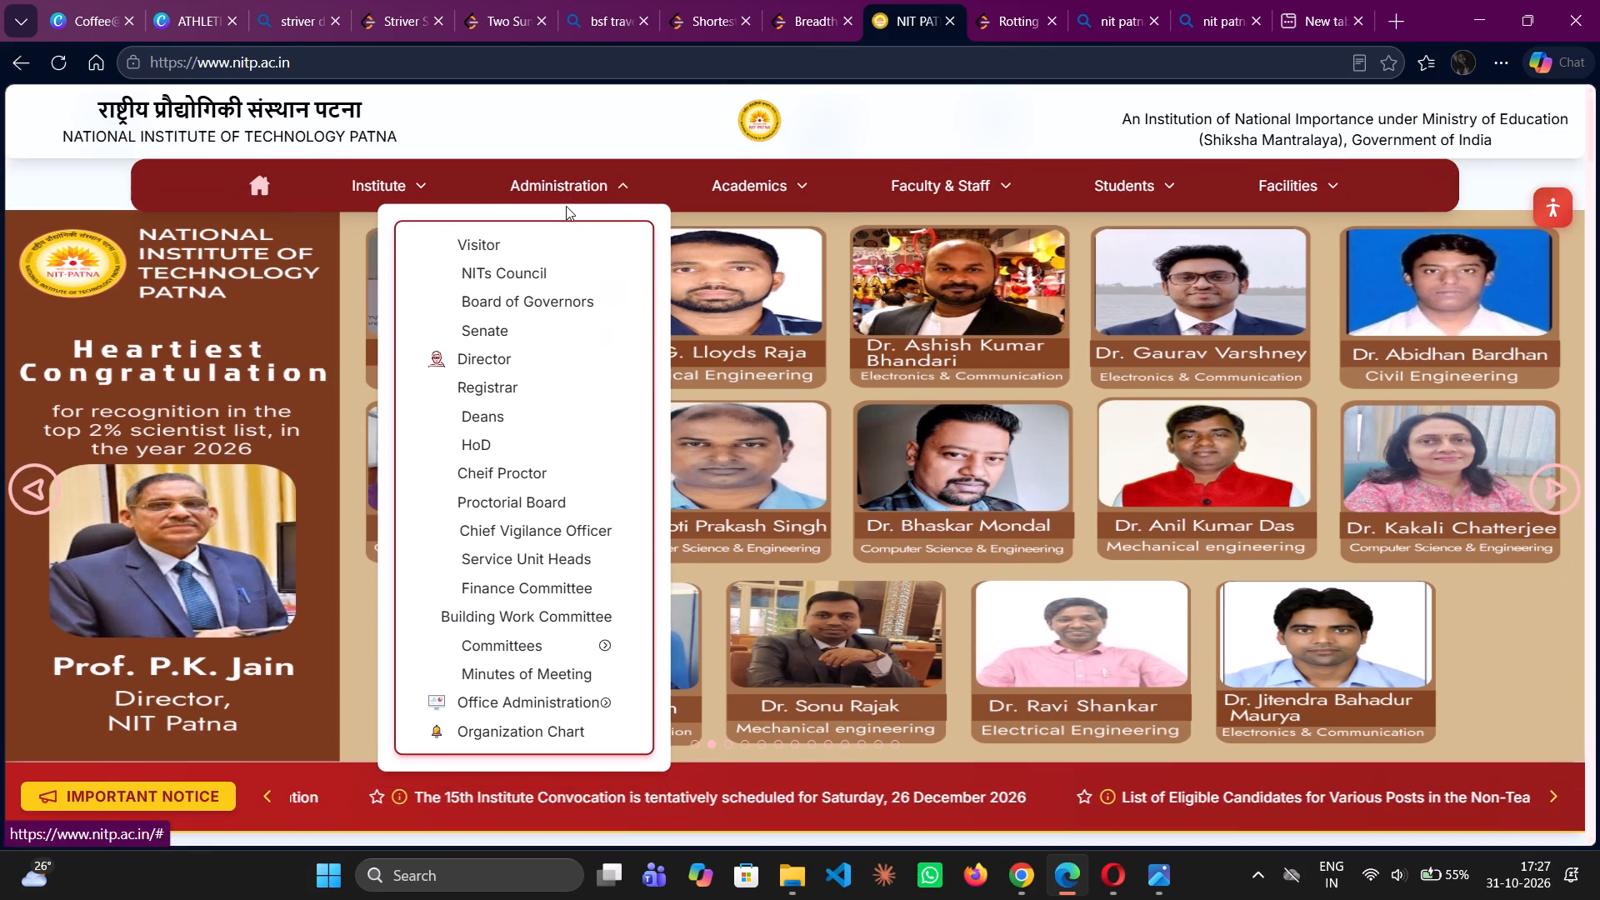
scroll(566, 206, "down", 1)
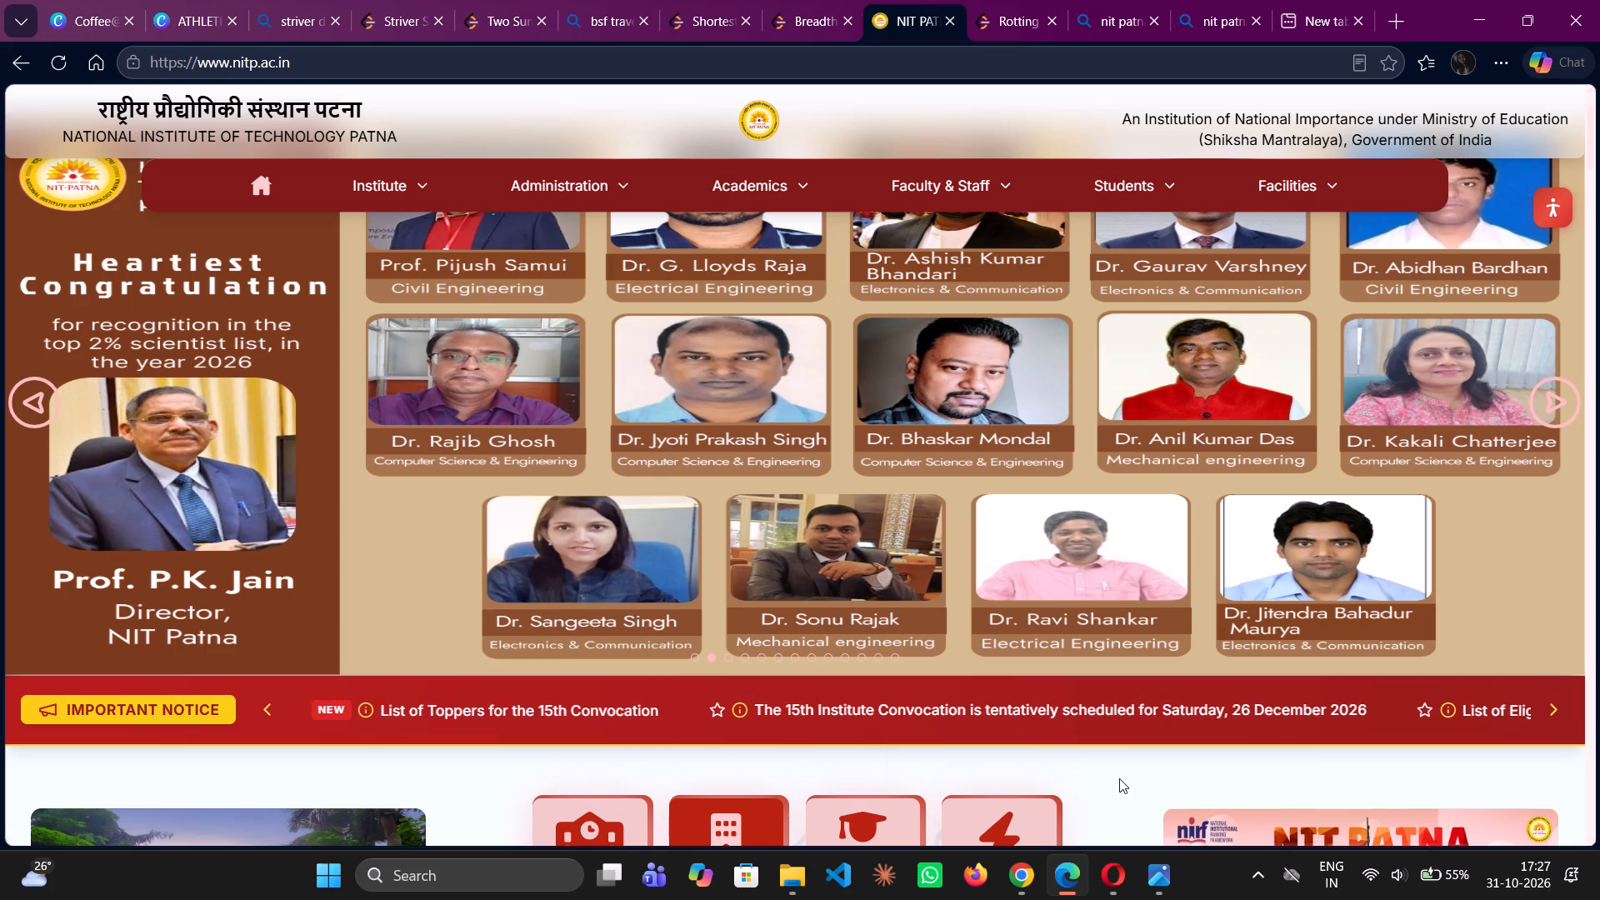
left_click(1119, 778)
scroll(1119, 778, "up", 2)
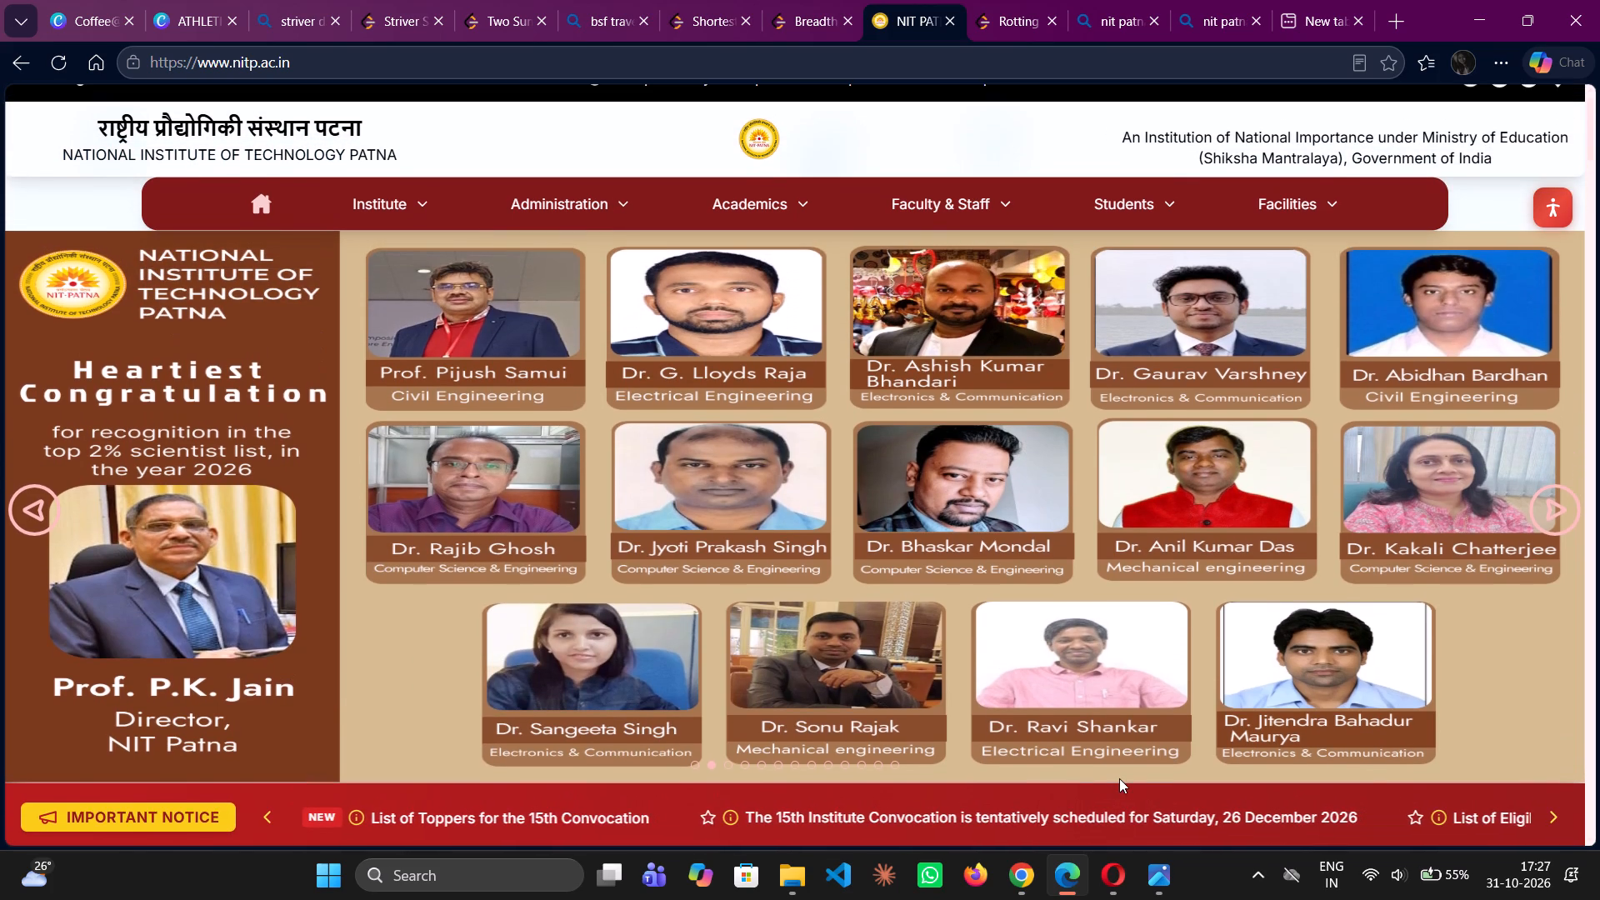
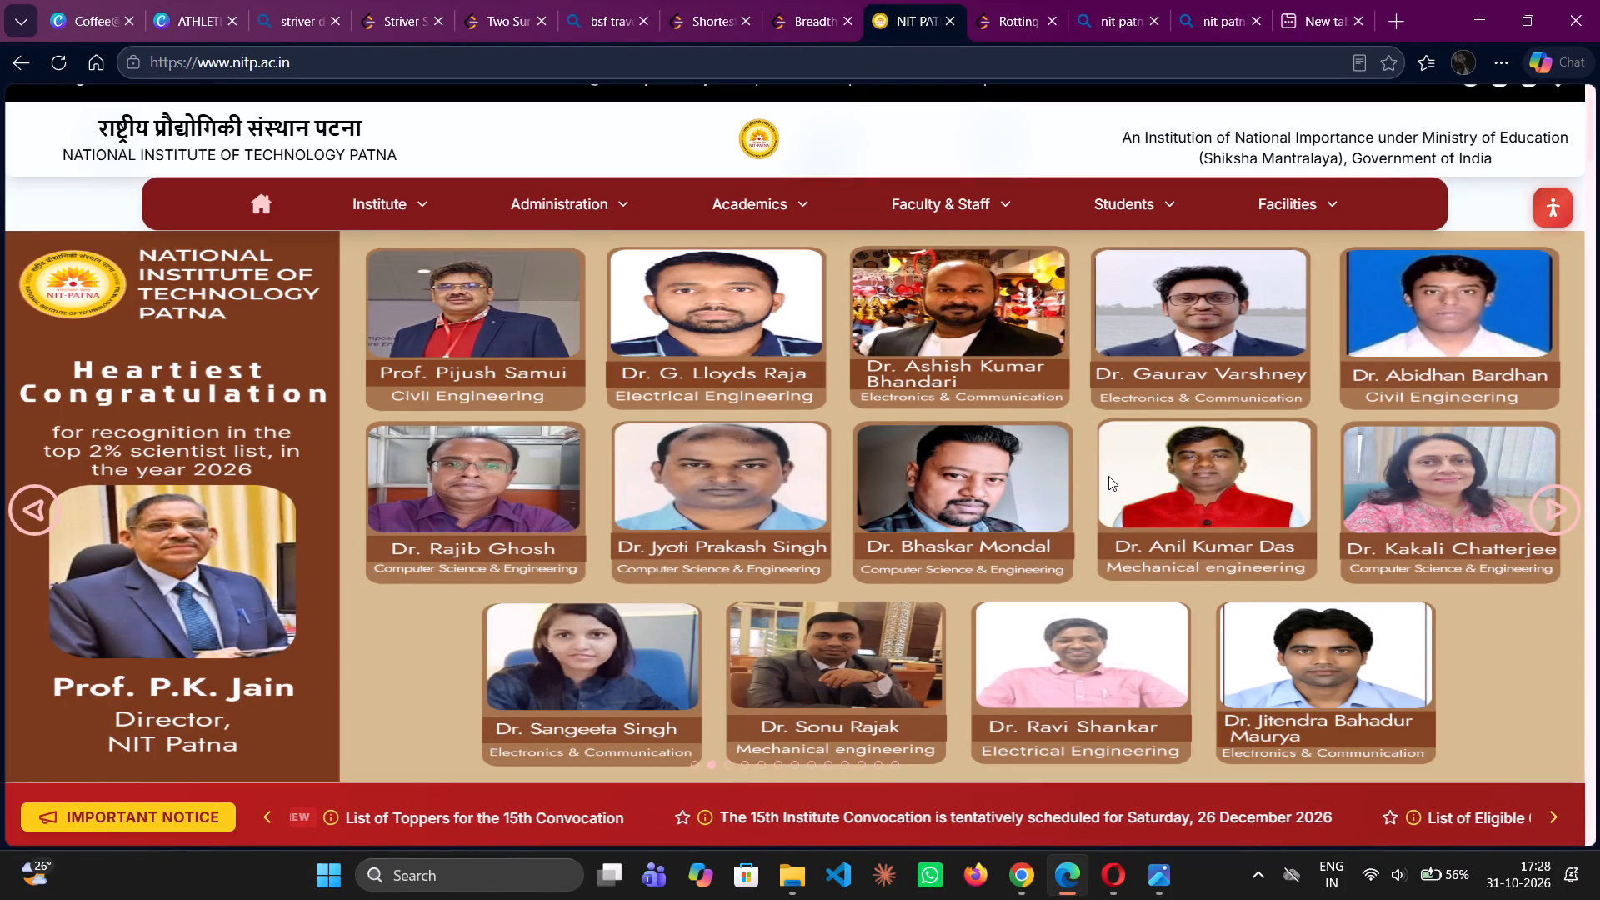
Look through the notices, events and academic notices on the NIT Patna homepage.
scroll(1108, 476, "down", 3)
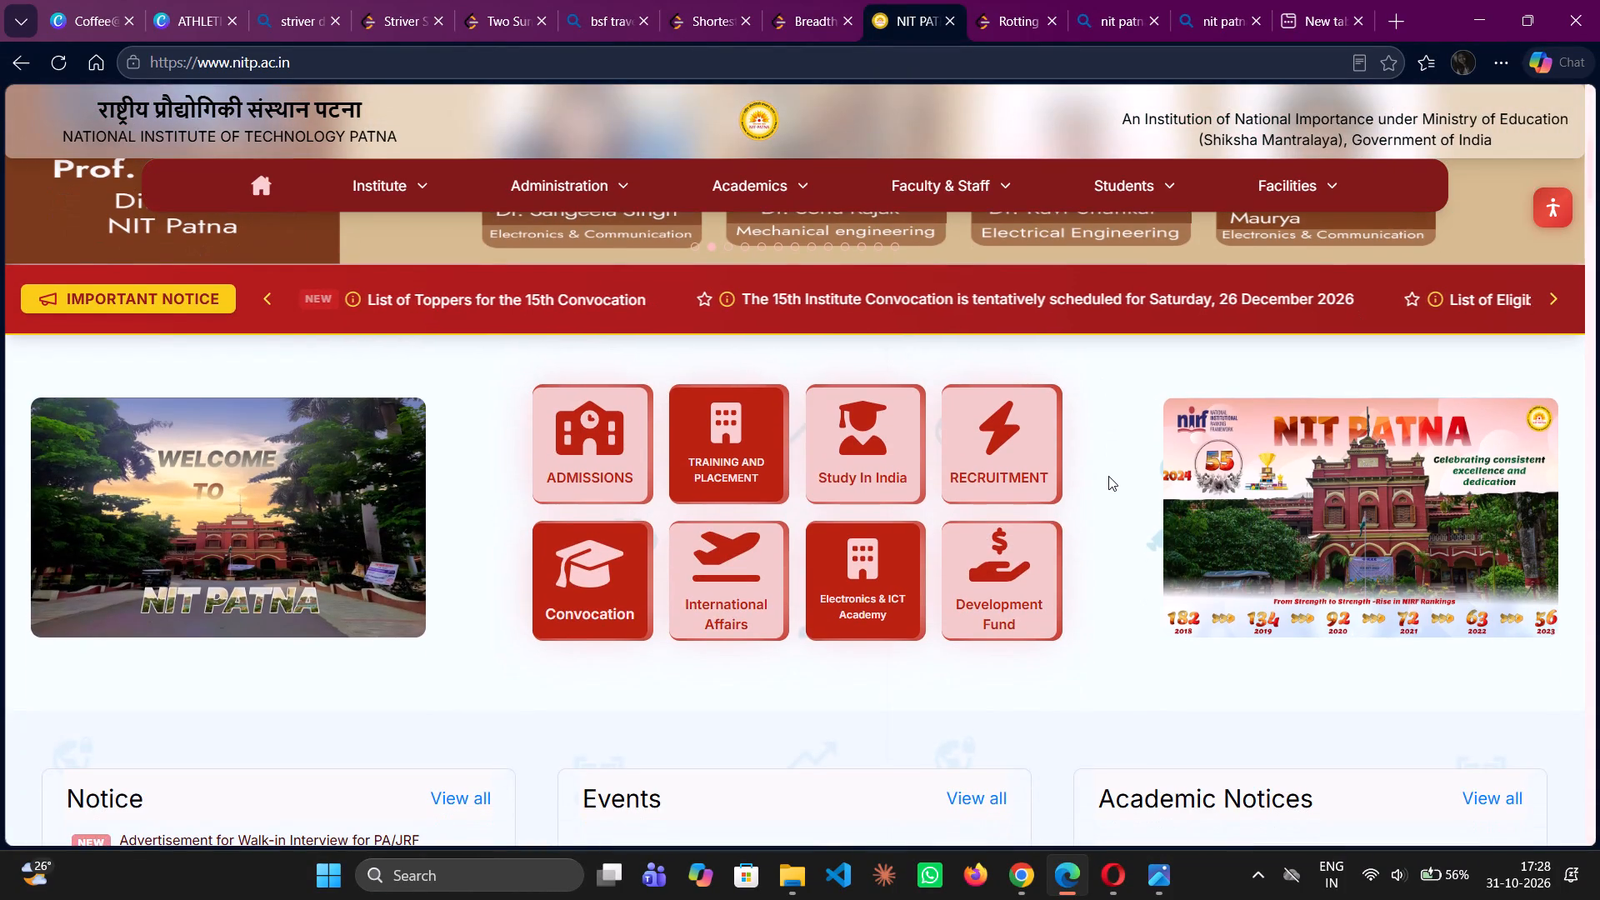
scroll(1108, 476, "down", 3)
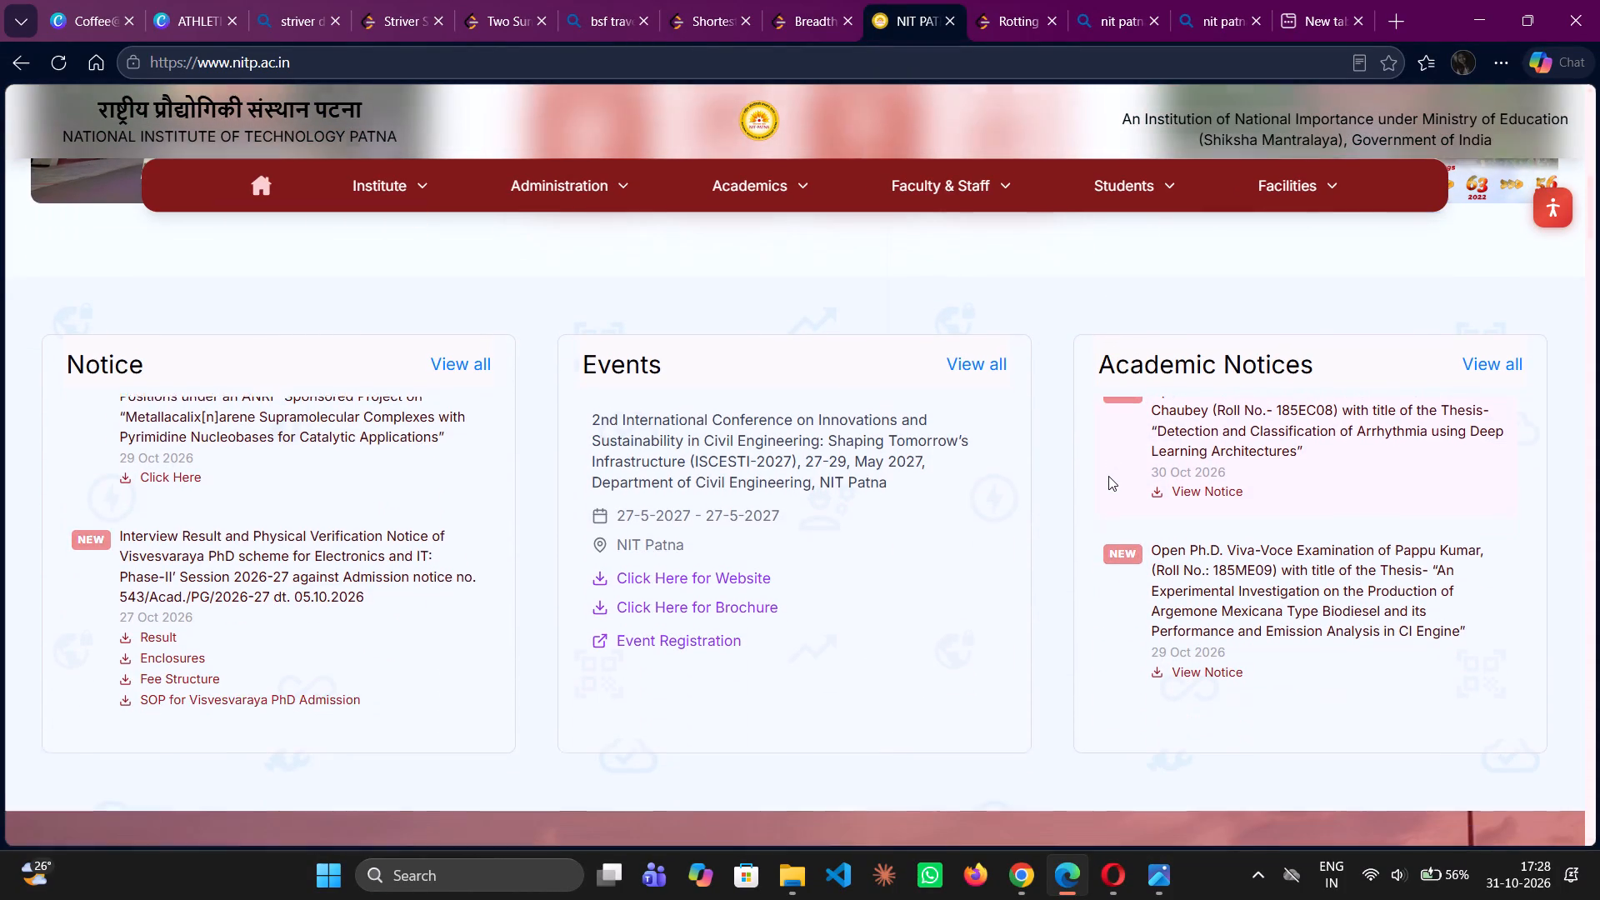
scroll(1108, 476, "down", 1)
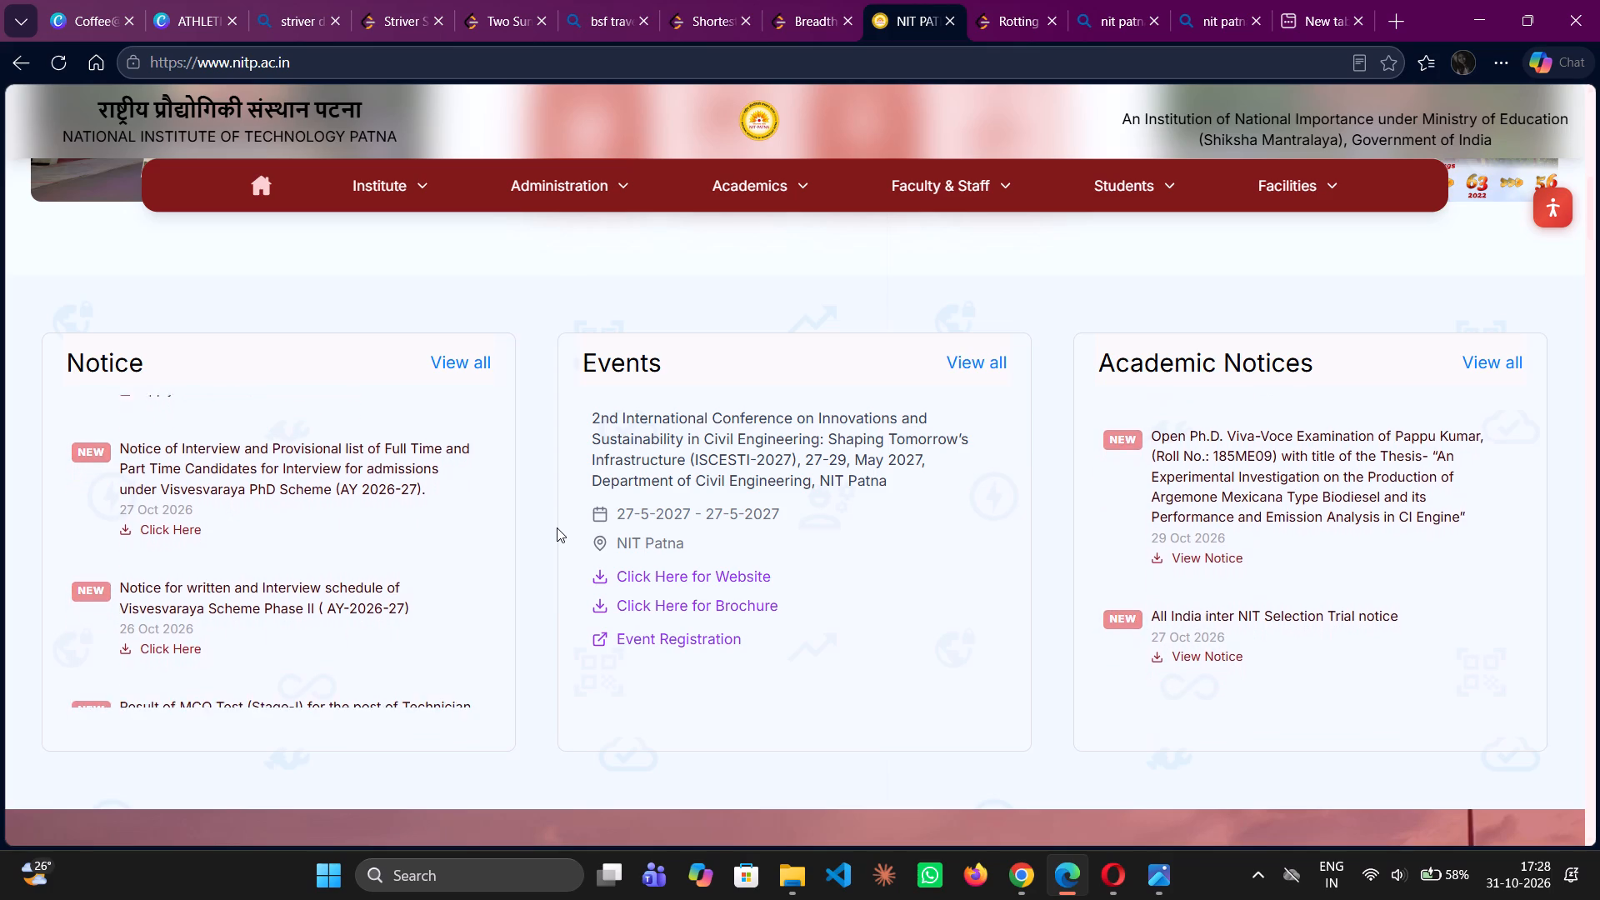
scroll(557, 527, "down", 1)
scroll(557, 527, "up", 1)
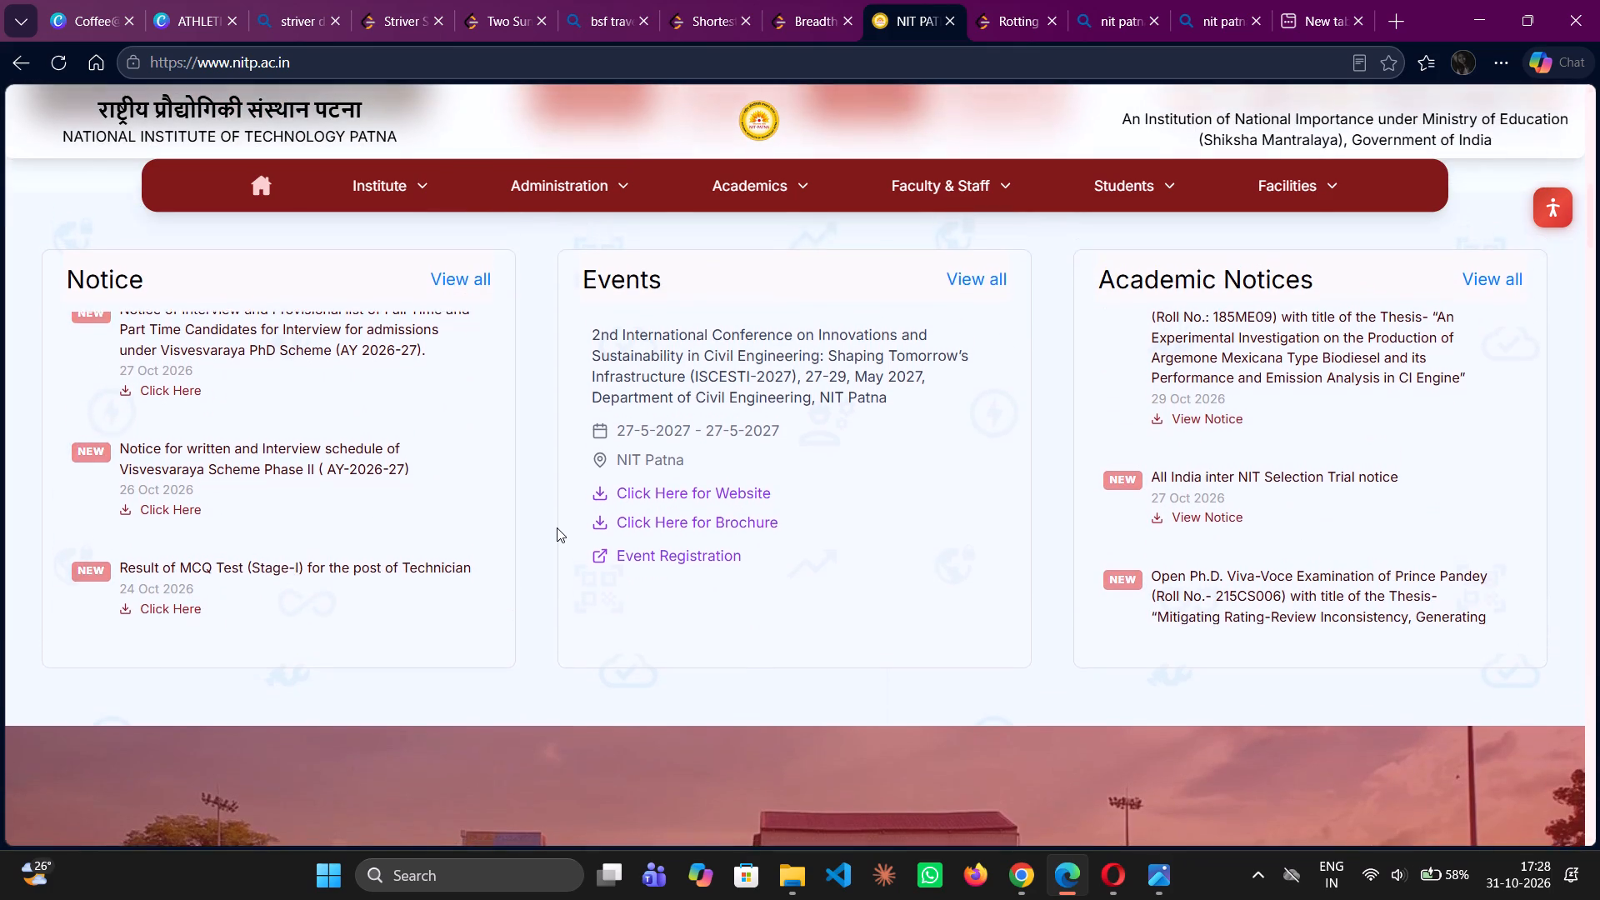
scroll(557, 527, "up", 1)
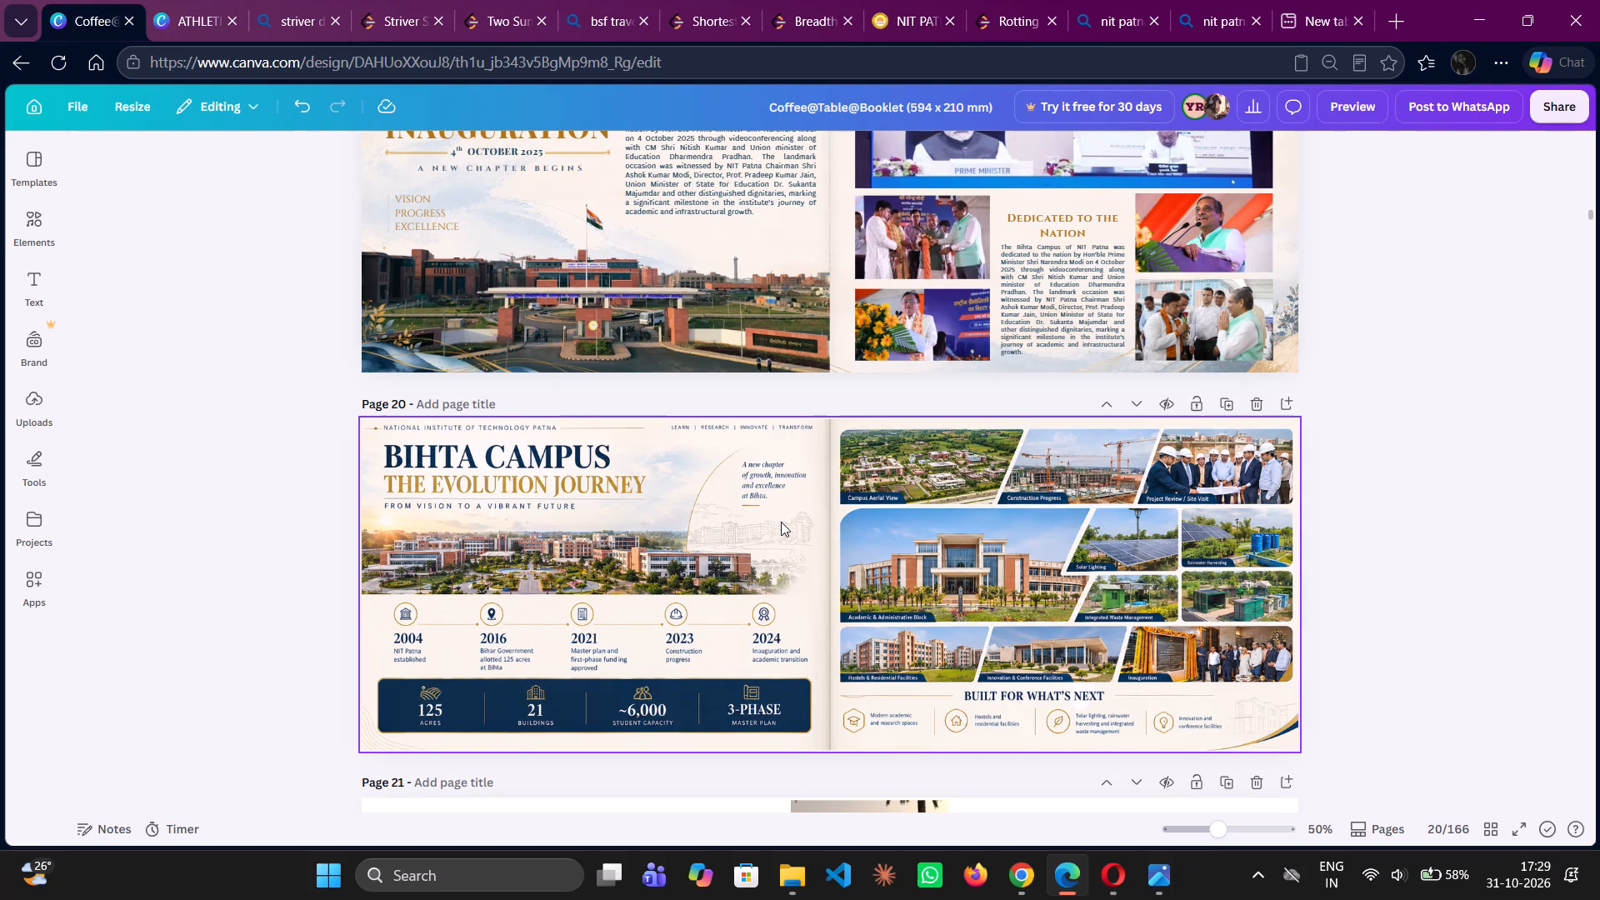
scroll(781, 522, "up", 1)
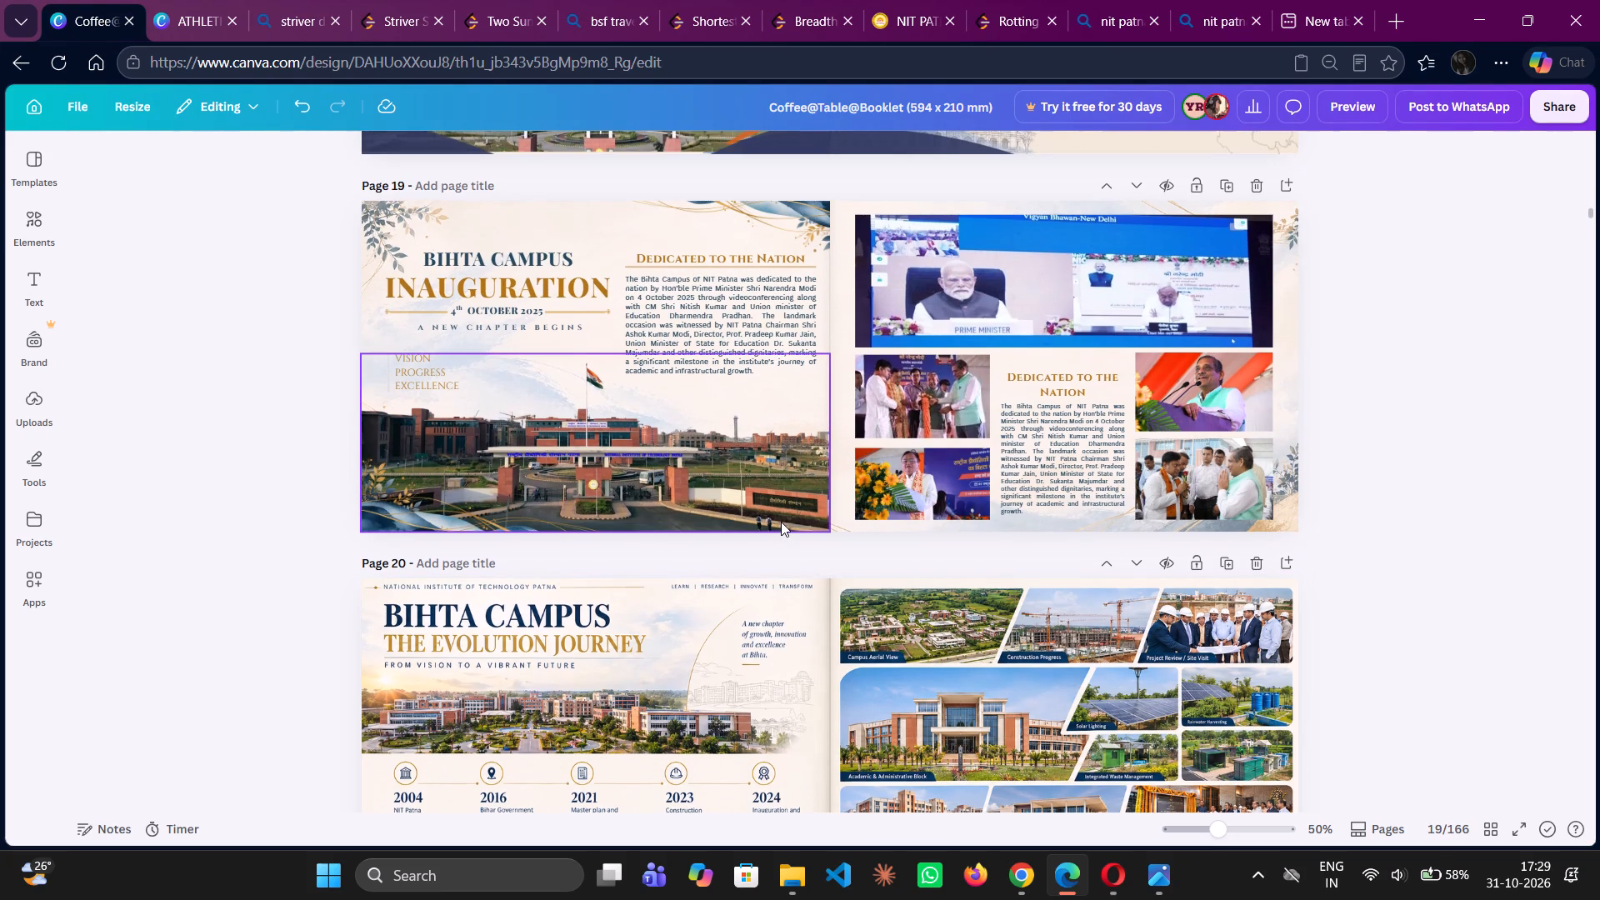
scroll(781, 522, "down", 3)
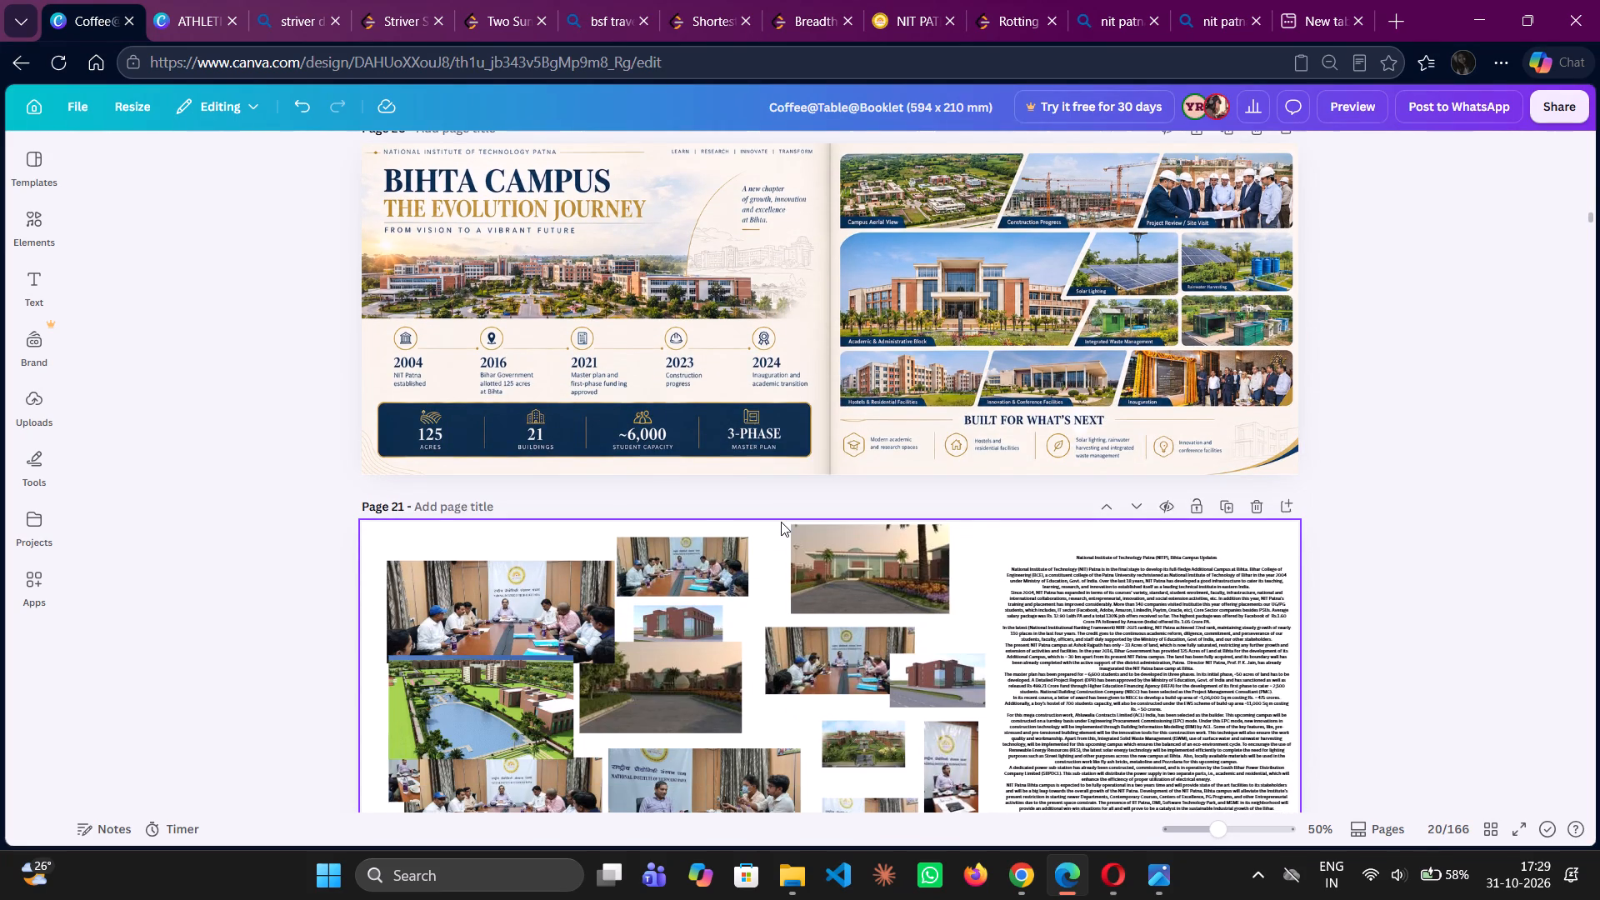
scroll(781, 522, "down", 2)
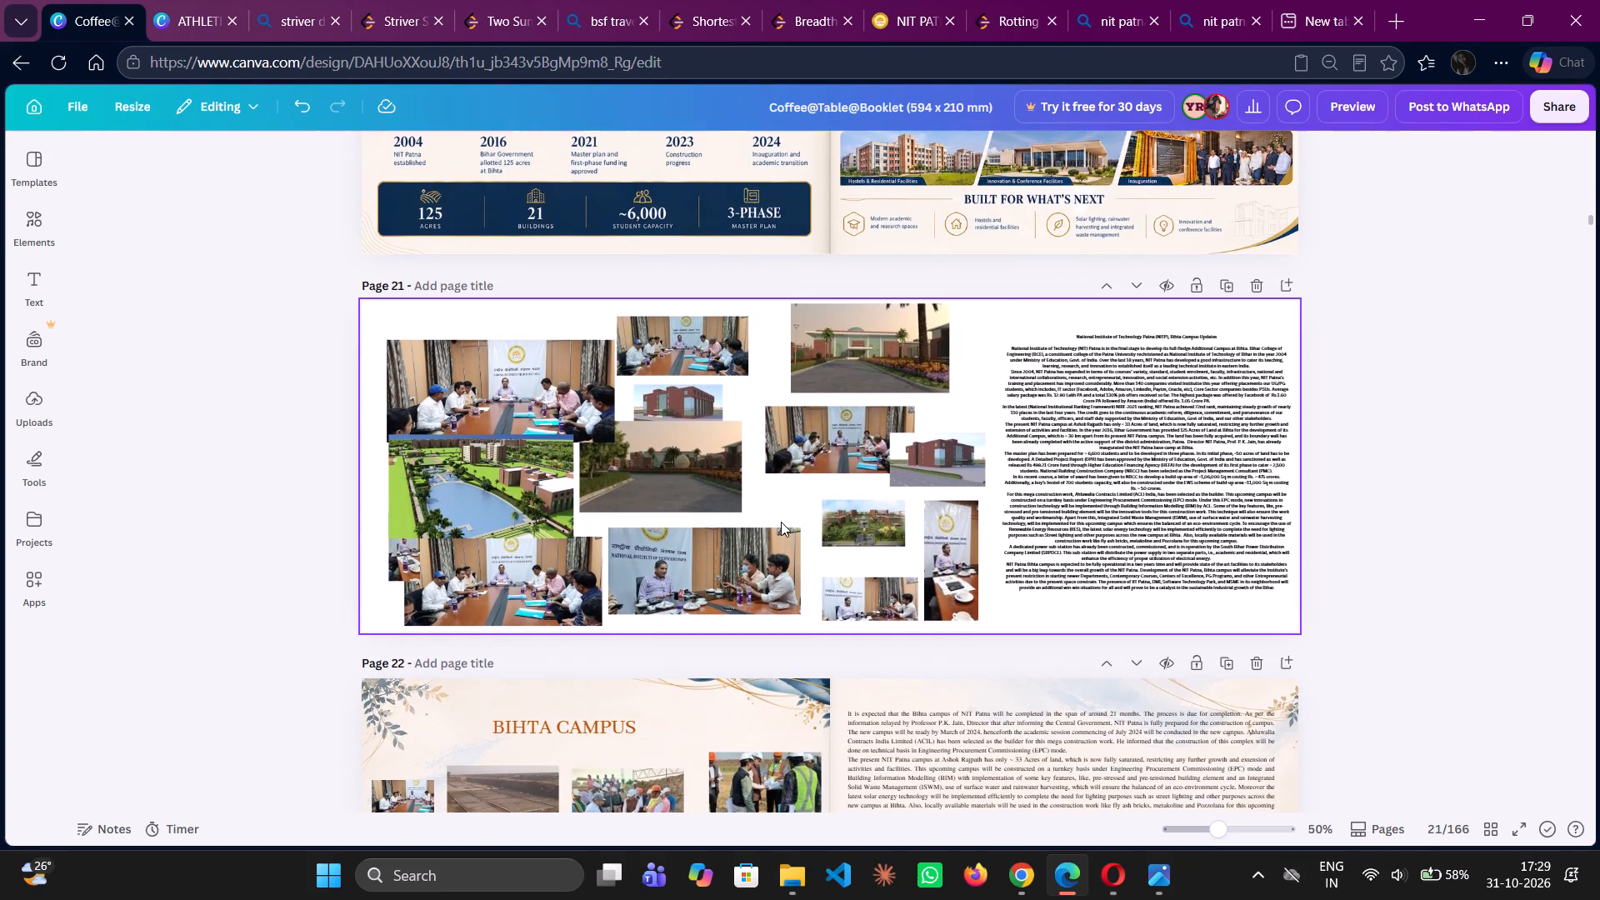
scroll(781, 522, "down", 3)
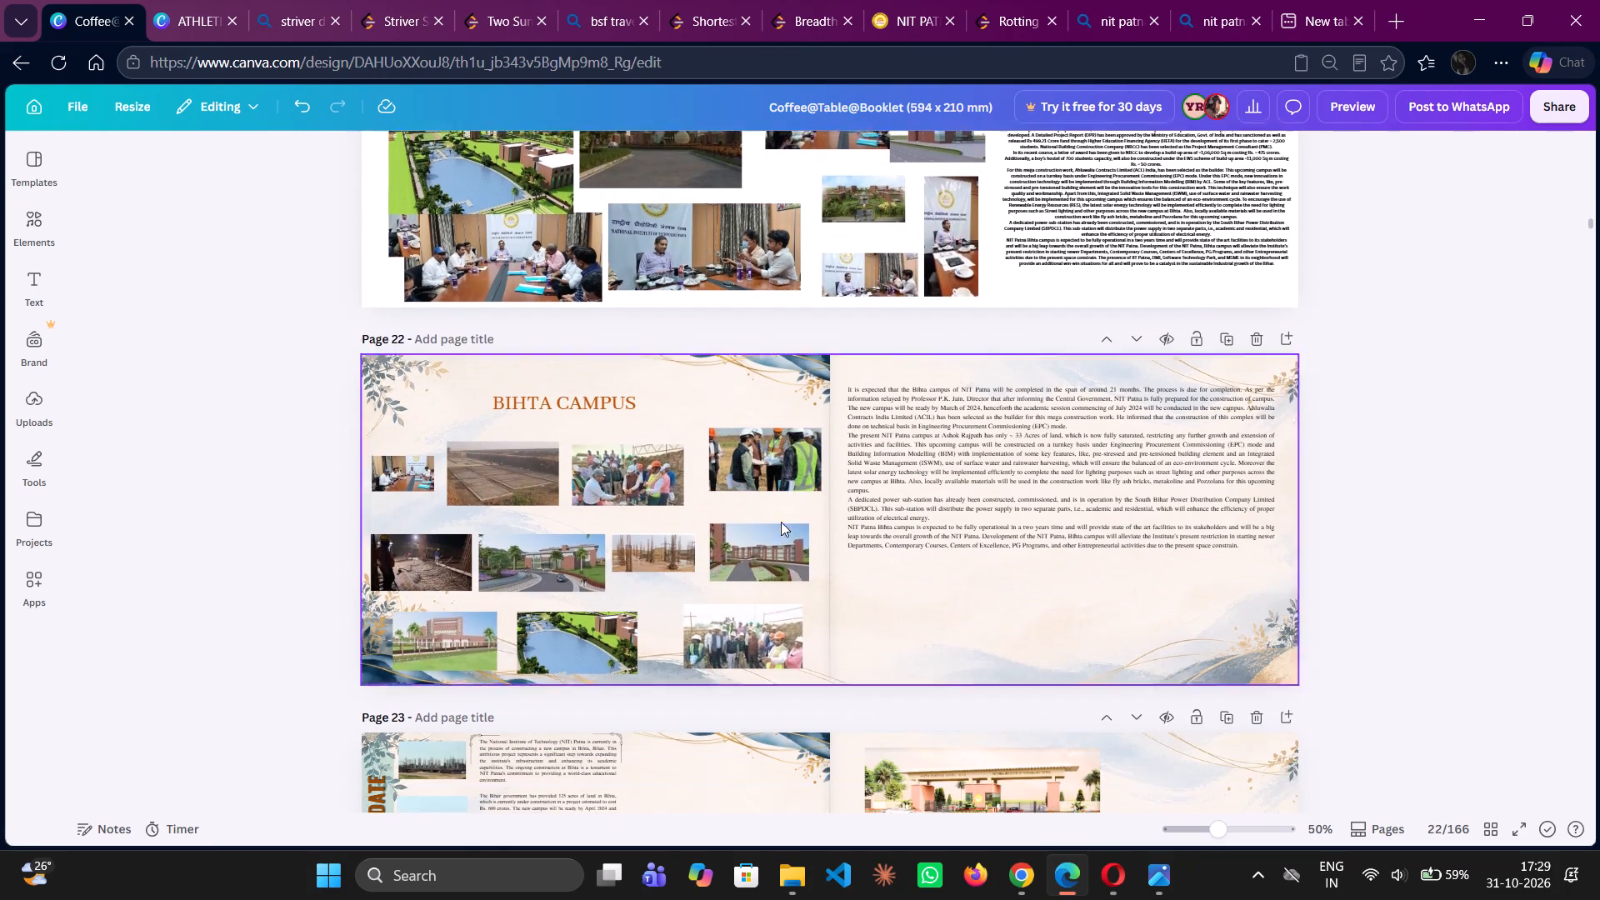
scroll(781, 522, "down", 3)
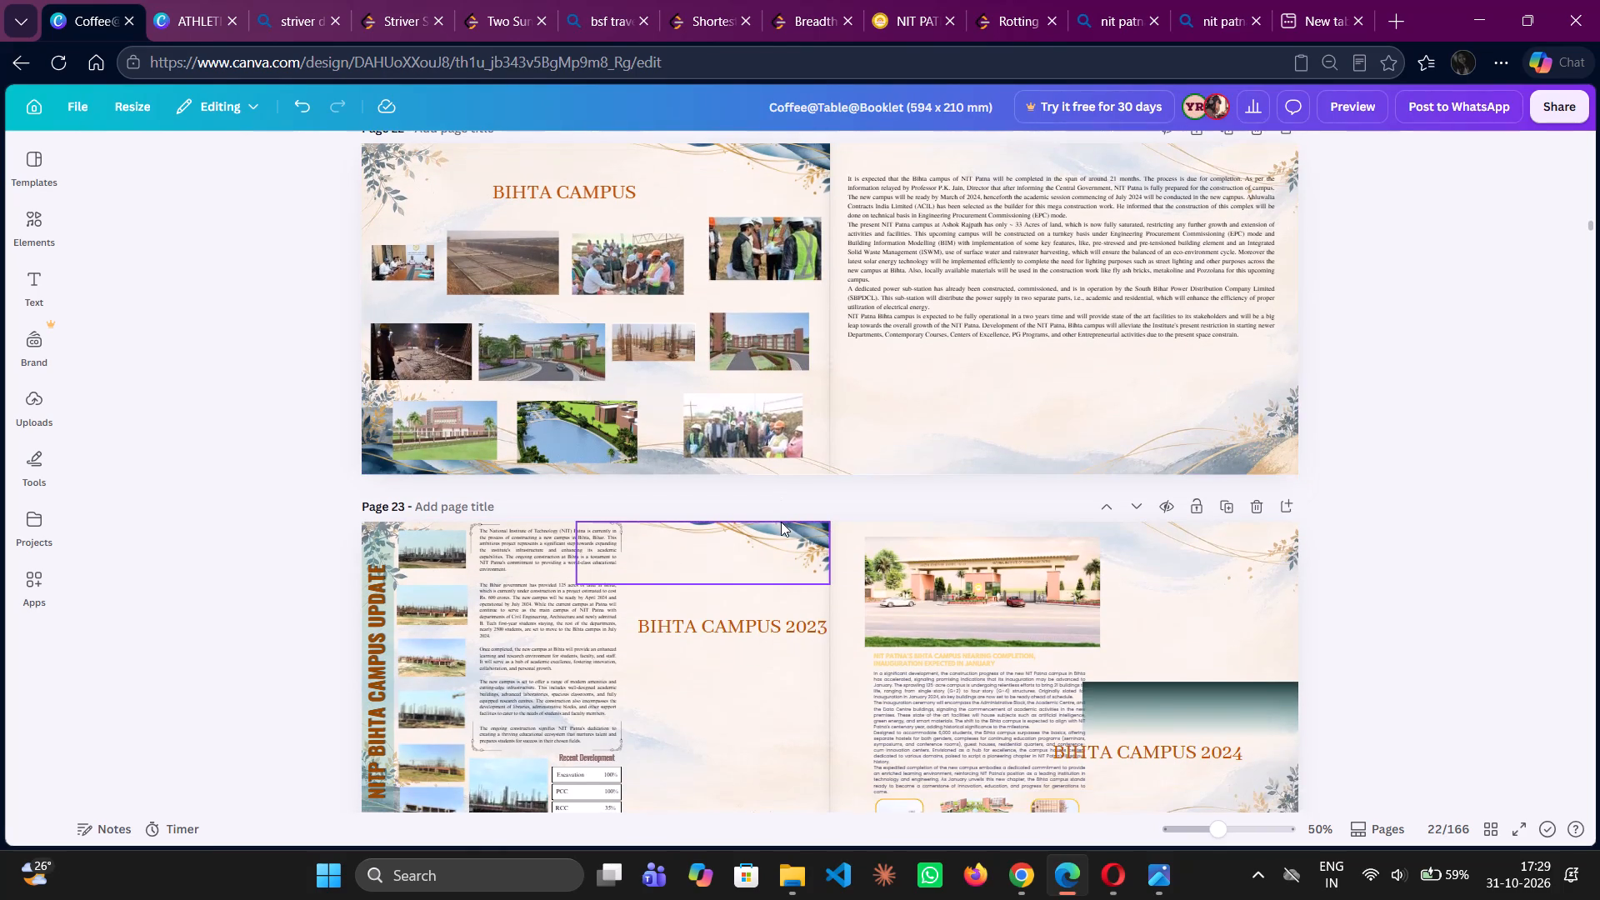
scroll(781, 522, "down", 3)
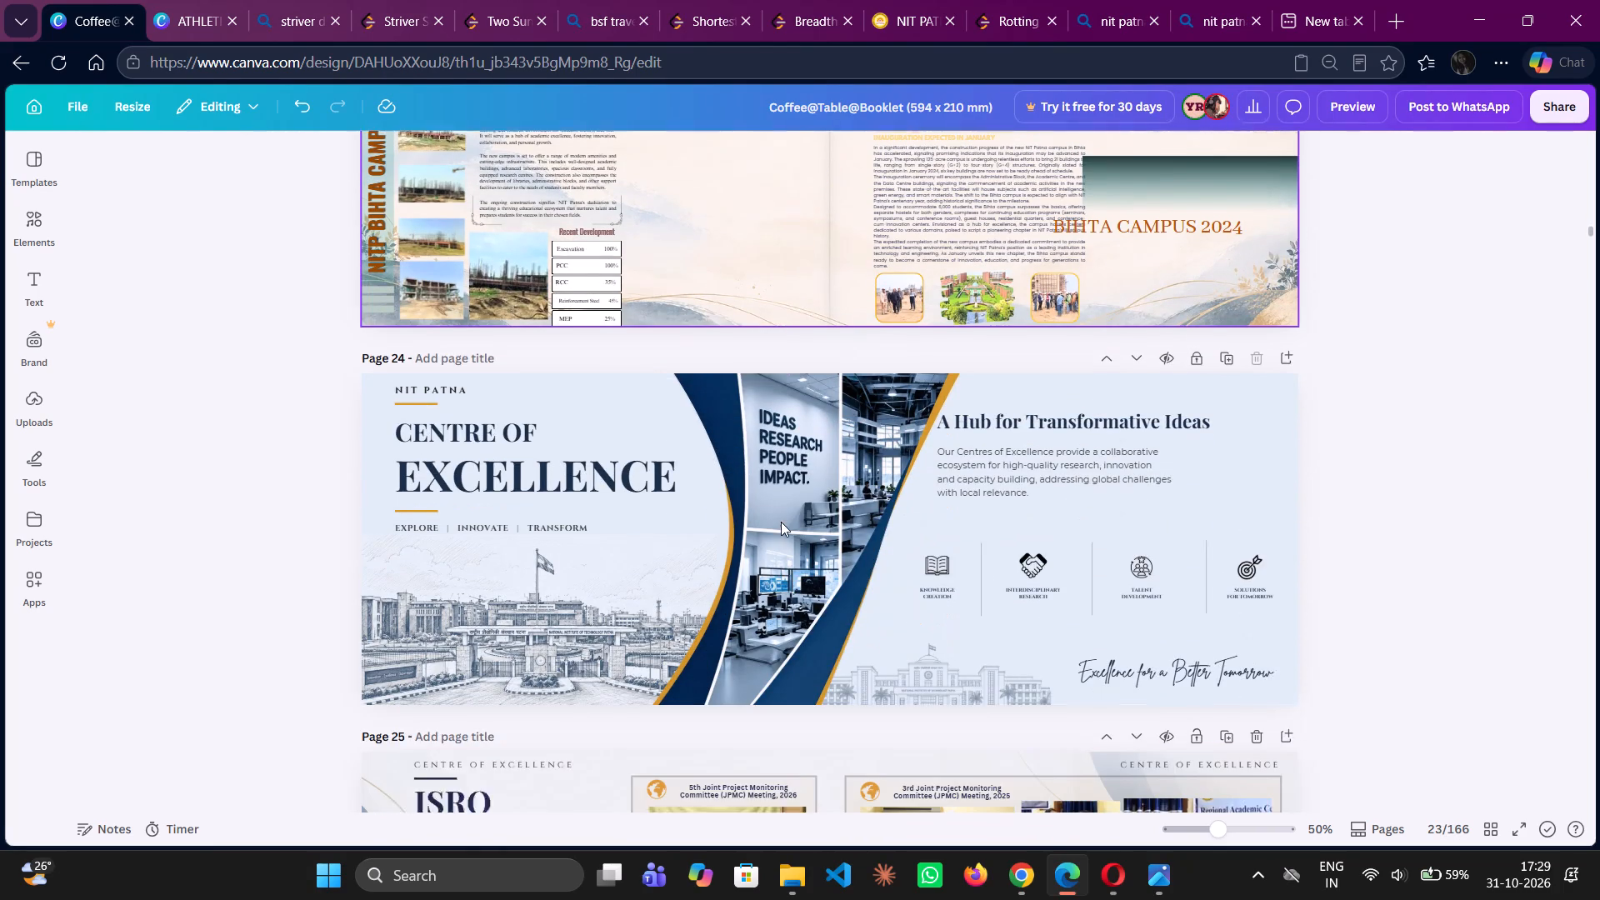
scroll(781, 522, "down", 5)
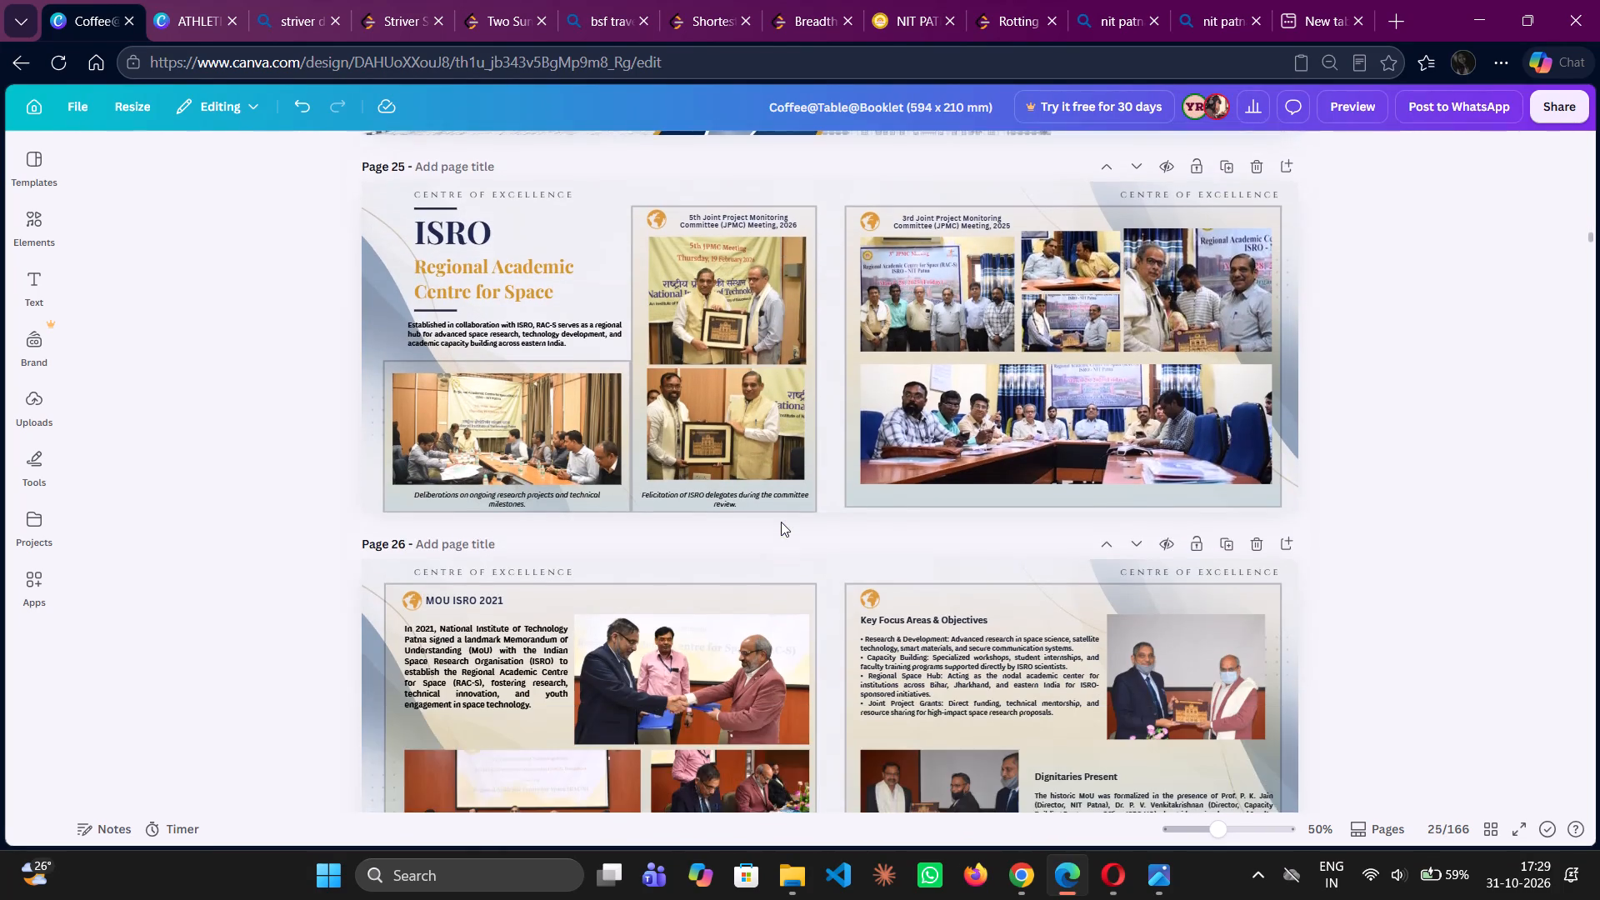
scroll(781, 522, "down", 3)
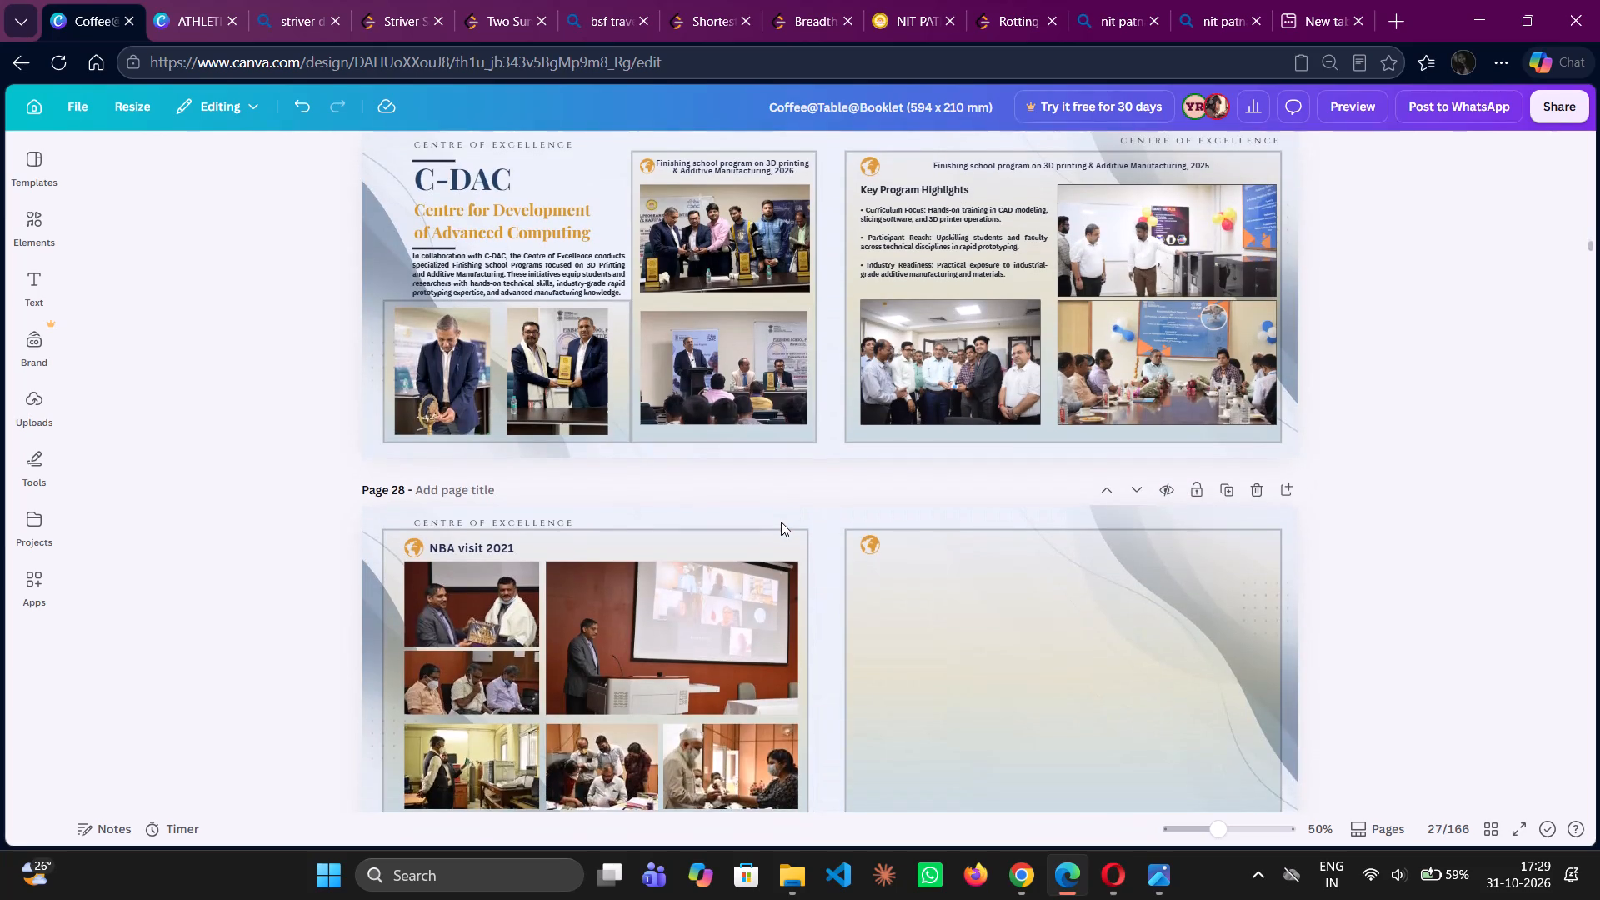
scroll(781, 522, "down", 2)
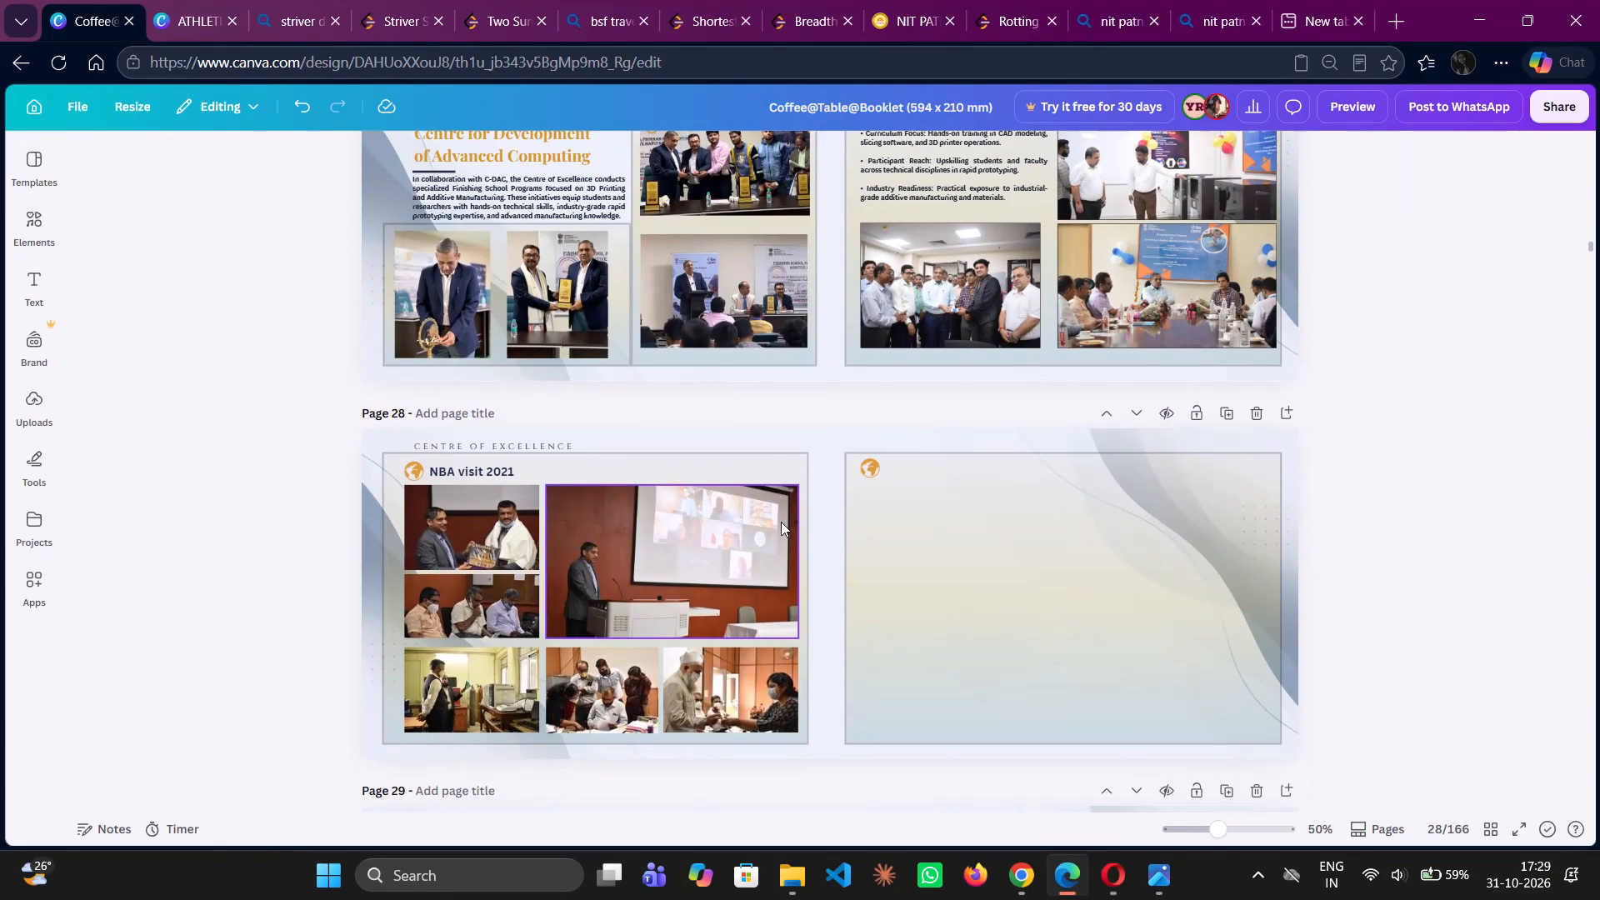
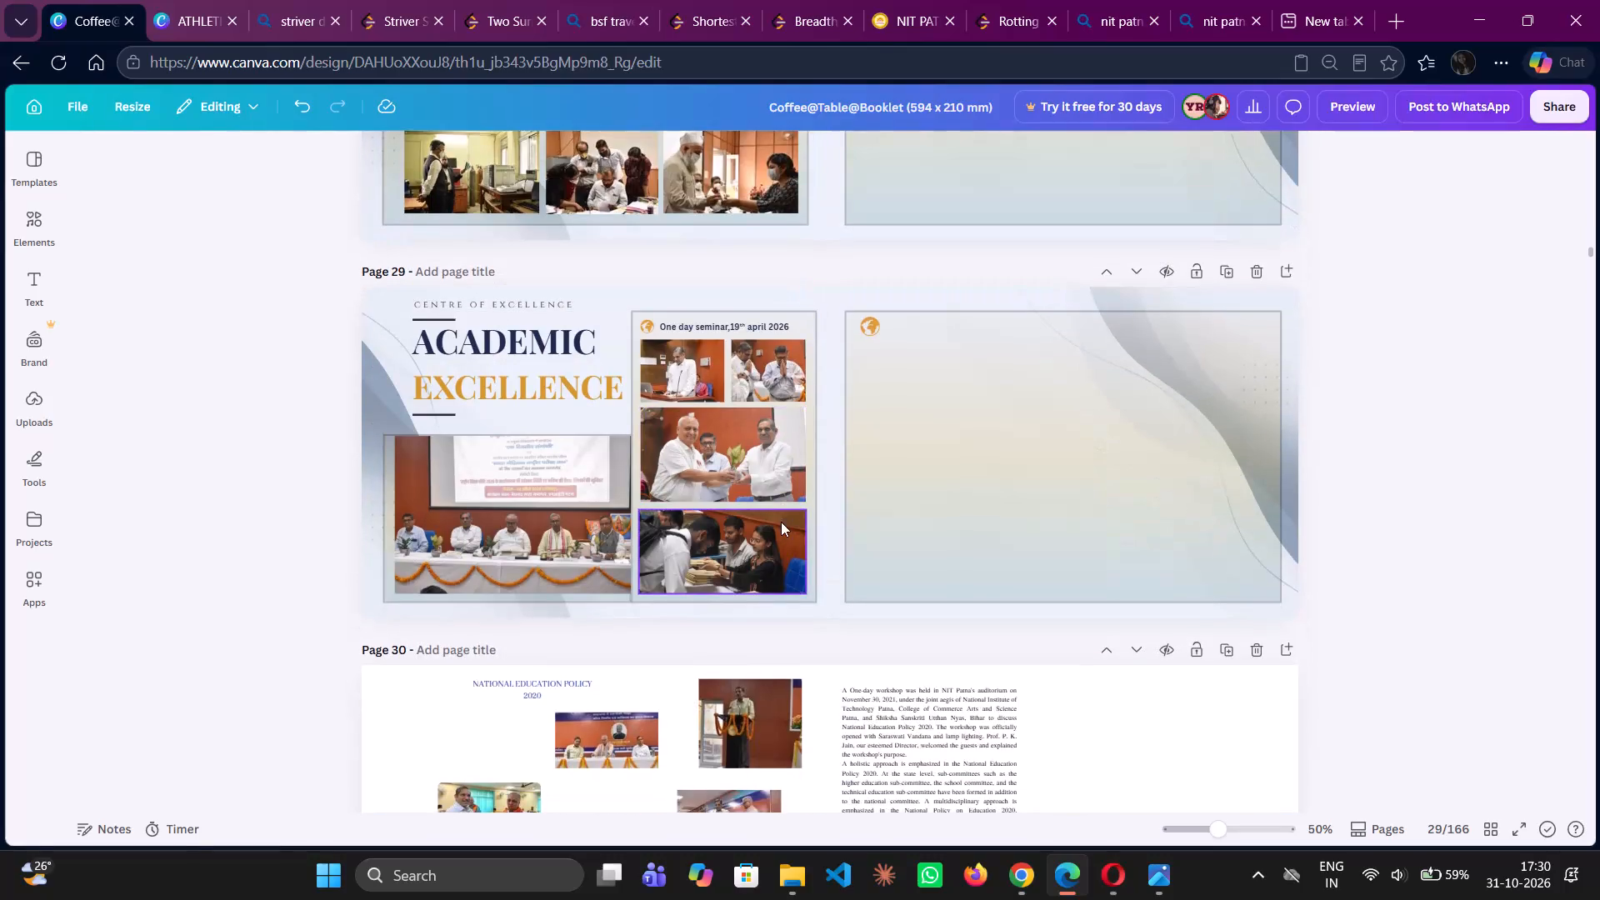
Examine the booklet's academic excellence, placement, research and hackathon spreads from page 29 to page 64.
scroll(781, 522, "down", 6)
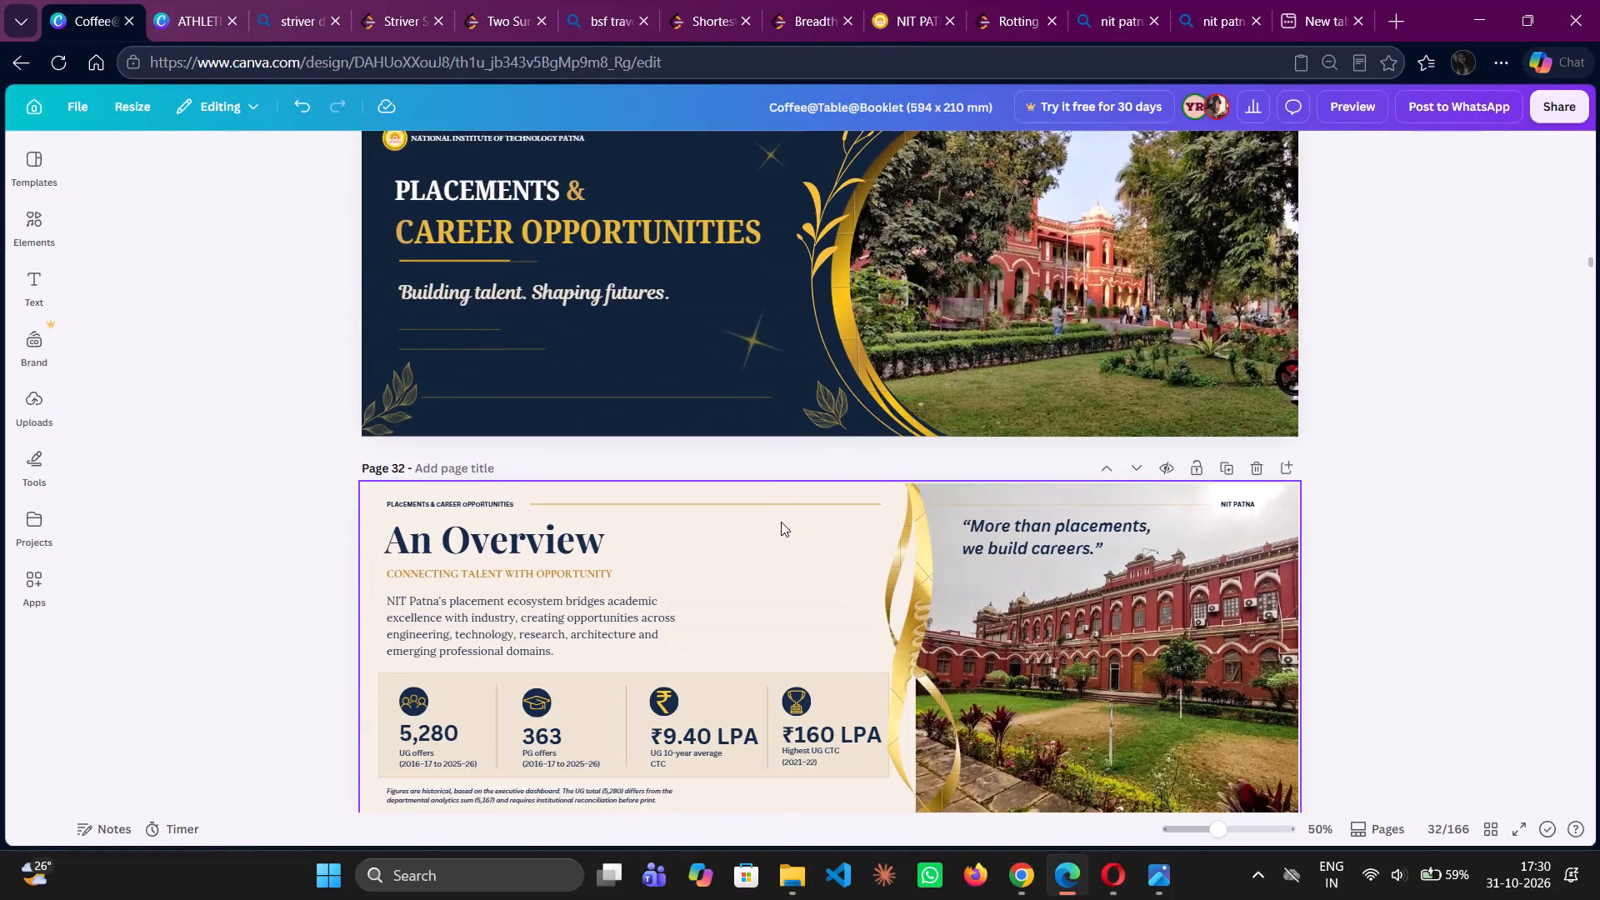
scroll(781, 522, "down", 10)
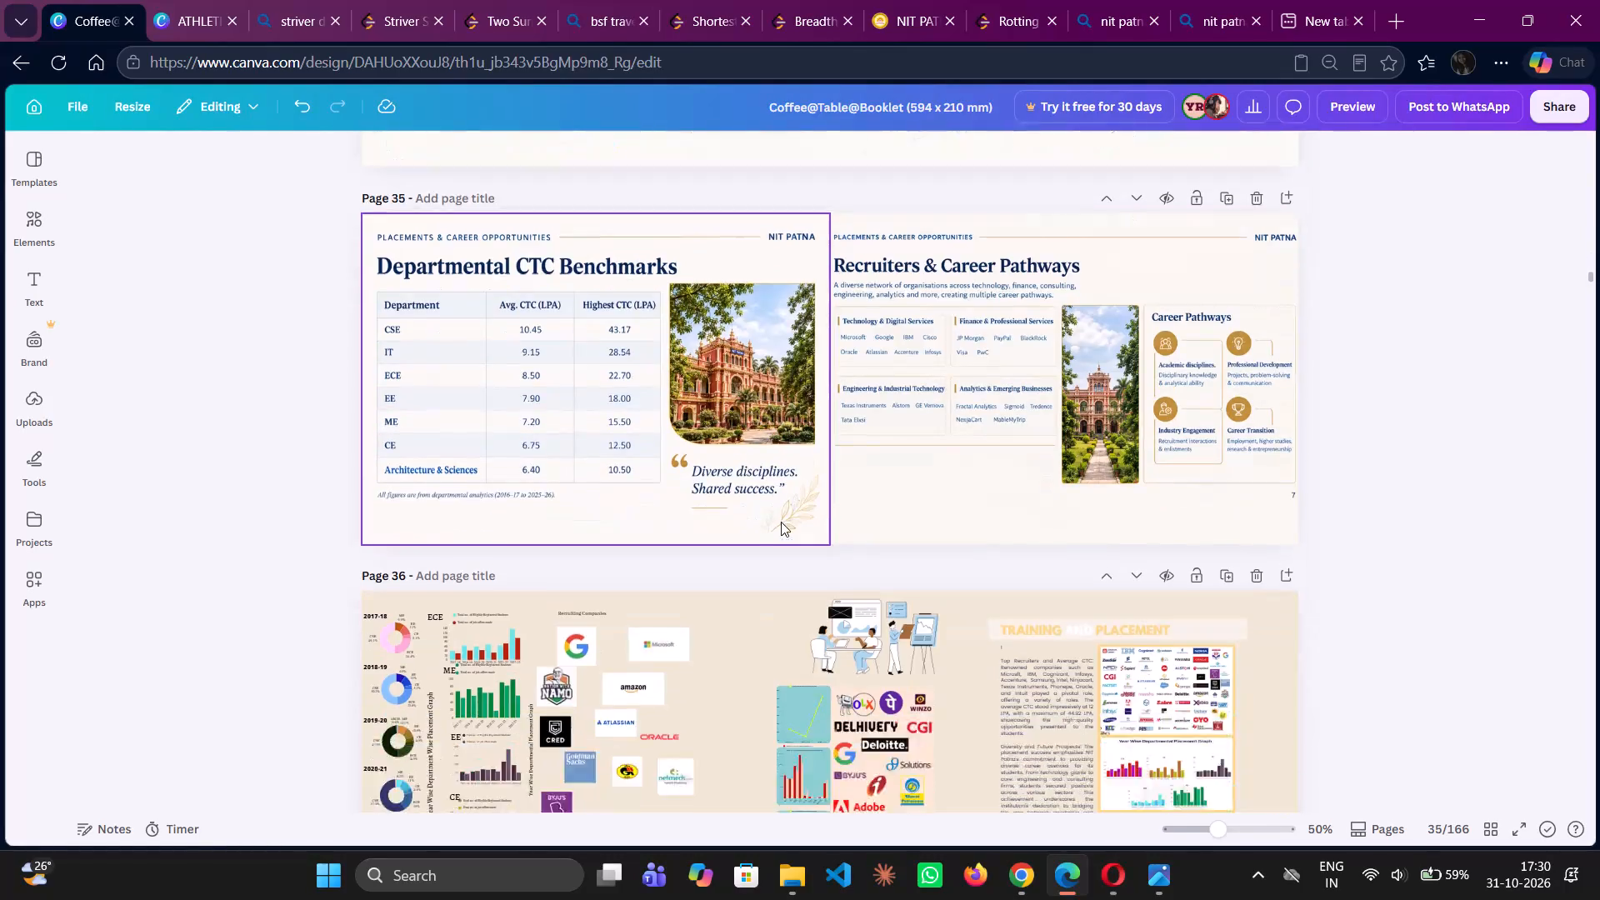
scroll(781, 522, "down", 8)
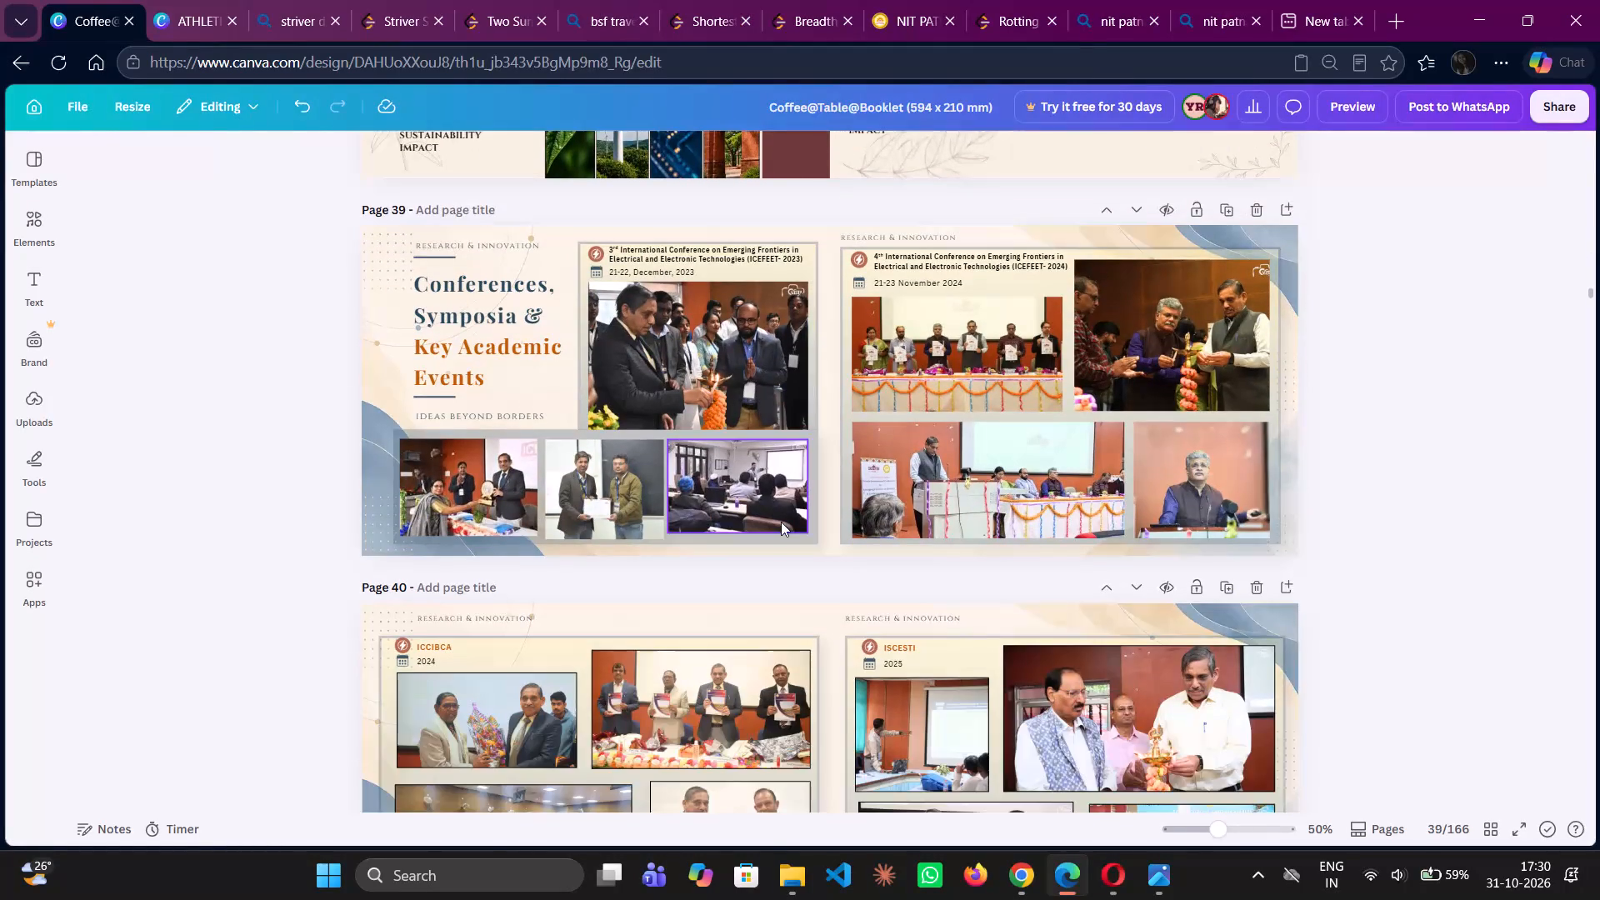
scroll(781, 522, "down", 7)
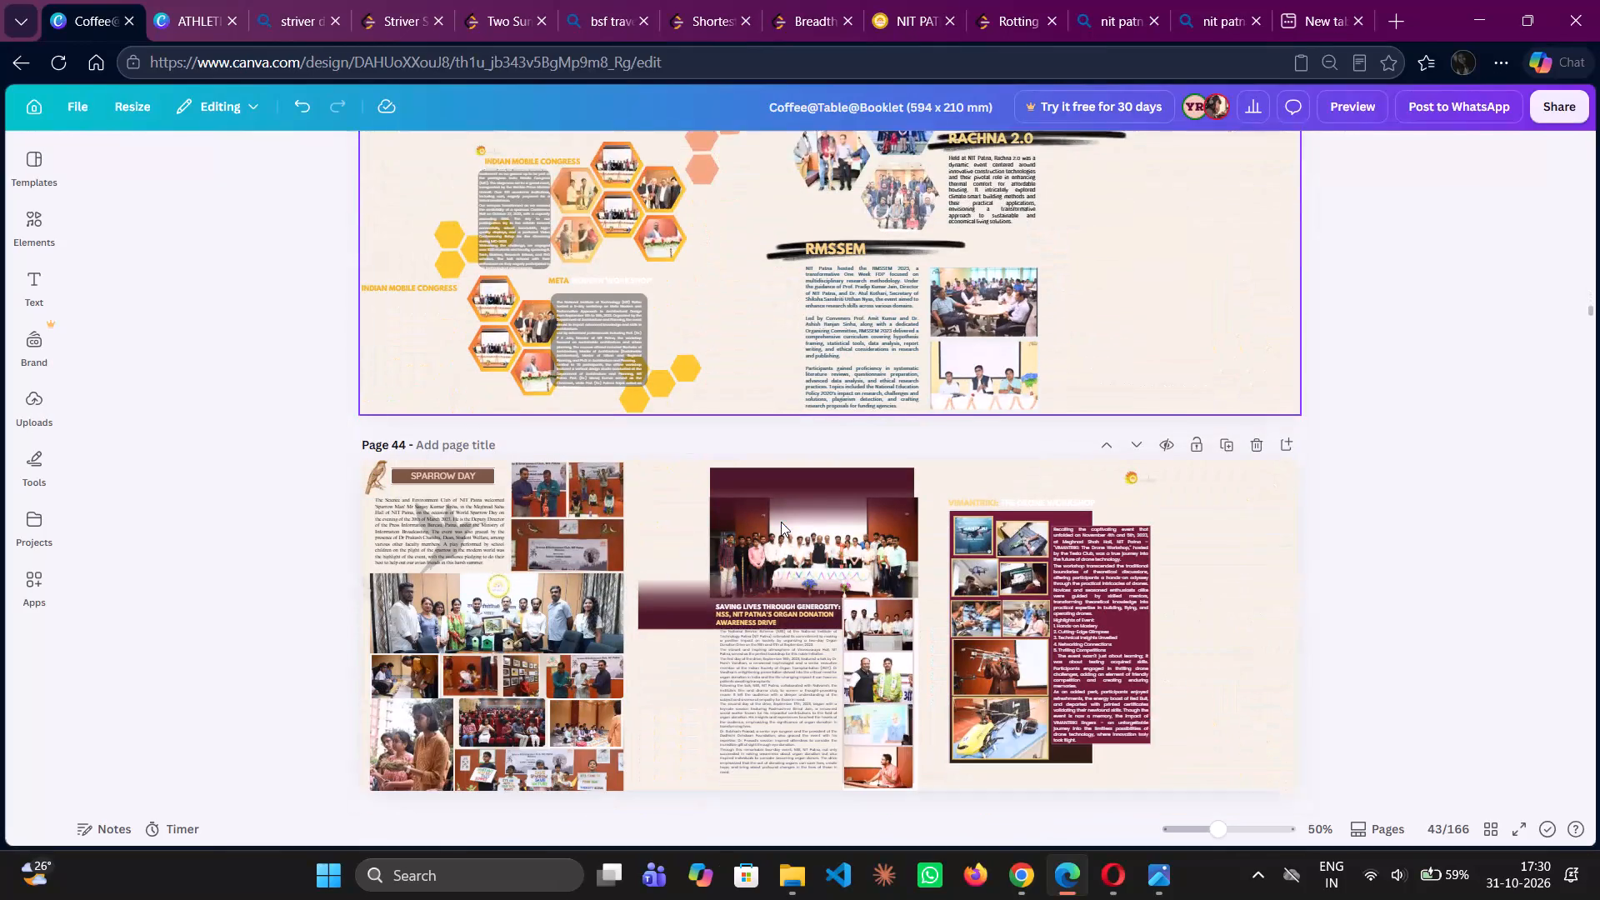
scroll(781, 522, "down", 4)
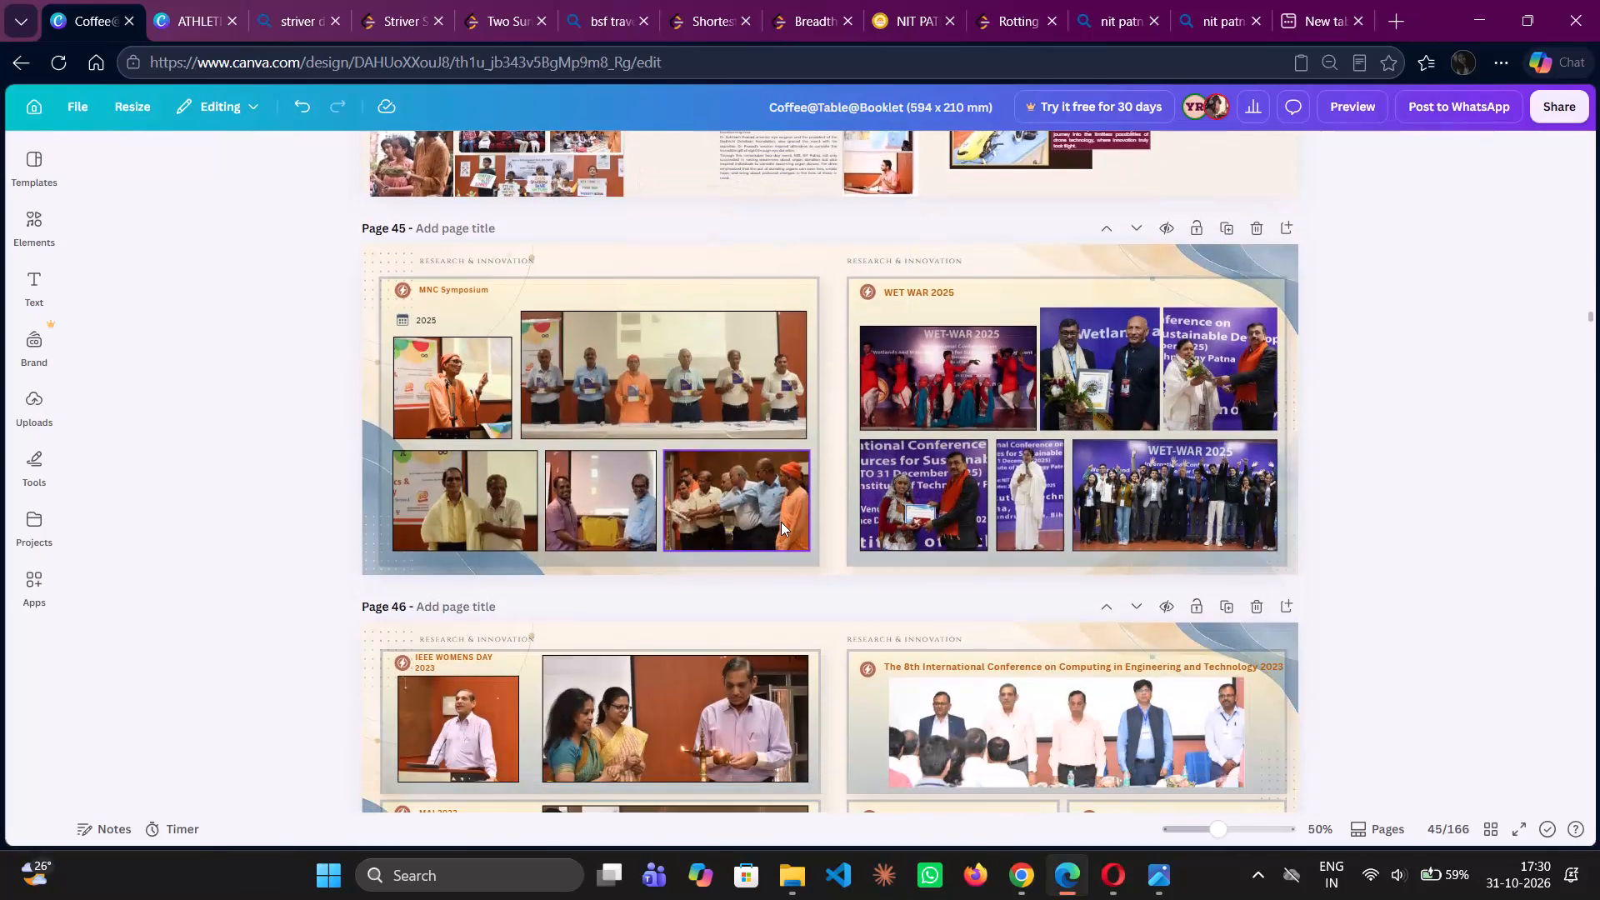
scroll(781, 522, "down", 5)
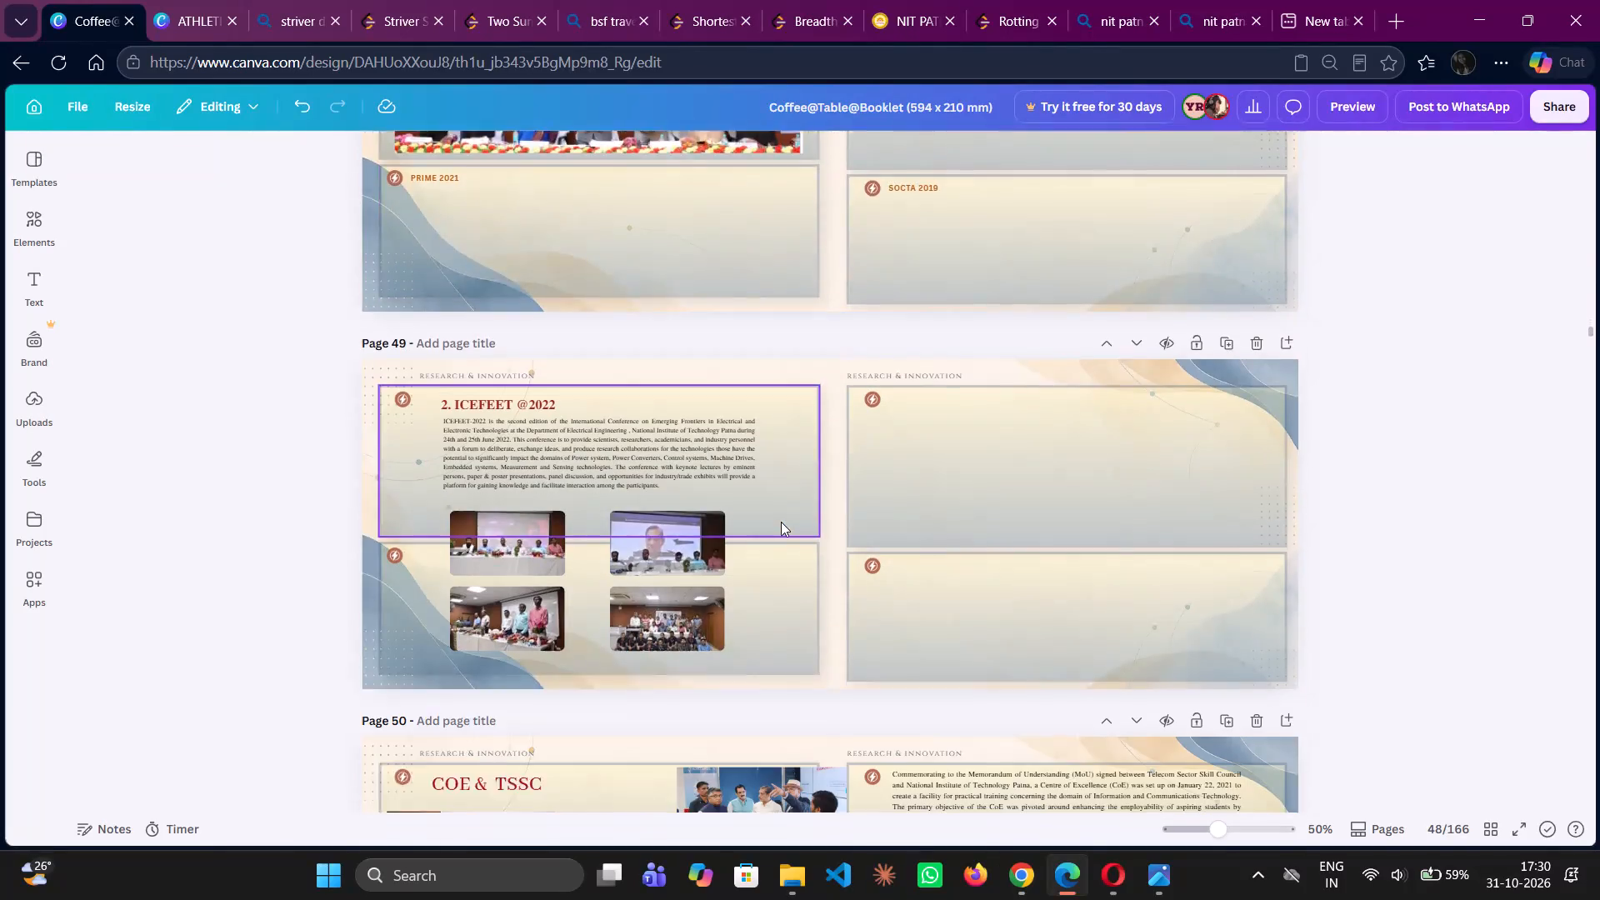
scroll(781, 522, "down", 9)
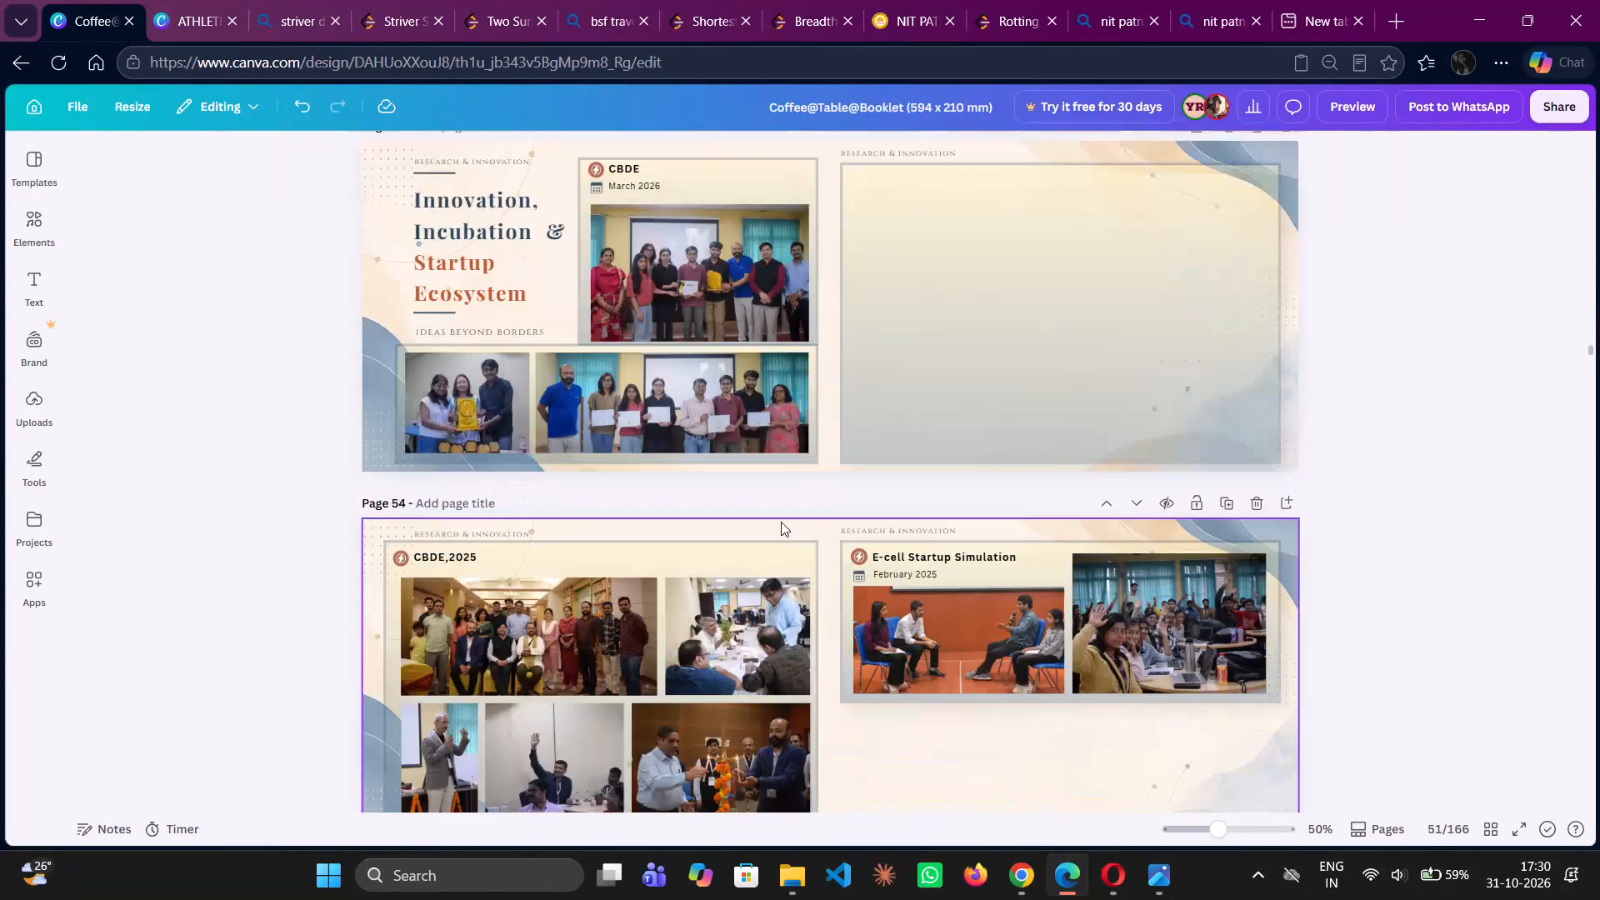
scroll(781, 522, "down", 9)
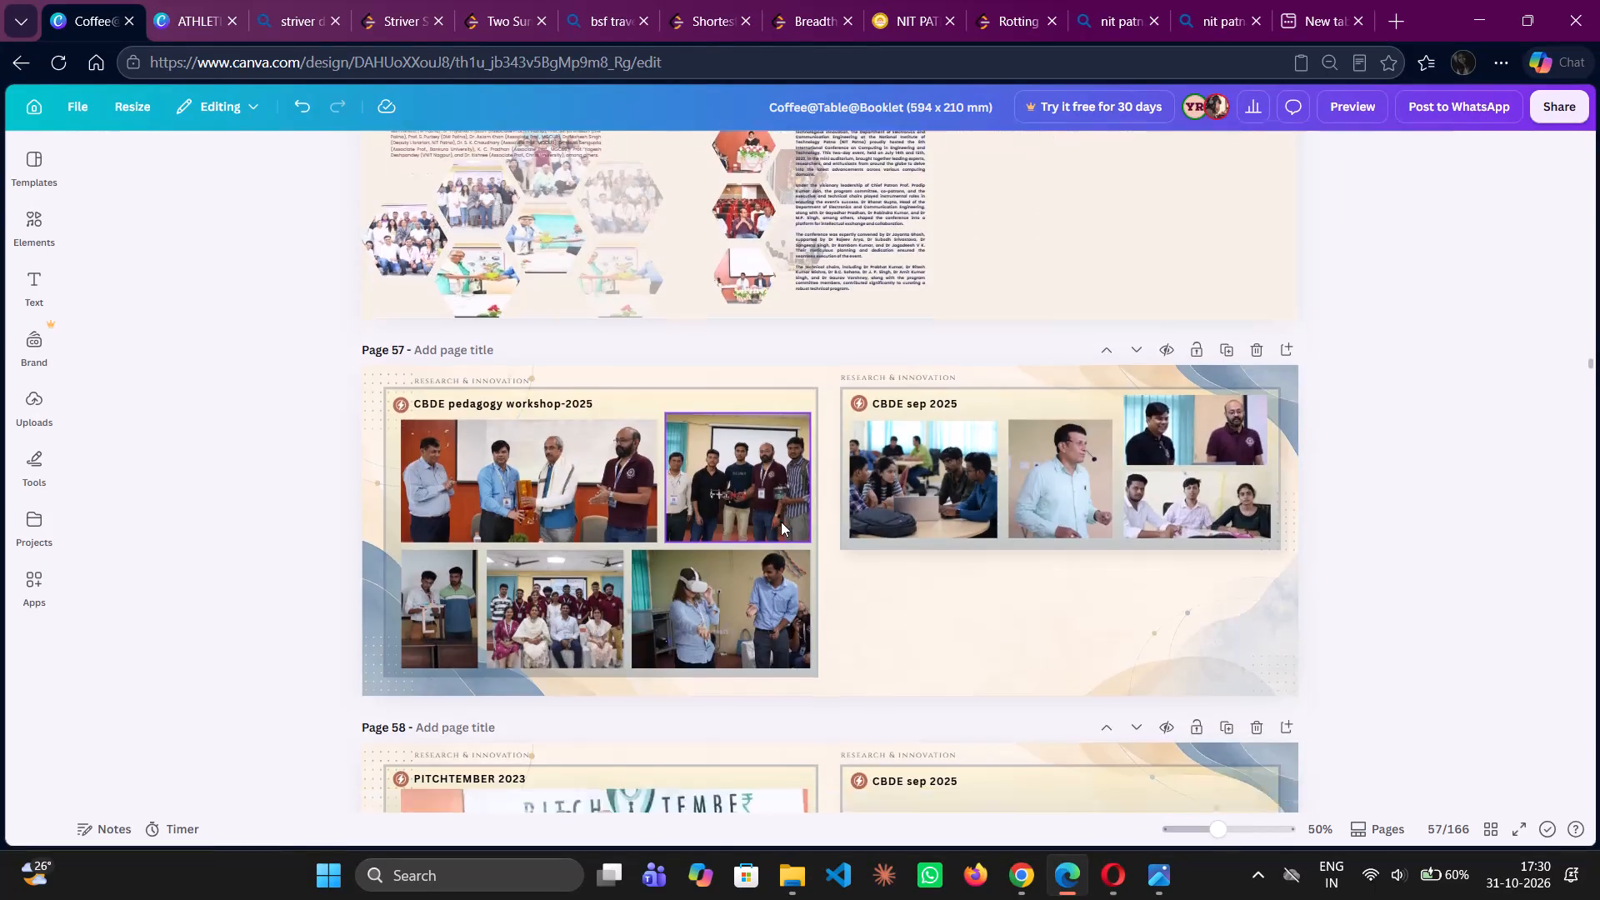
scroll(781, 522, "down", 7)
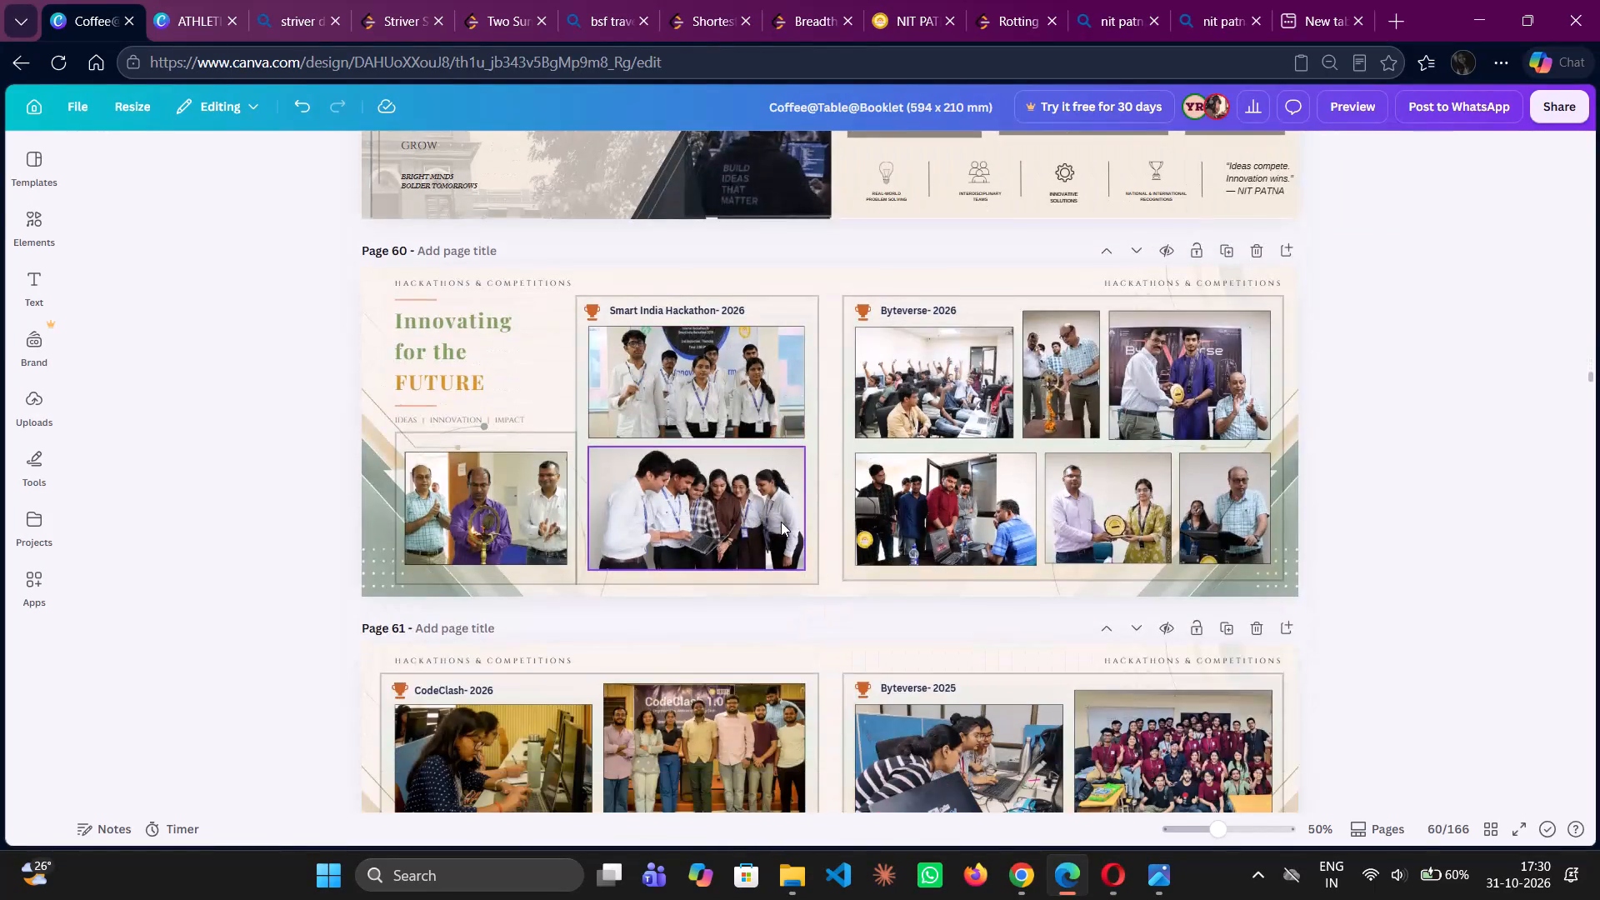
scroll(781, 522, "down", 7)
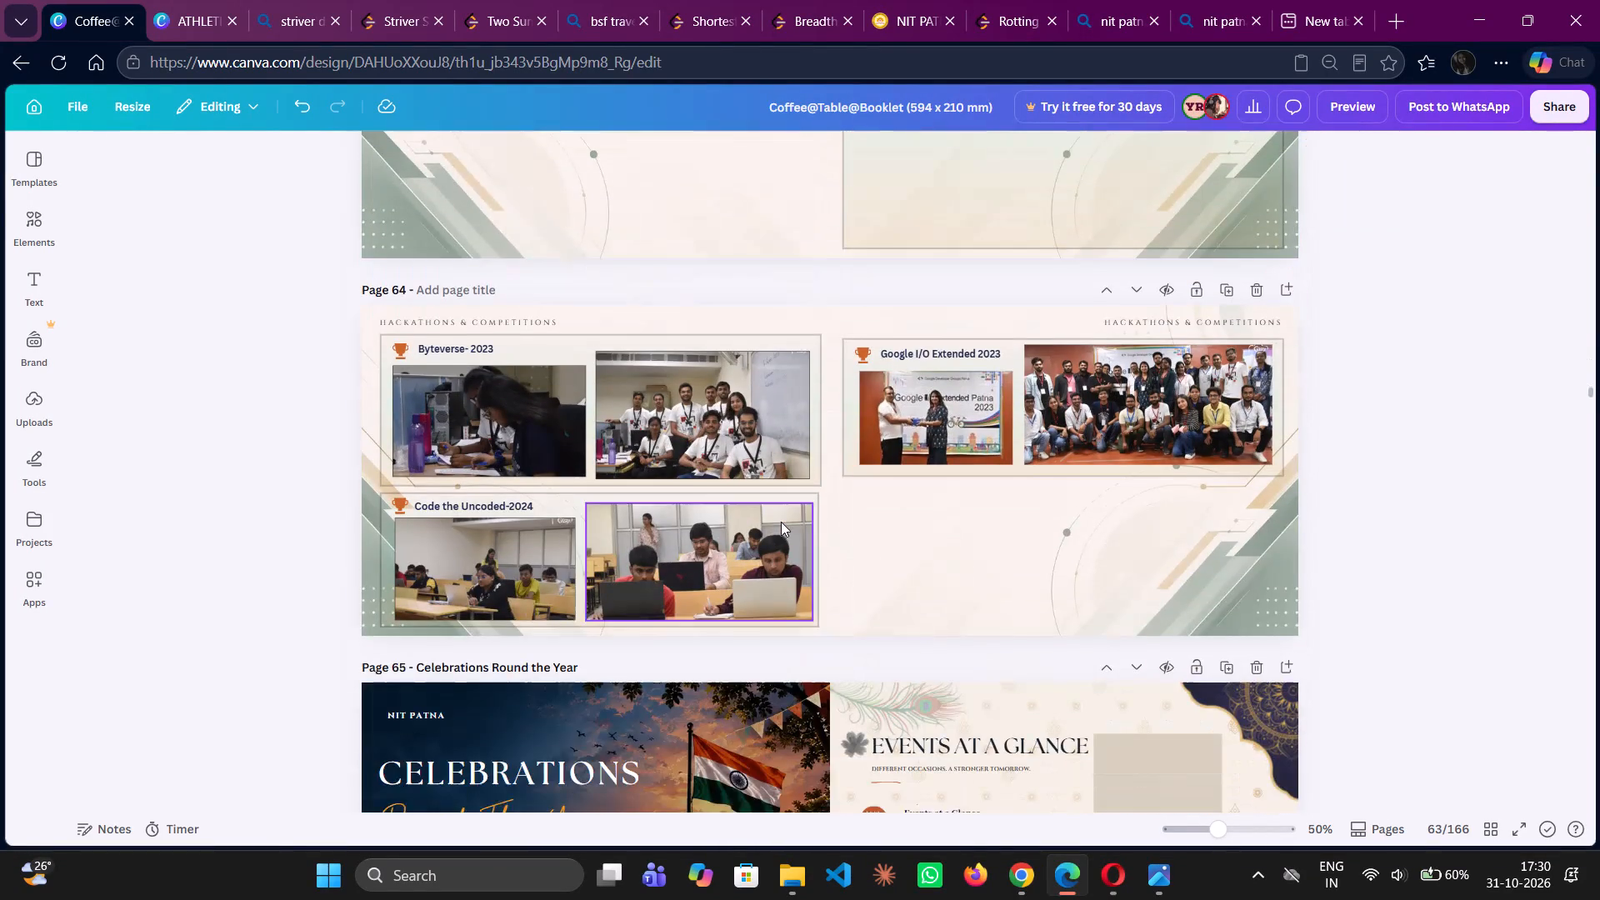
Examine the Celebrations Round the Year and Campus Life spreads from page 65 to about page 101.
scroll(781, 522, "down", 5)
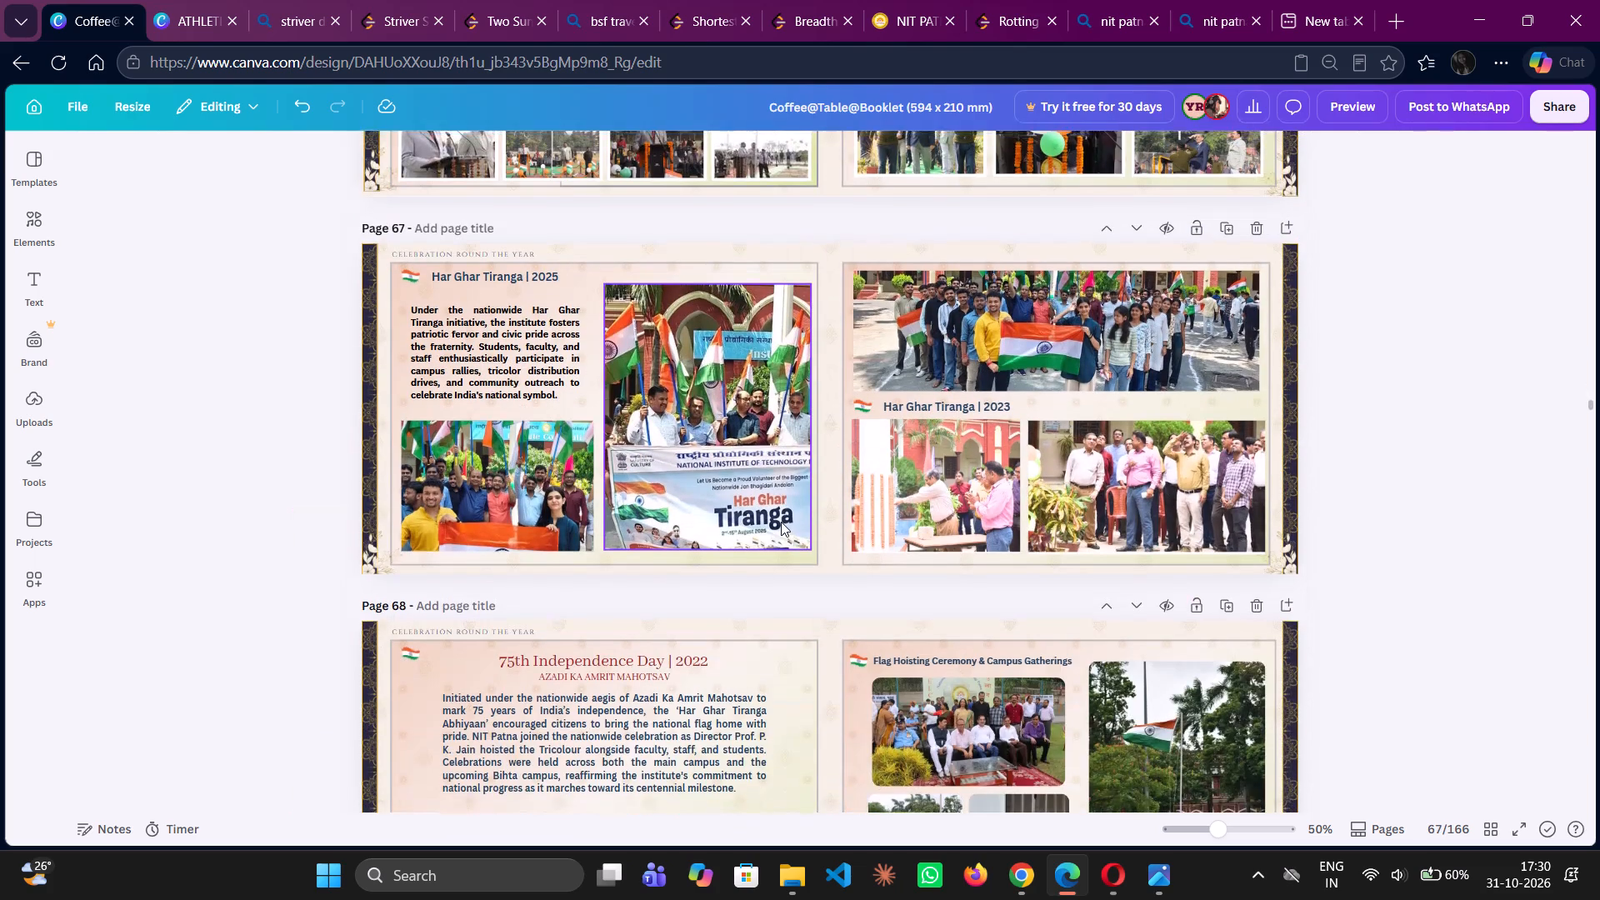
scroll(781, 522, "down", 3)
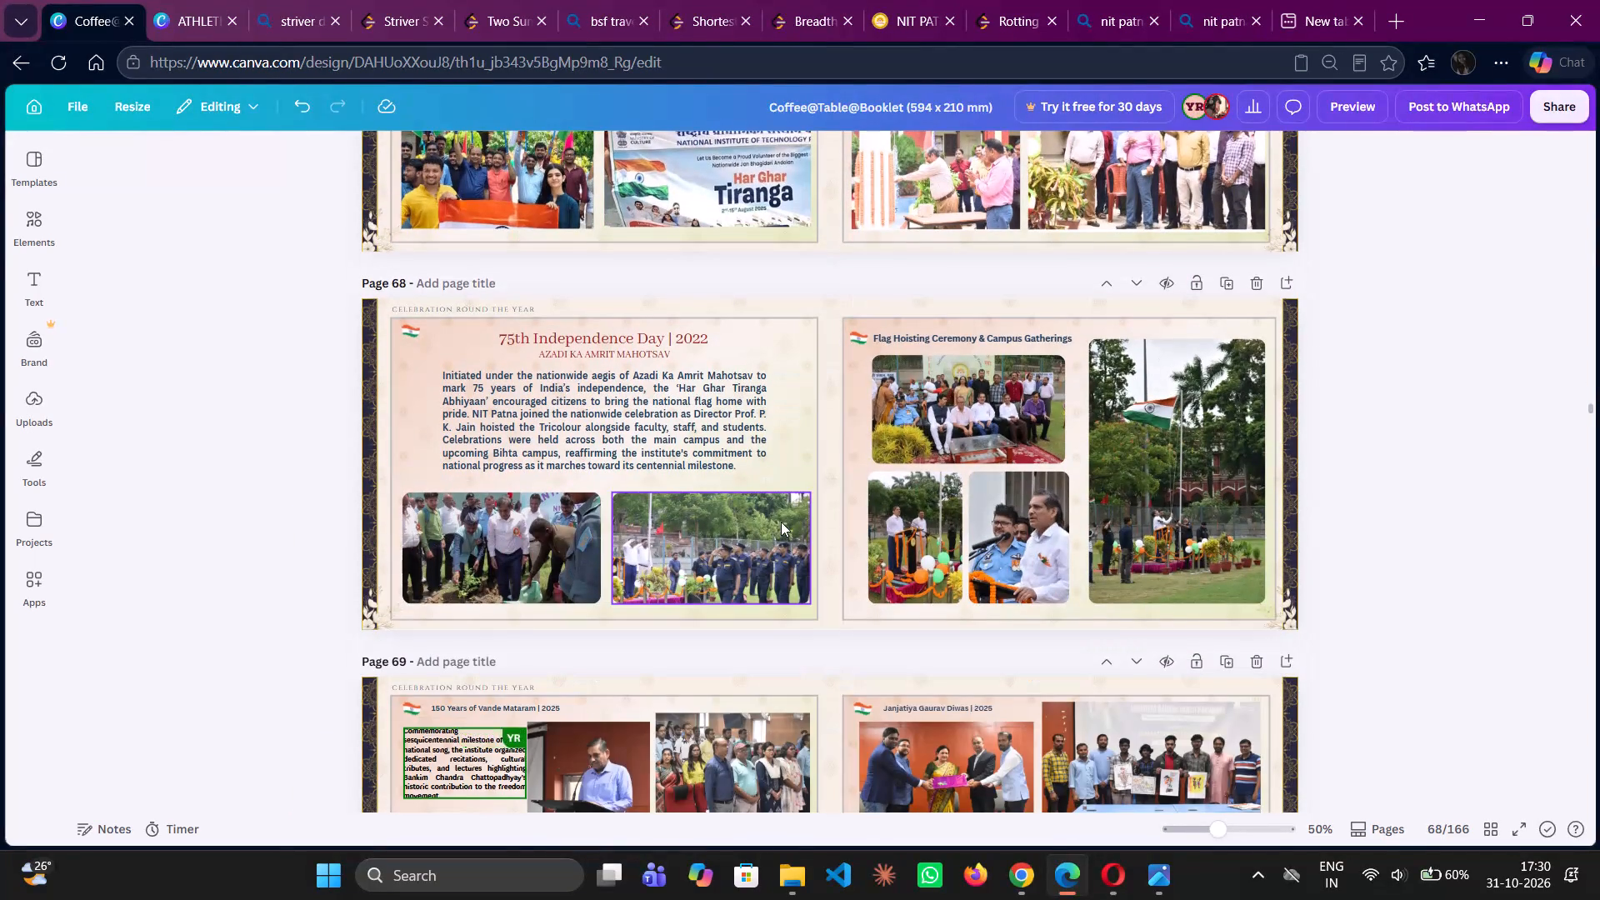
scroll(717, 495, "down", 2)
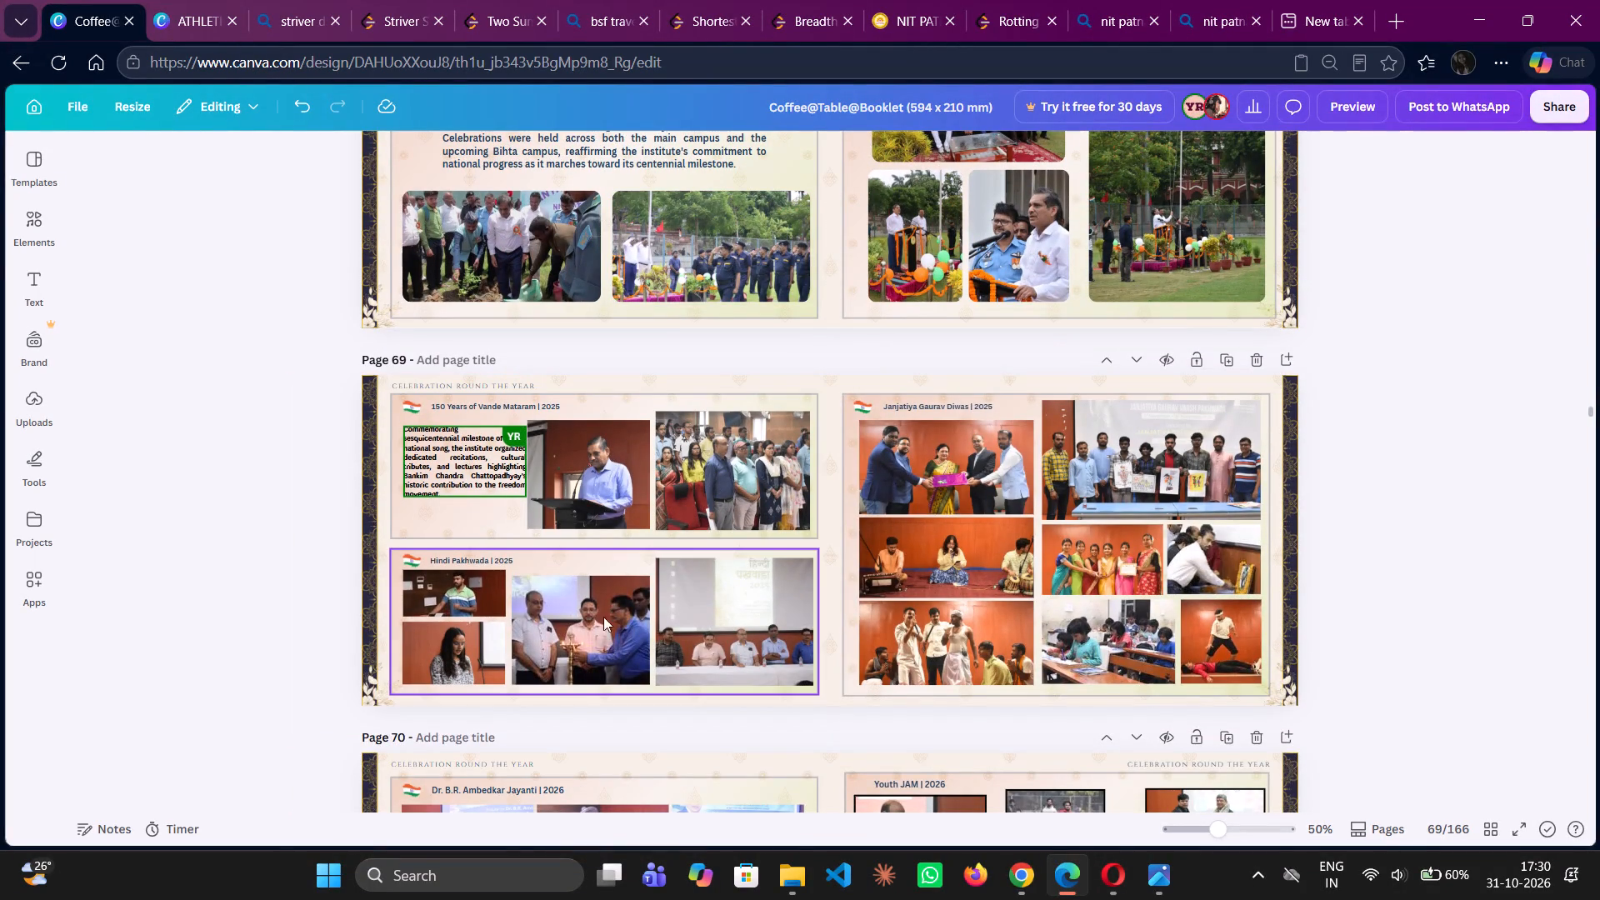
scroll(661, 585, "down", 6)
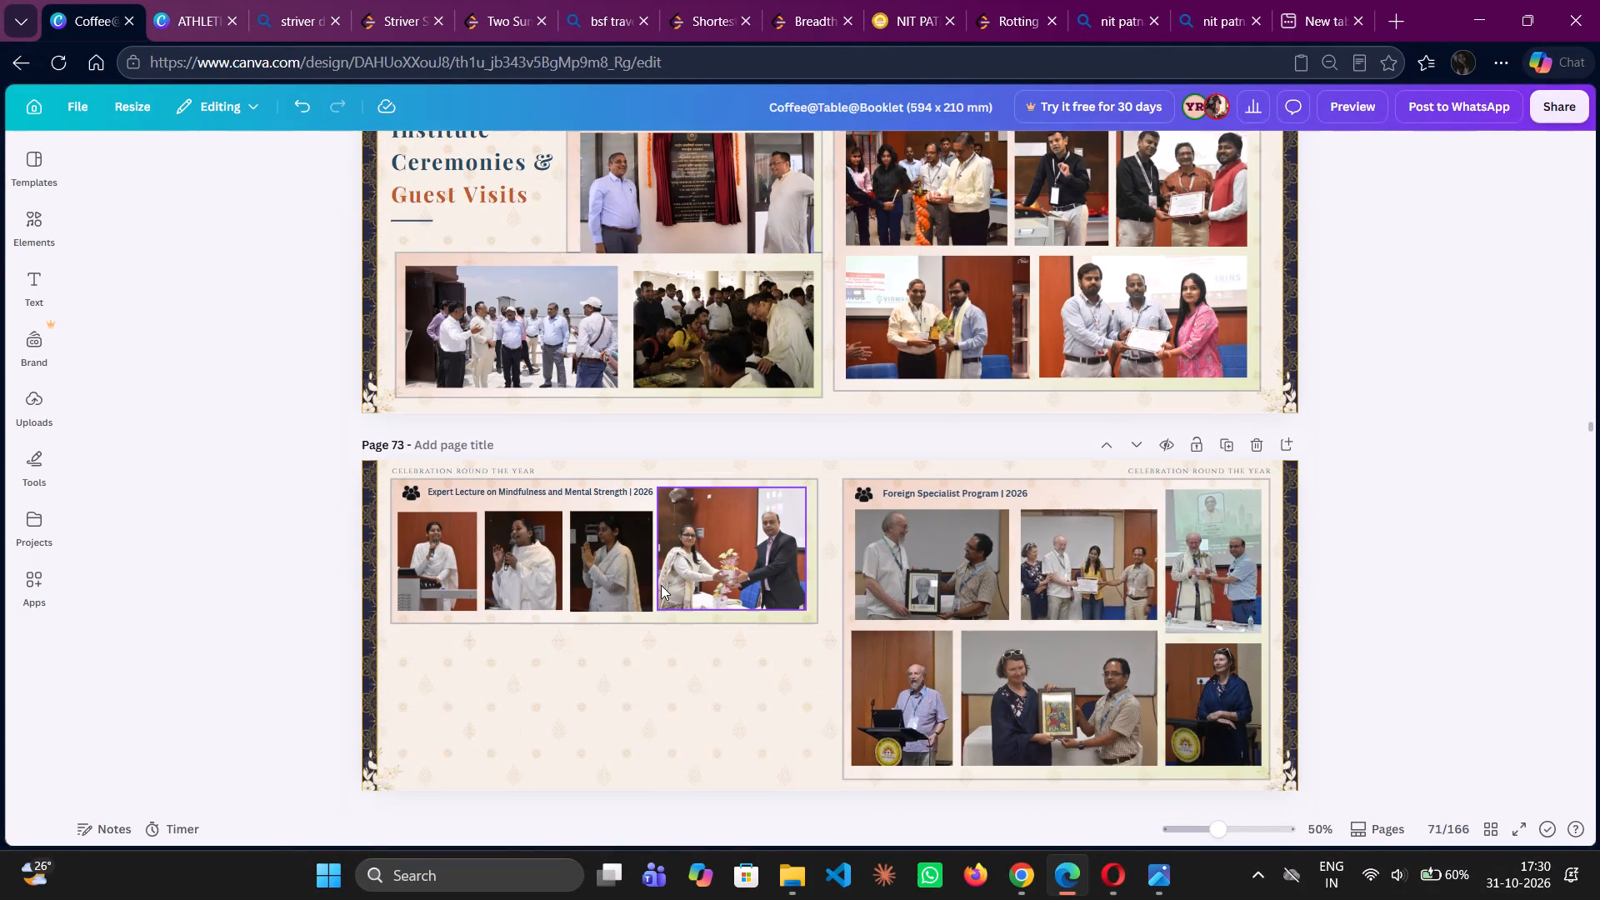
scroll(661, 585, "down", 6)
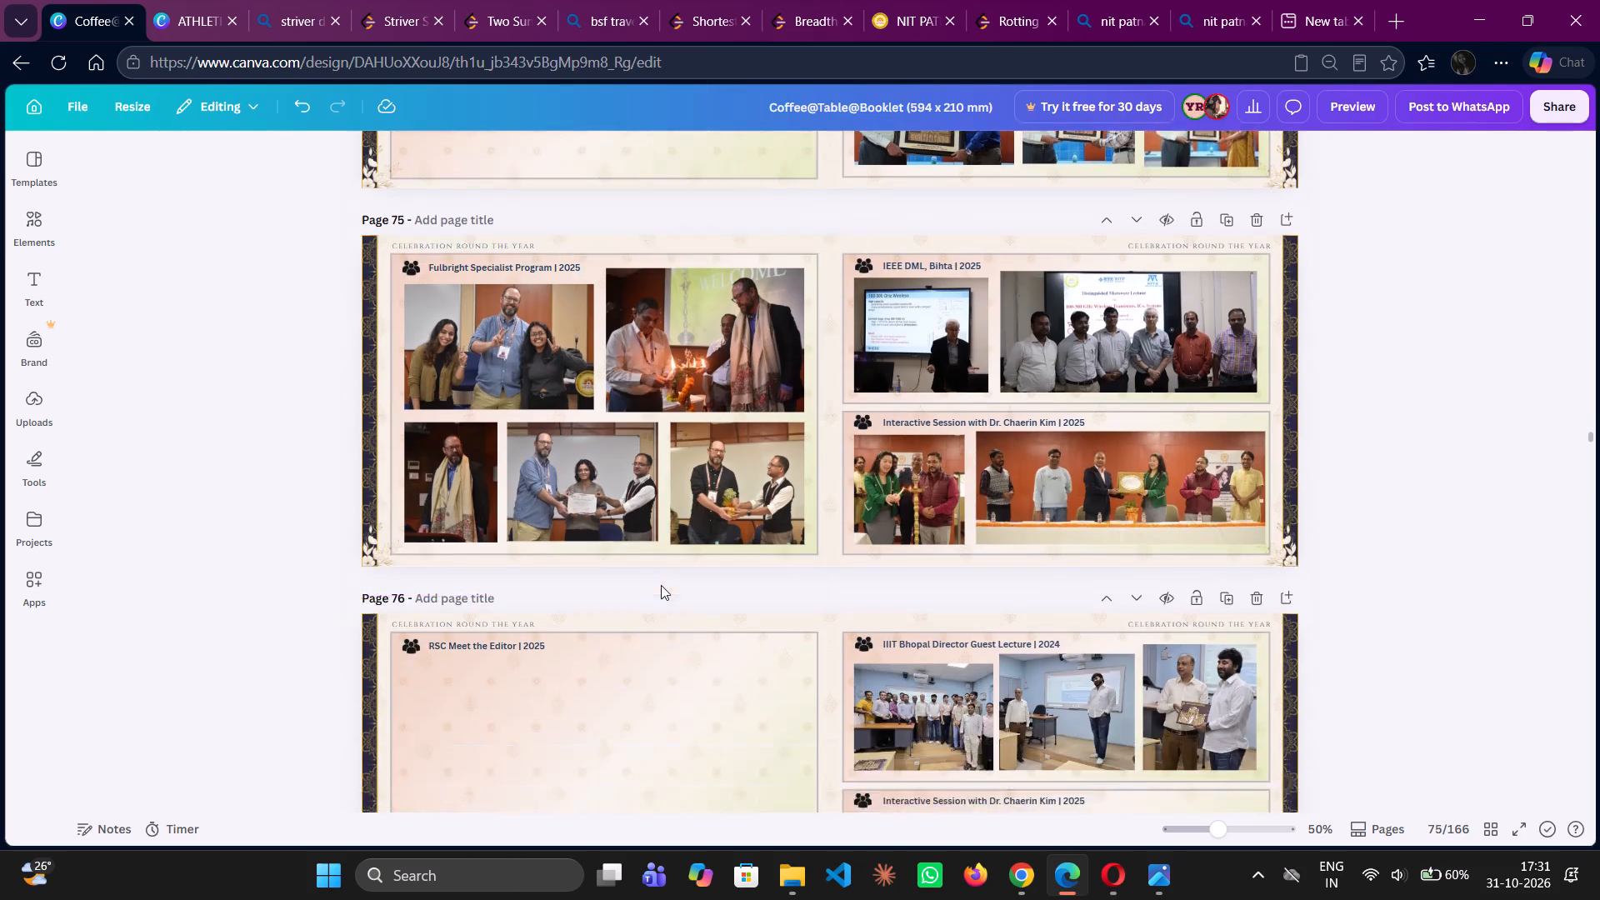
scroll(661, 585, "down", 5)
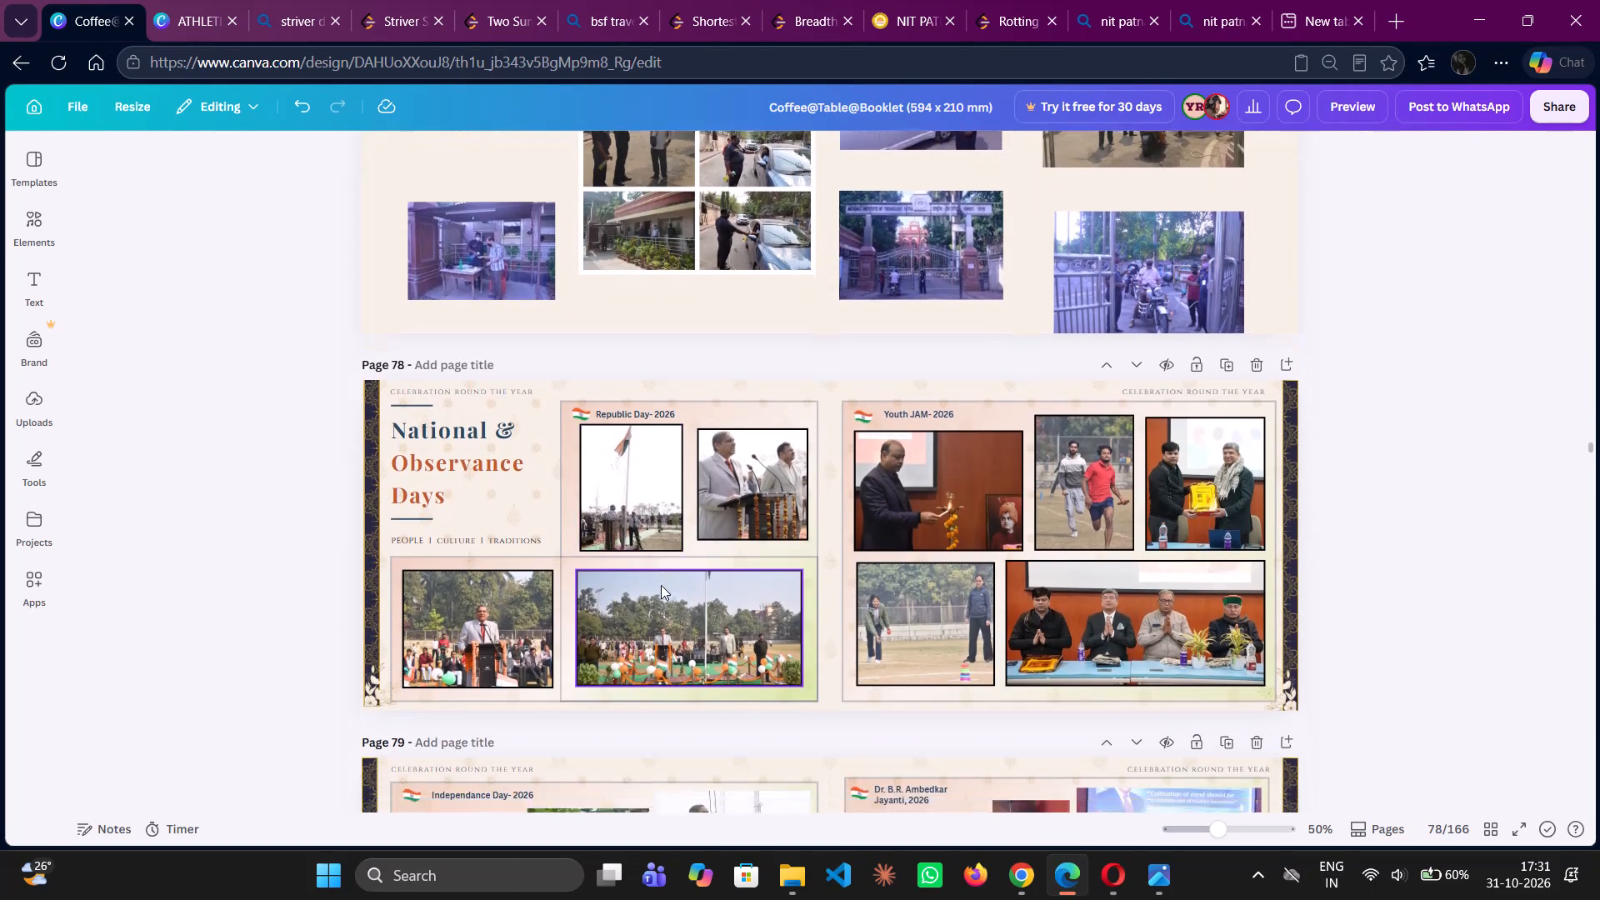
scroll(661, 585, "down", 4)
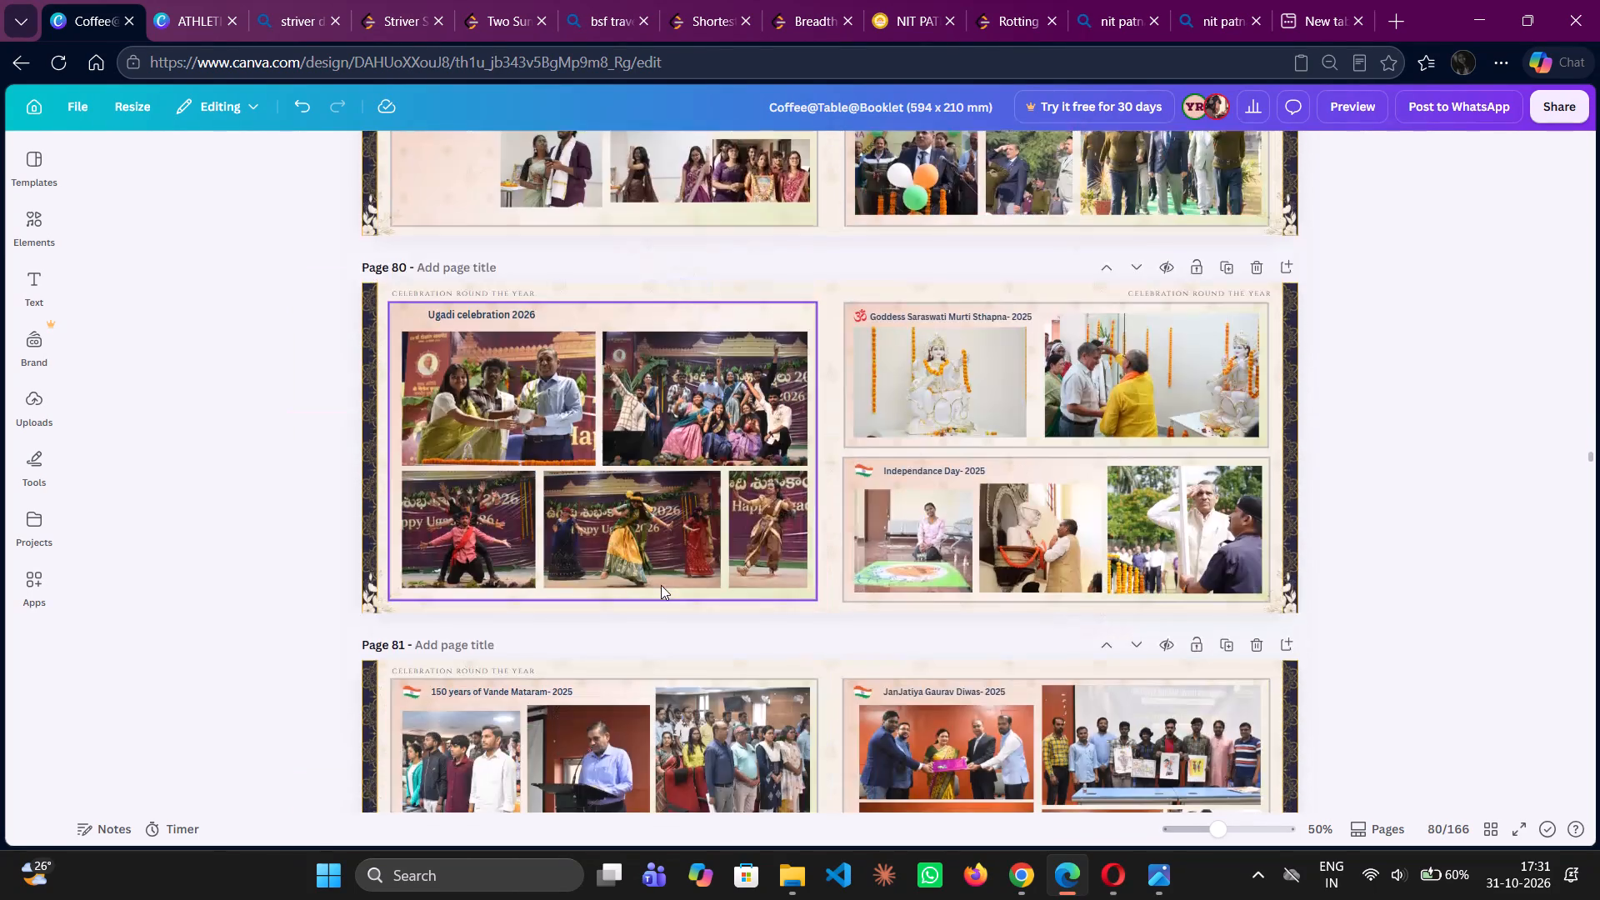
scroll(661, 585, "down", 4)
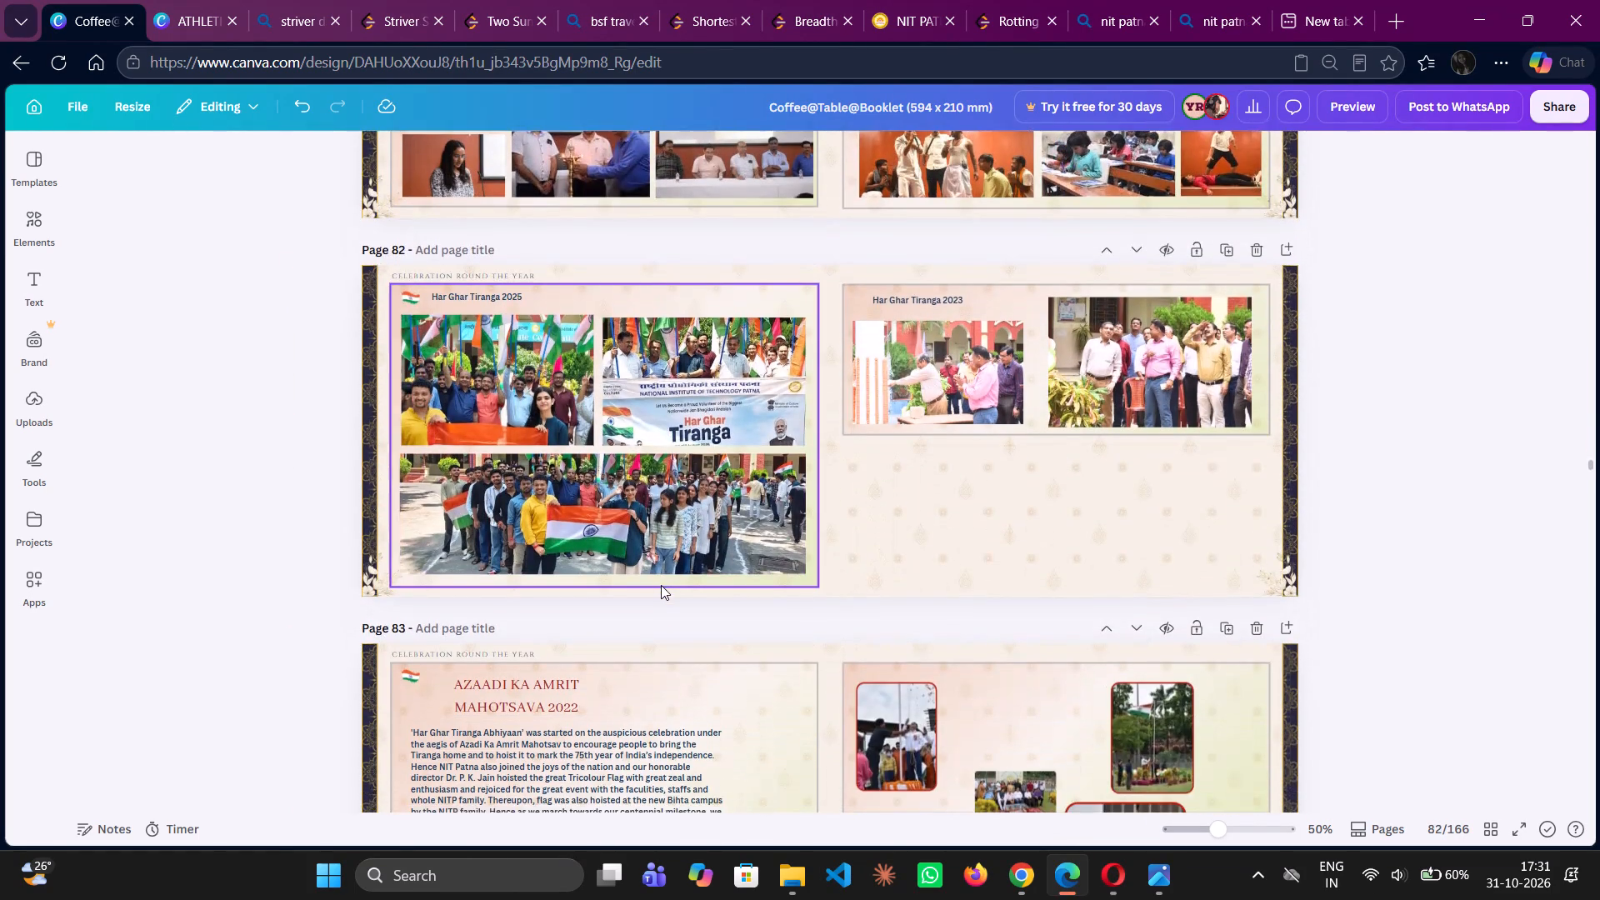
scroll(661, 585, "down", 5)
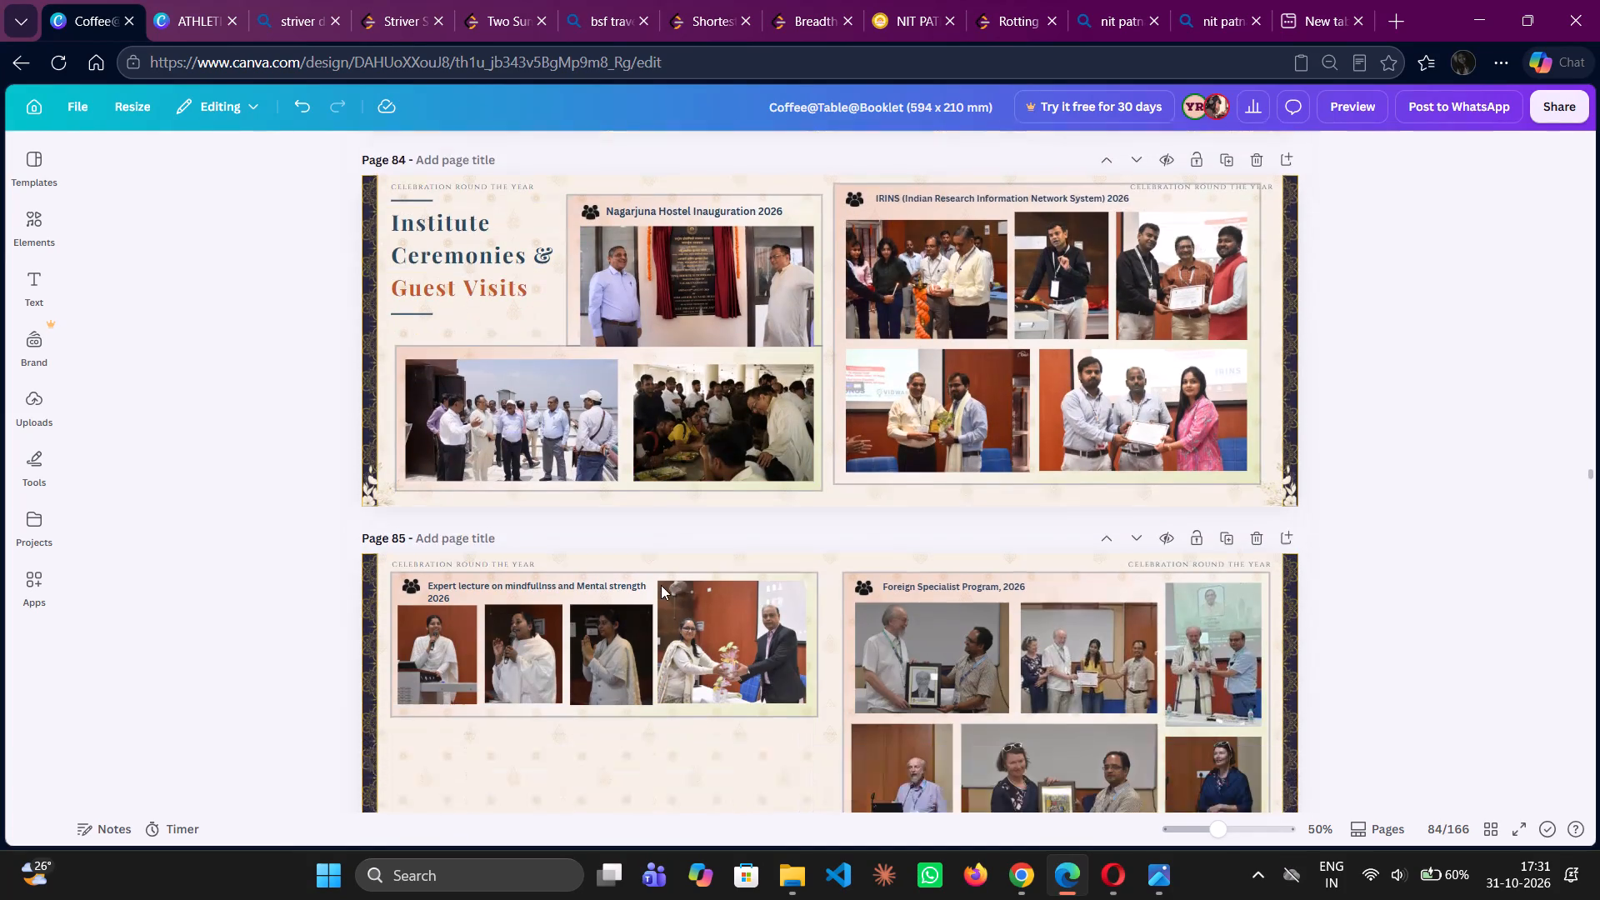
scroll(661, 585, "down", 6)
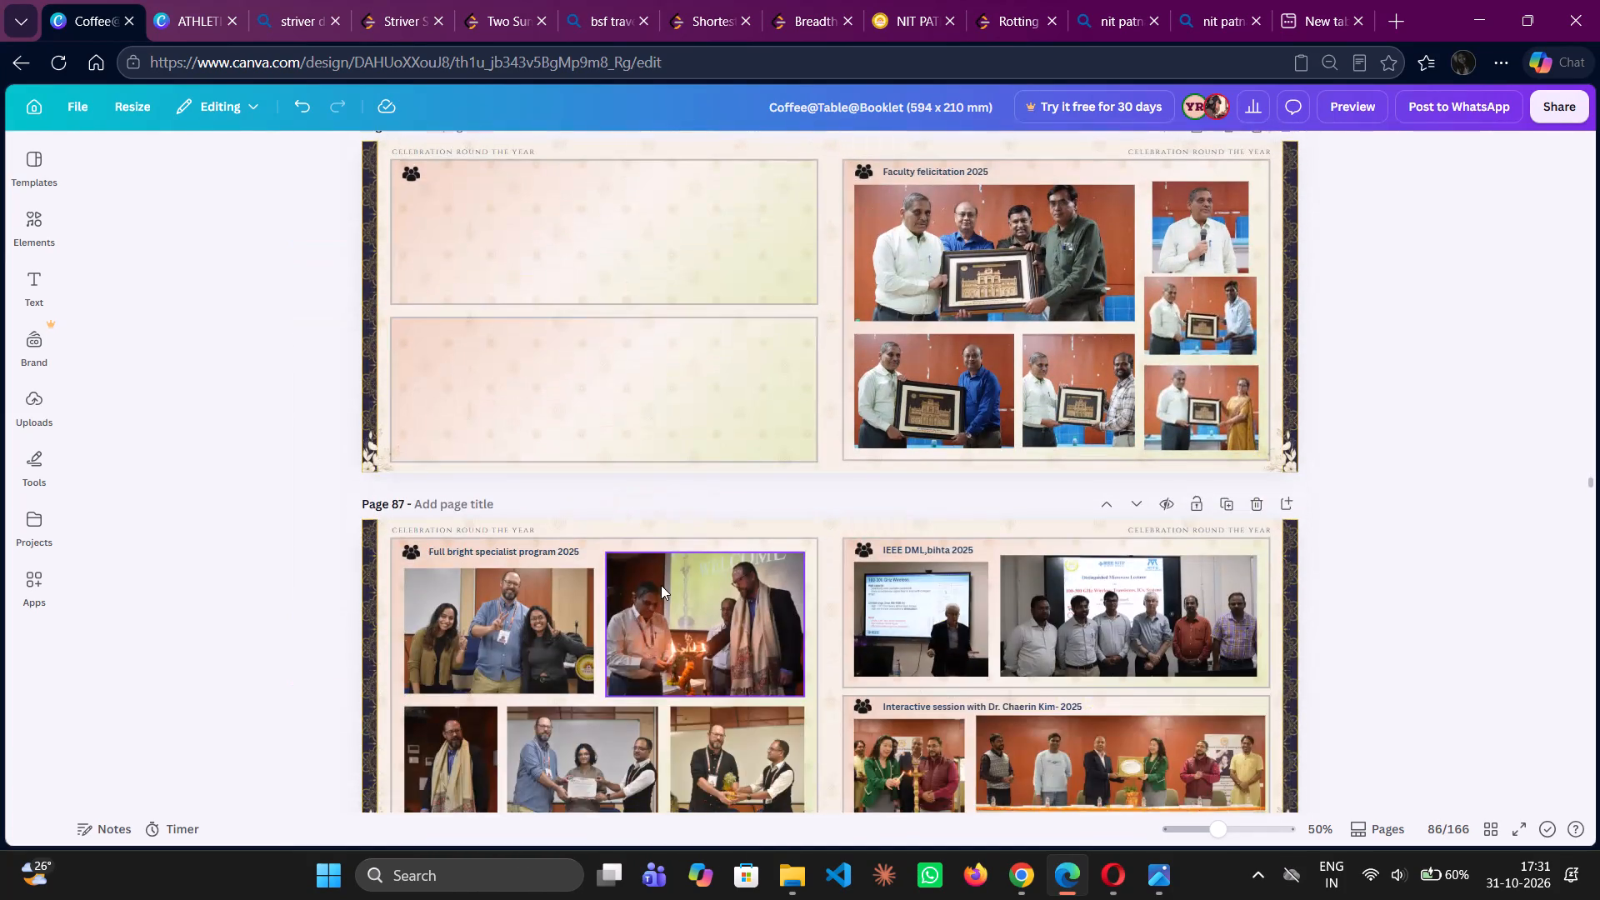
scroll(661, 585, "down", 7)
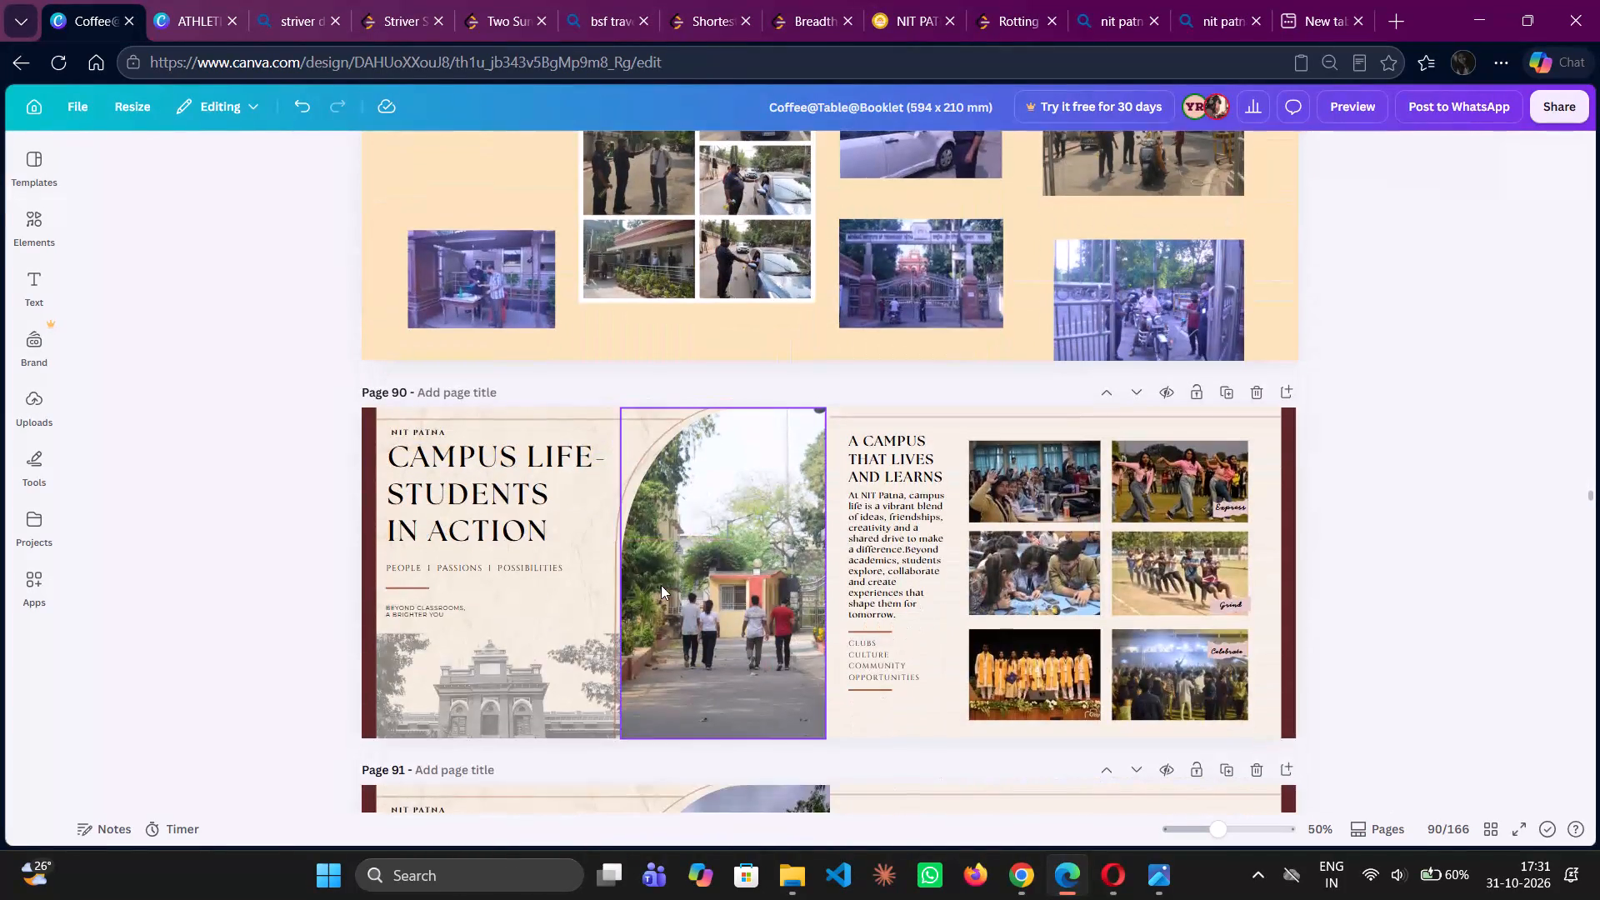
scroll(661, 585, "down", 4)
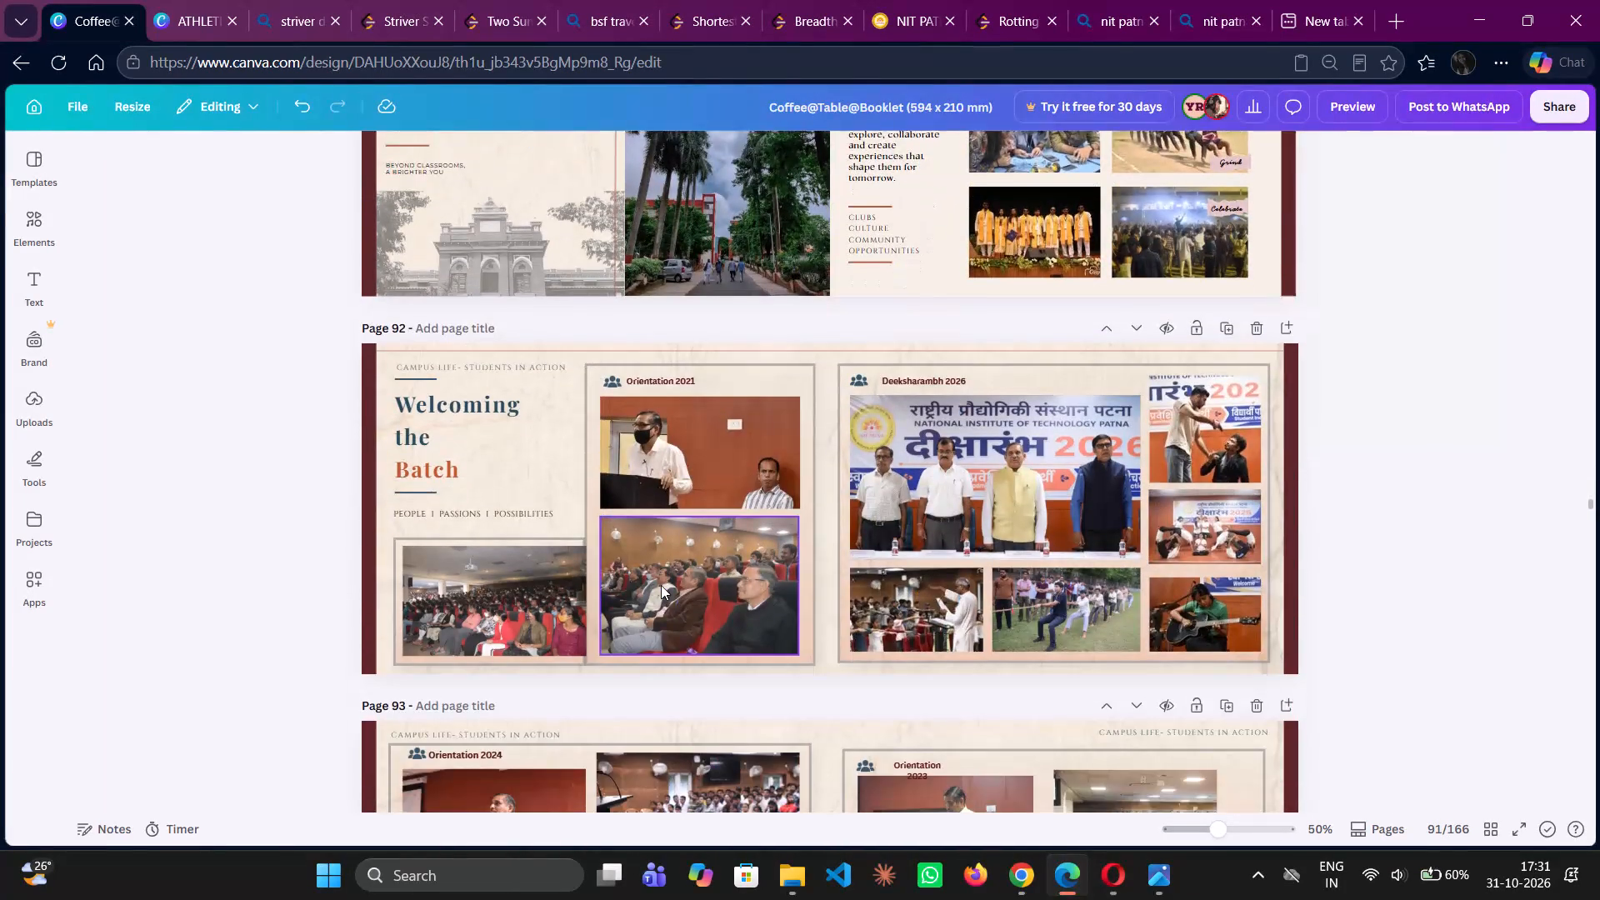
scroll(661, 585, "down", 11)
Go back through the booklet's Campus Life, Celebrations and Hackathons spreads, from about page 101 to page 50.
scroll(661, 585, "up", 13)
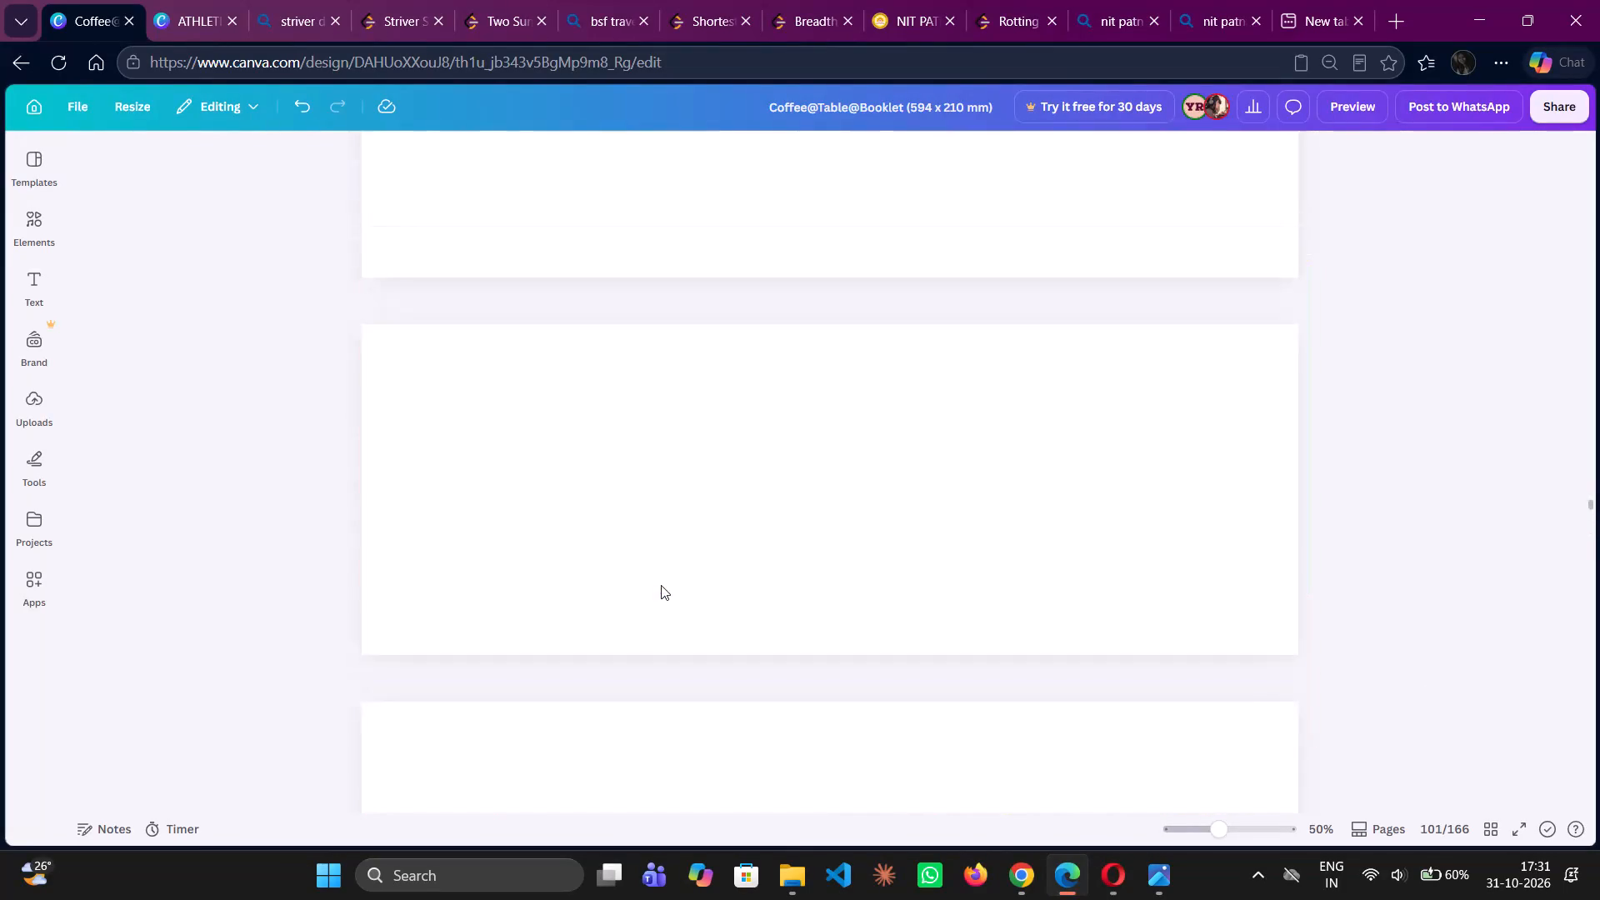
scroll(661, 585, "up", 12)
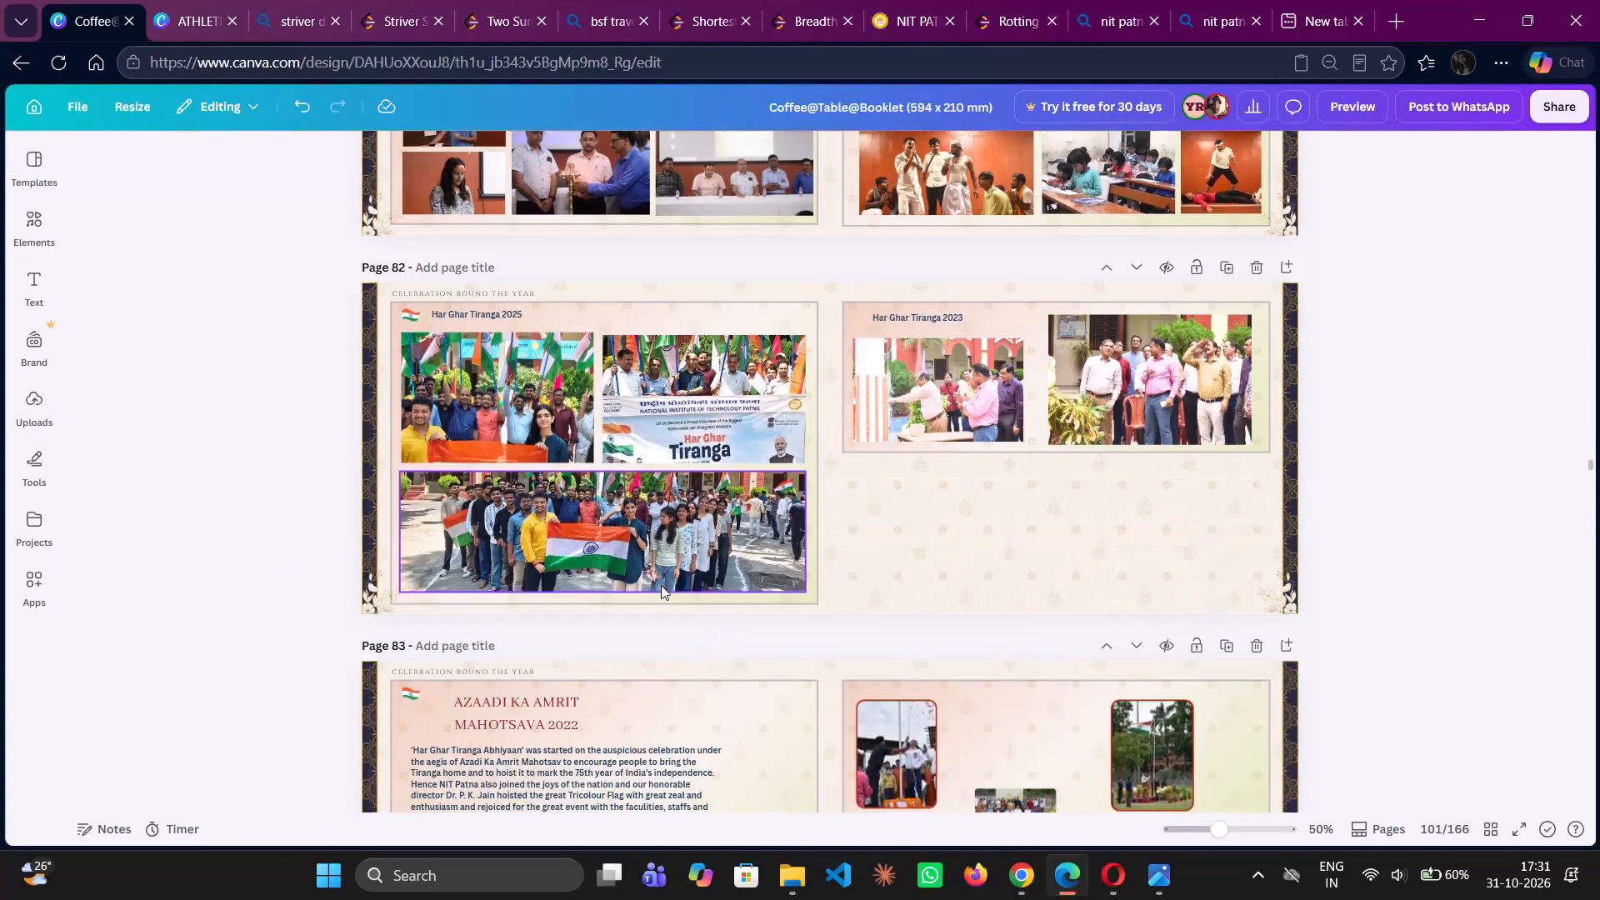
scroll(661, 585, "up", 9)
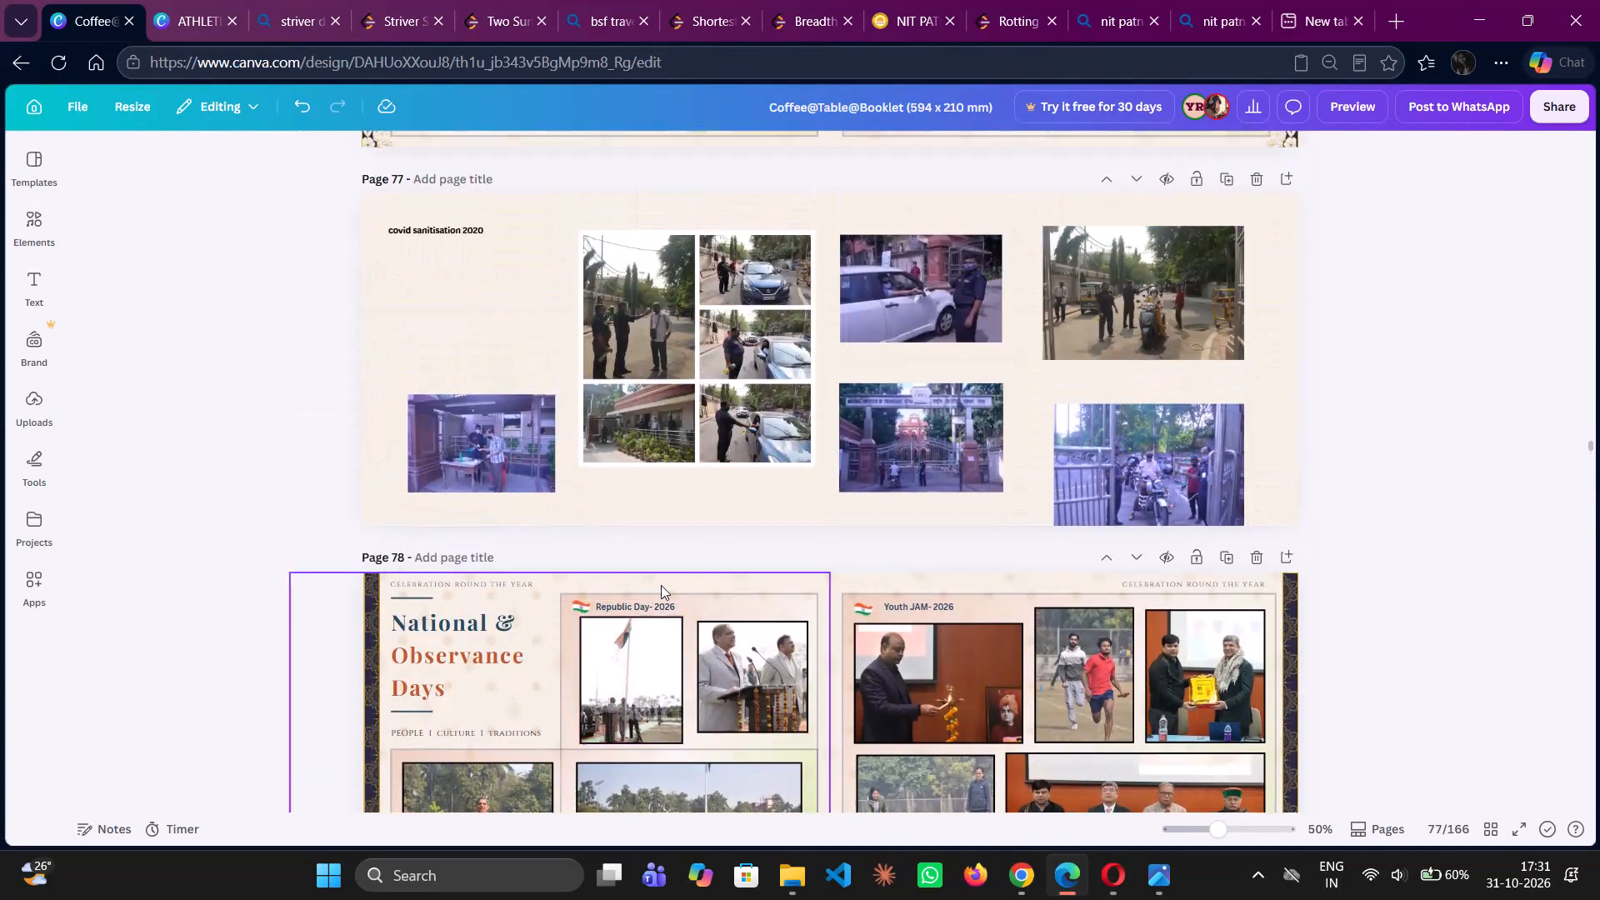
scroll(661, 585, "up", 7)
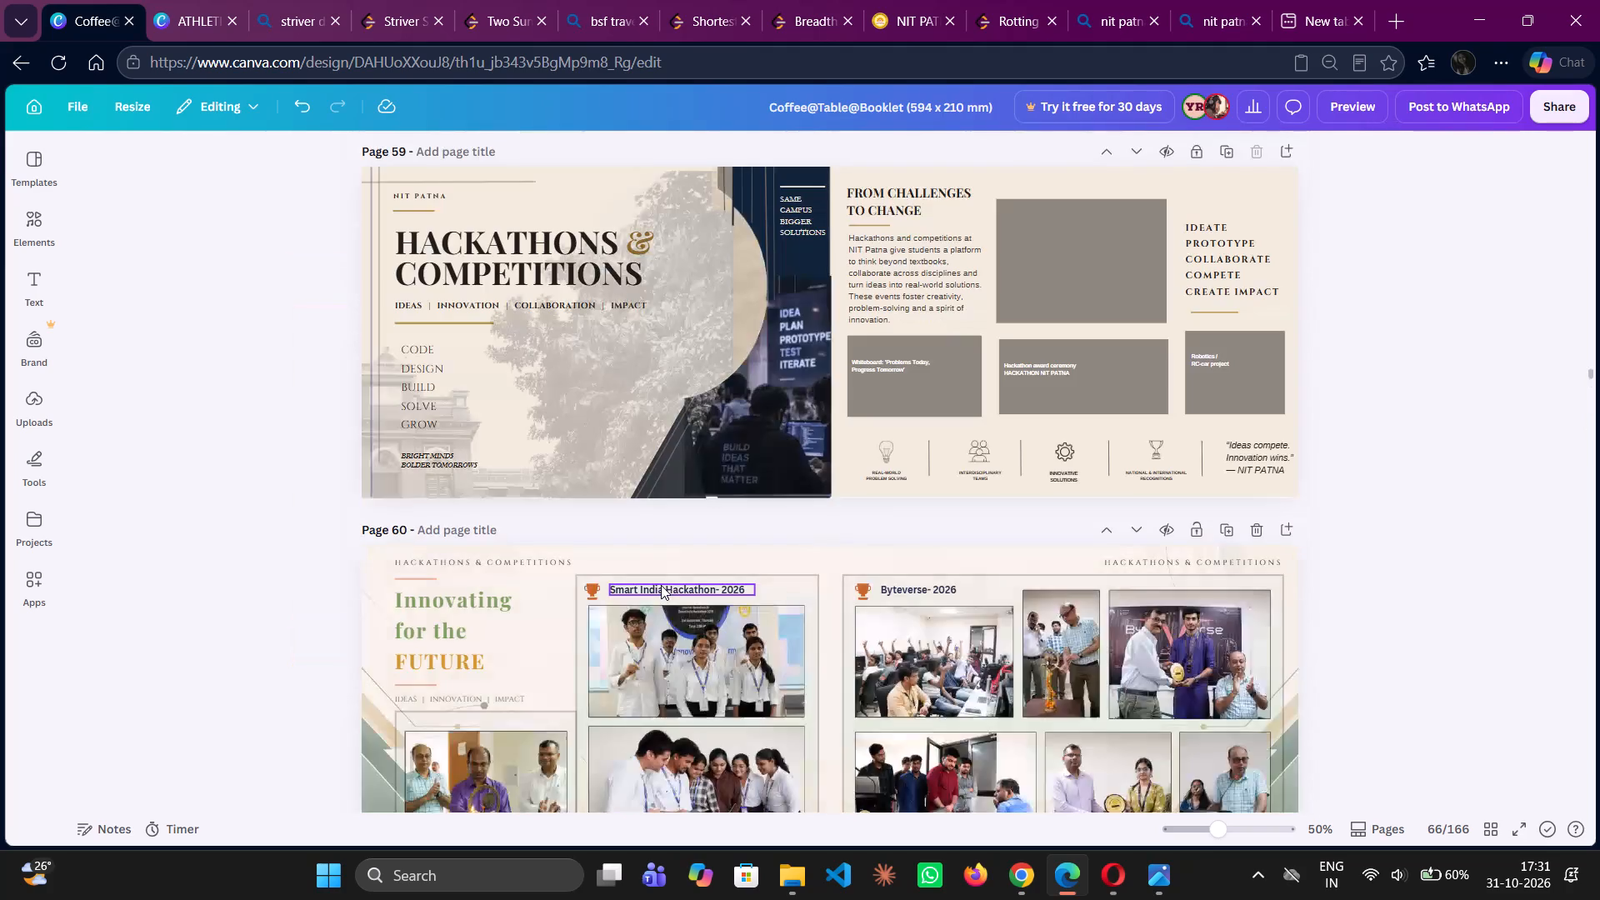
scroll(661, 585, "up", 9)
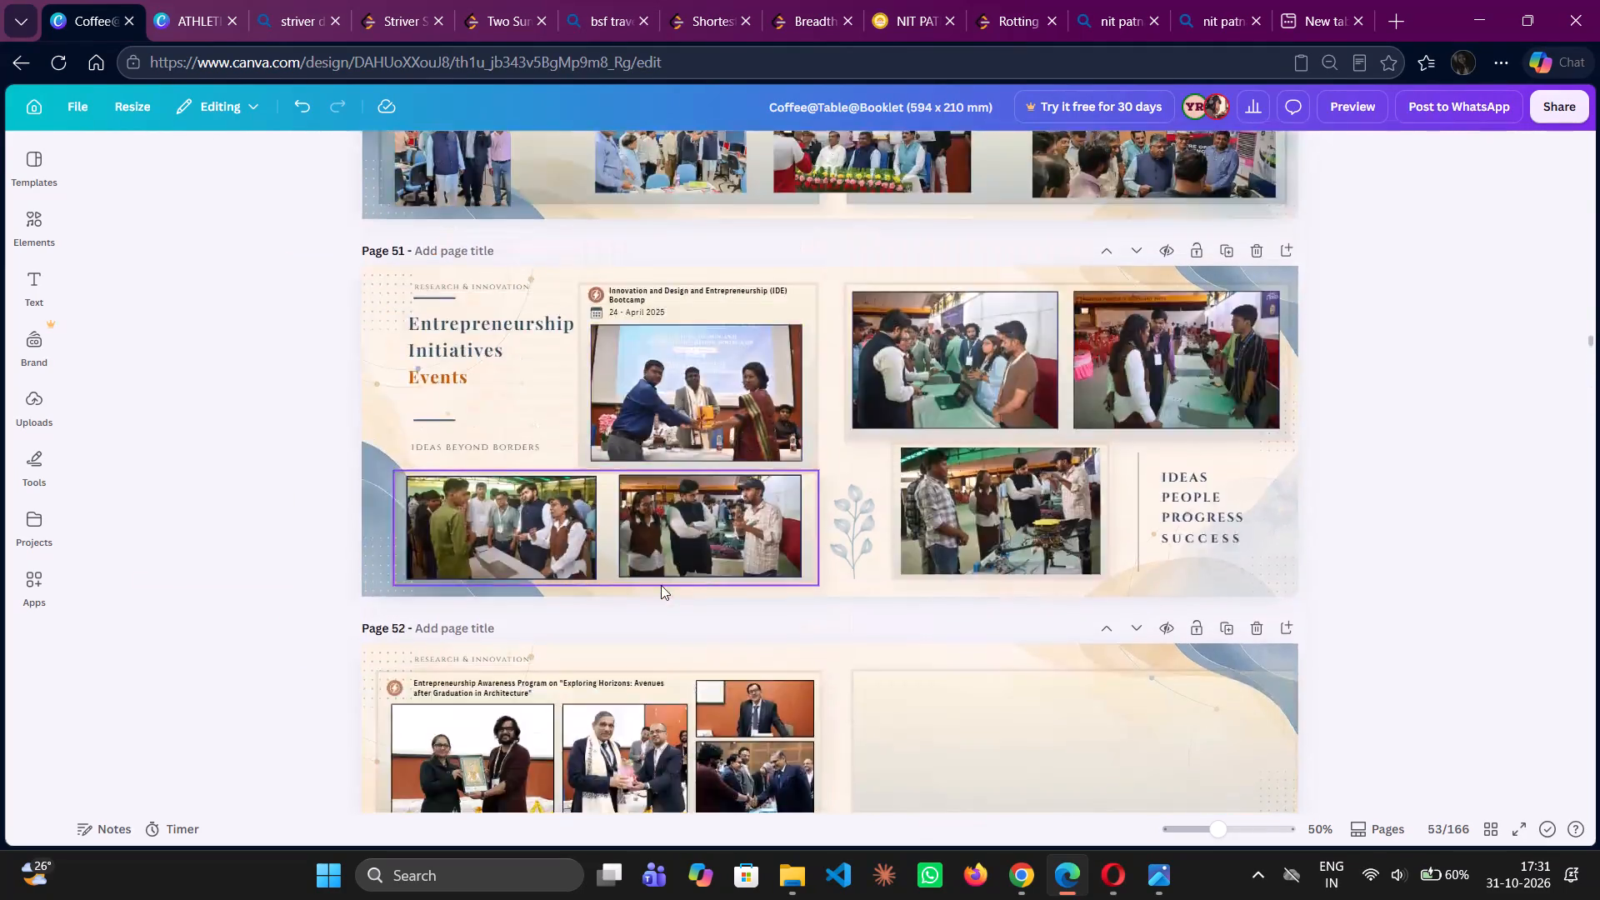
scroll(661, 585, "up", 3)
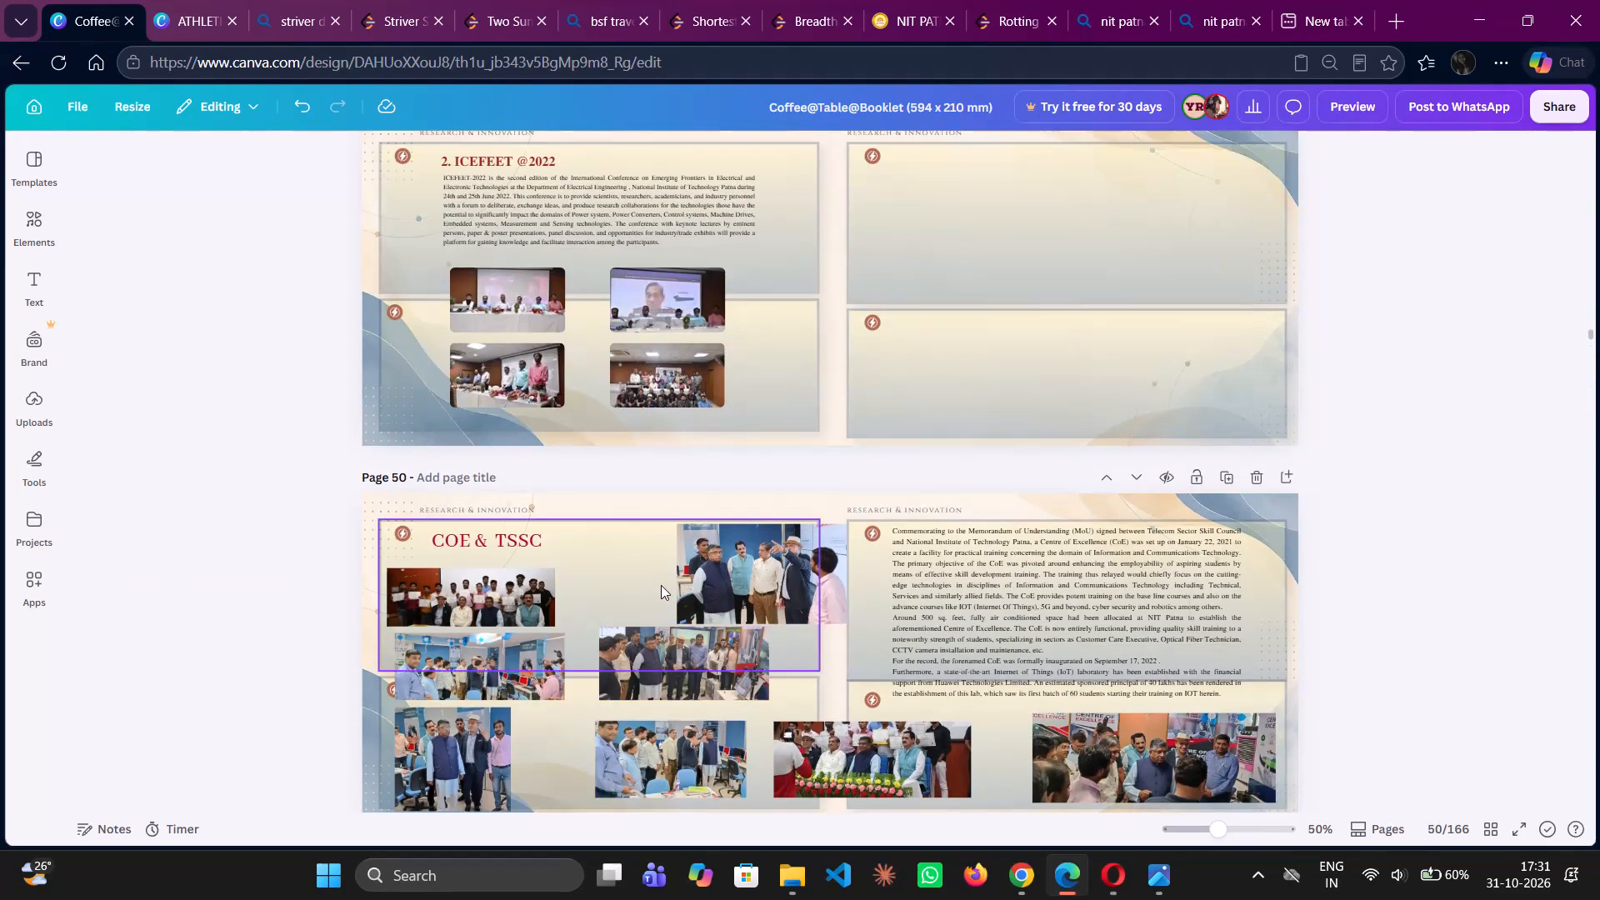
Examine the Research & Innovation spreads backwards from page 49 to the conferences and symposia spread on page 39.
scroll(661, 585, "up", 4)
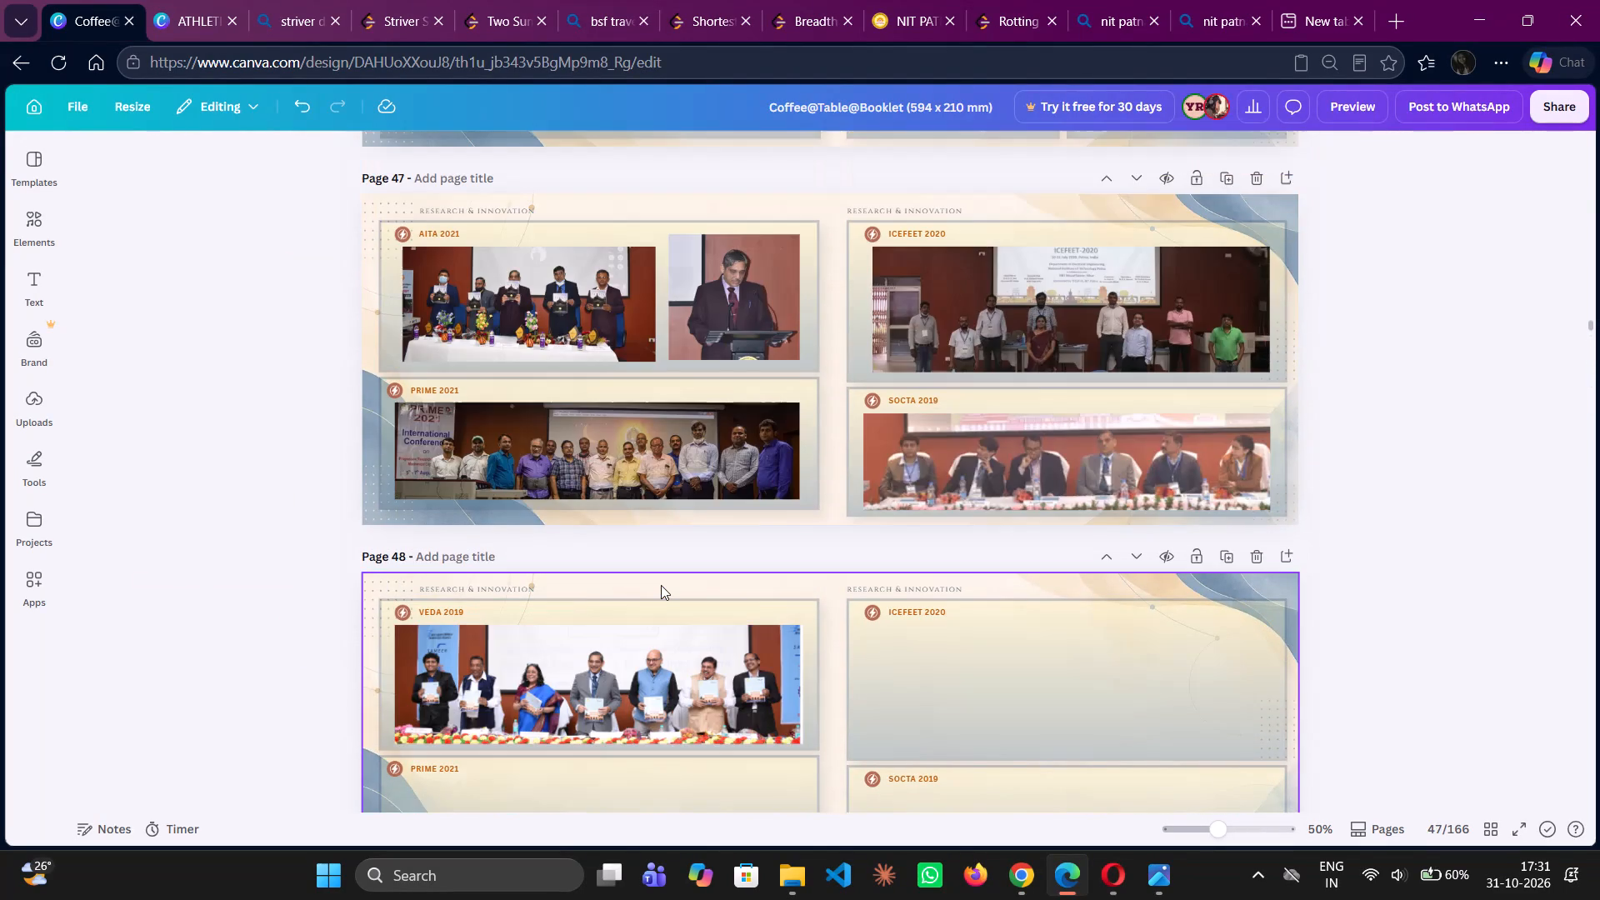
scroll(661, 585, "up", 6)
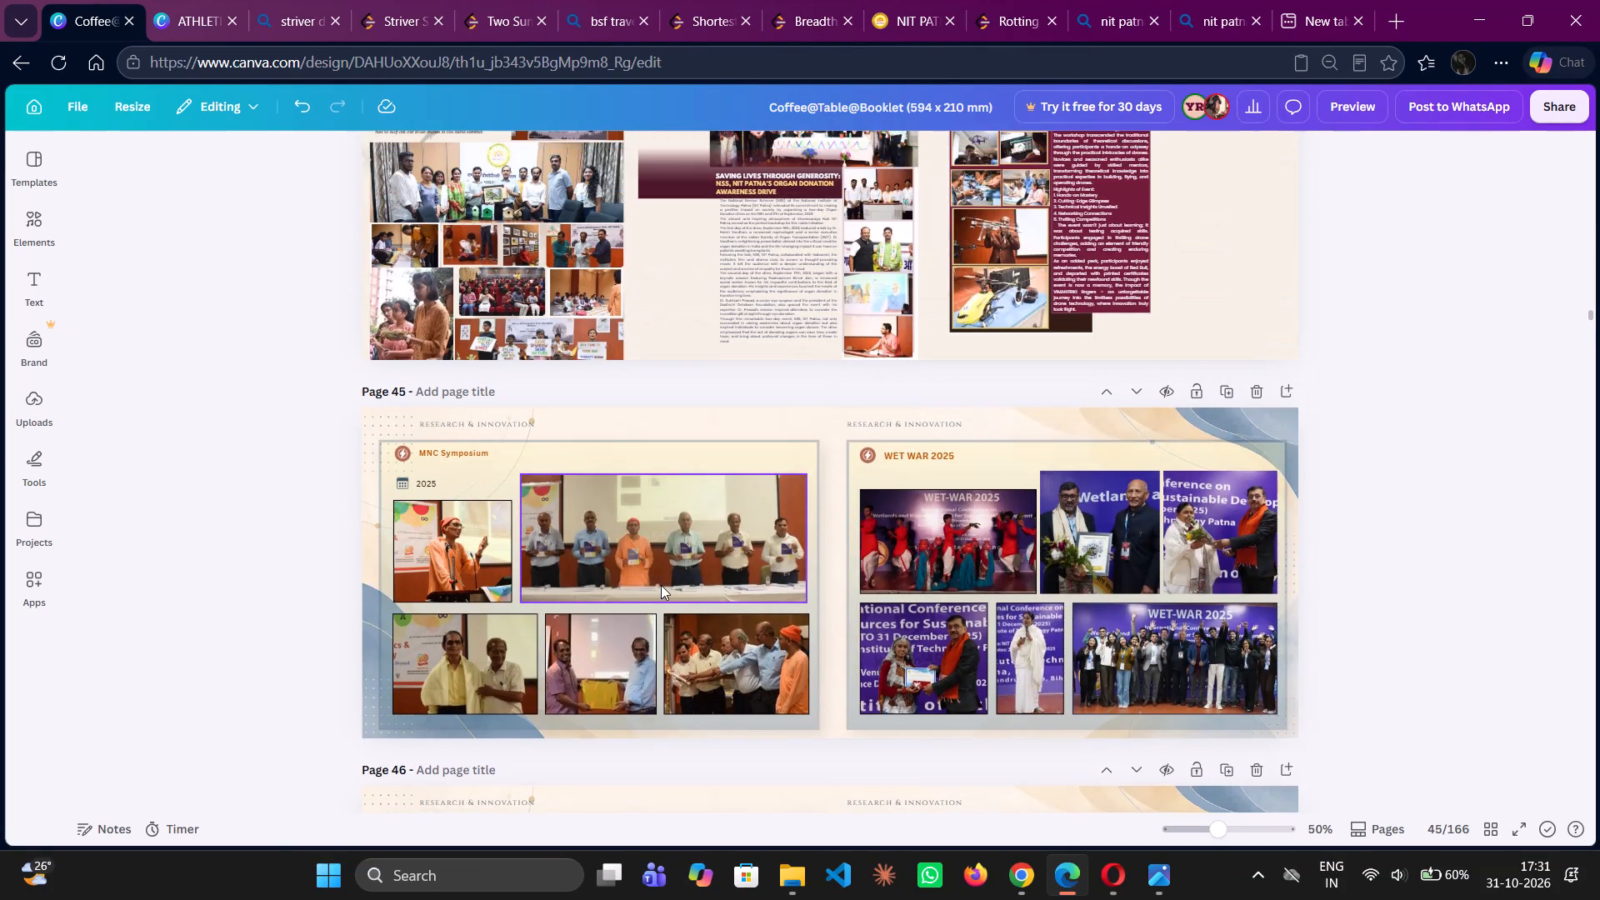
scroll(661, 585, "up", 4)
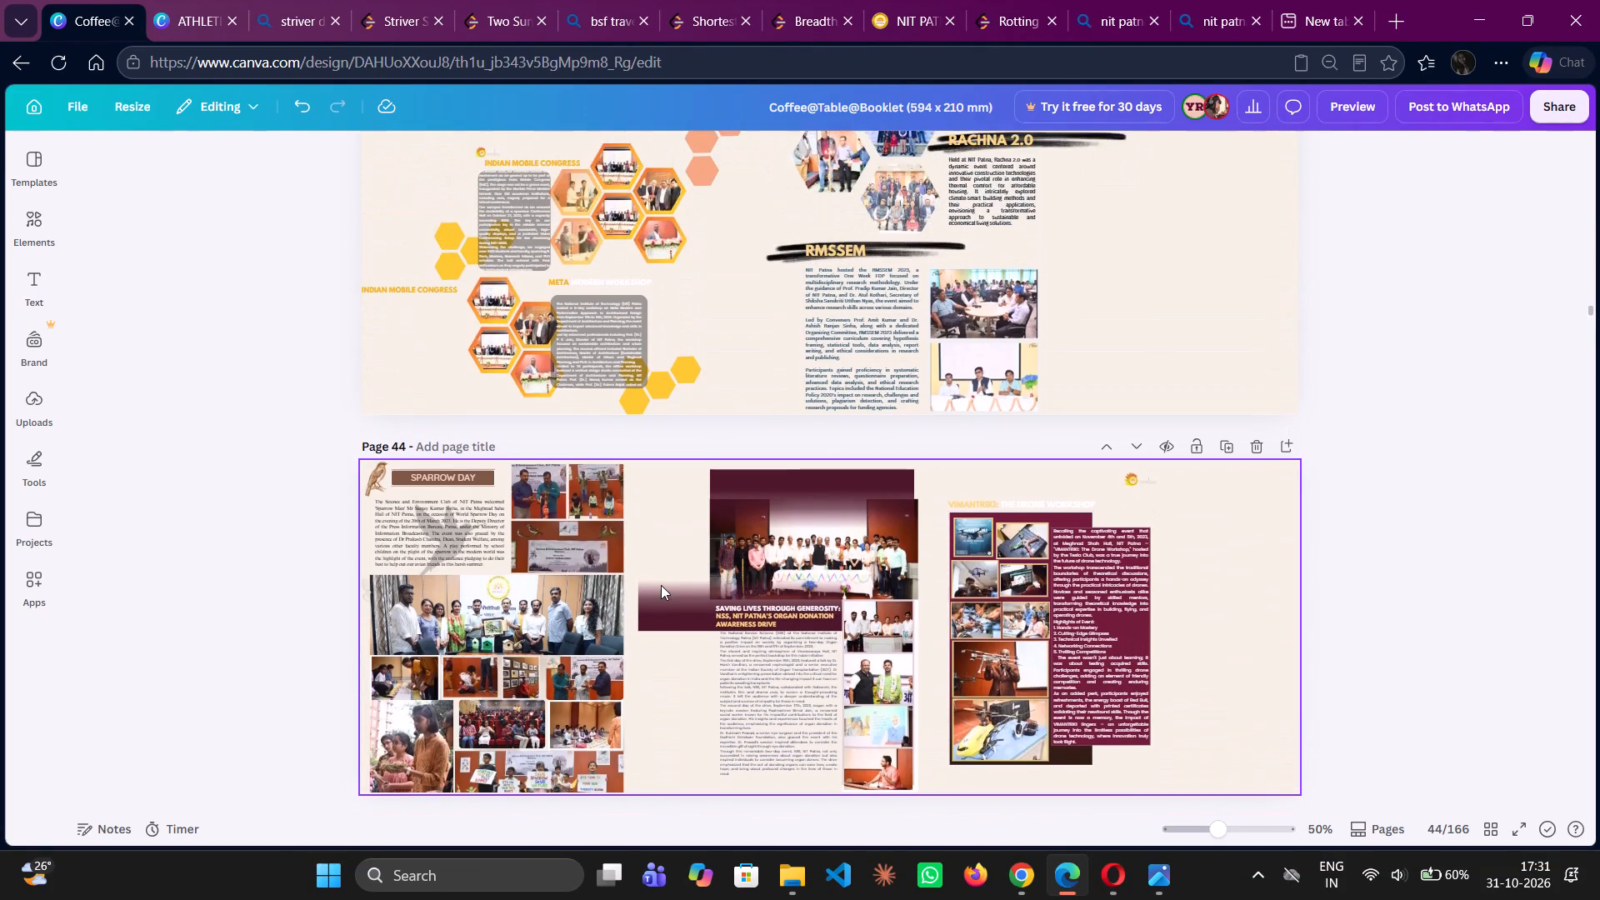
scroll(661, 585, "up", 4)
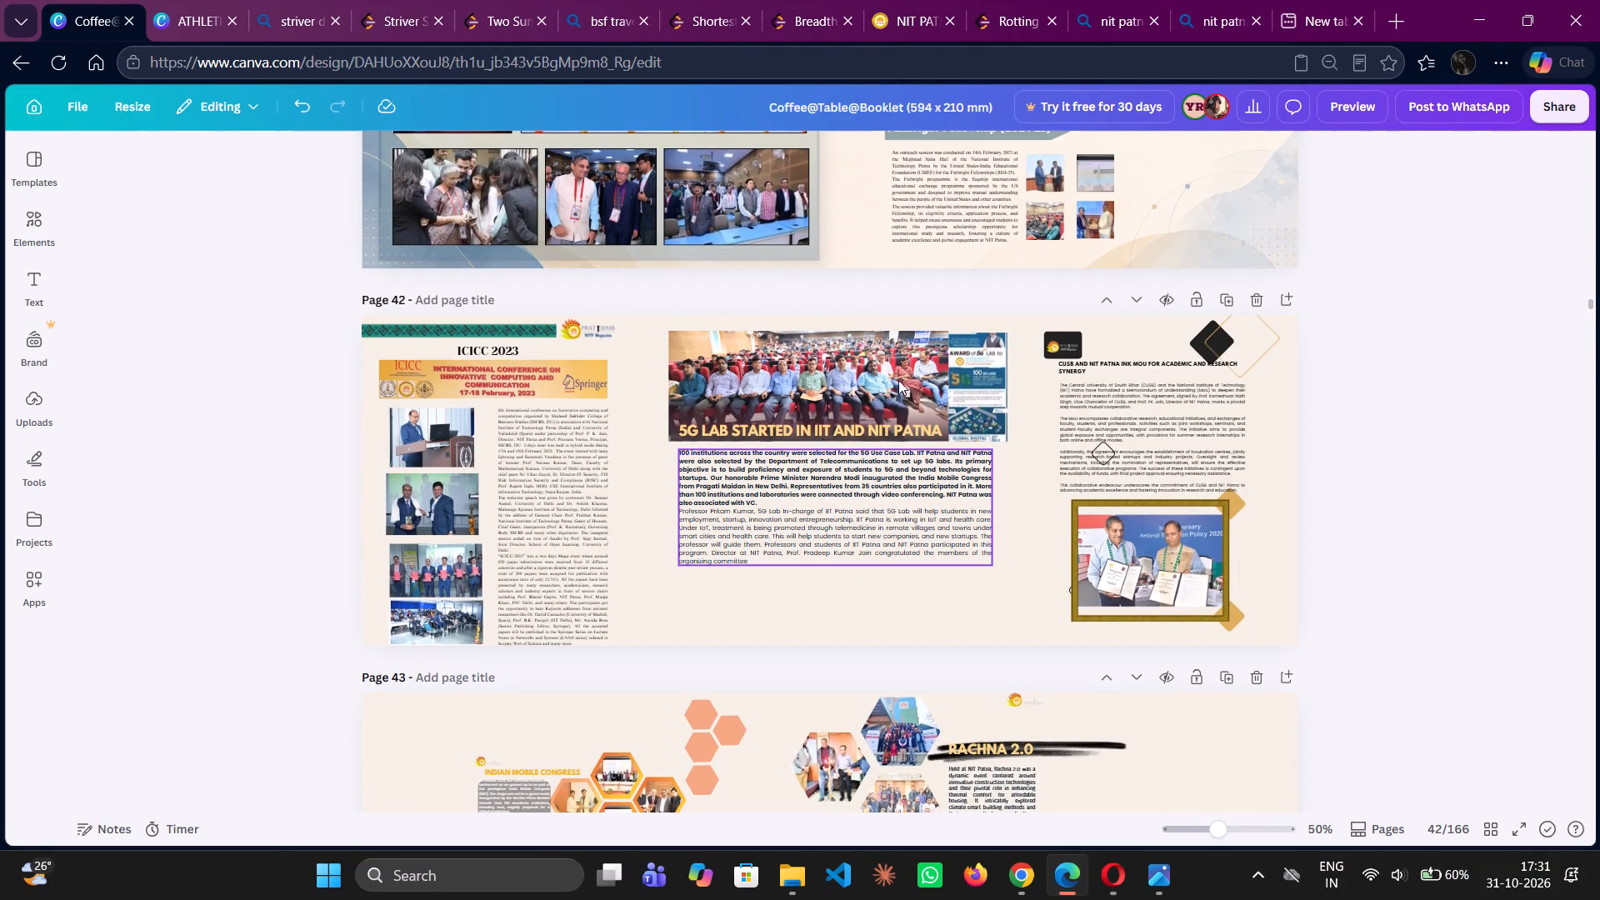
scroll(778, 505, "up", 1)
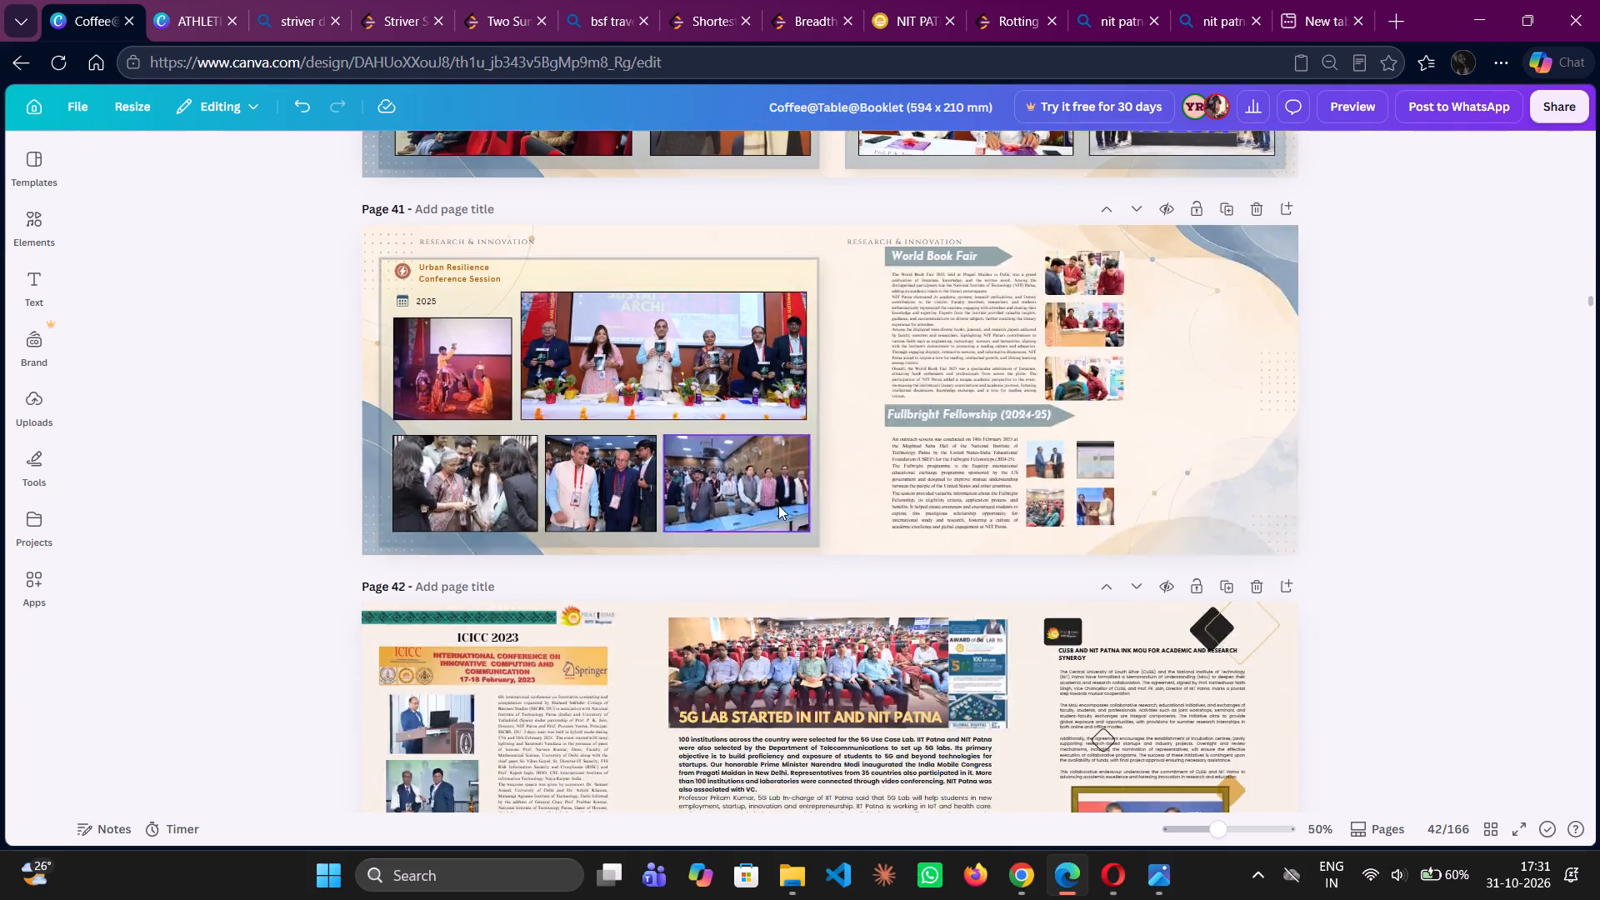
scroll(778, 505, "up", 8)
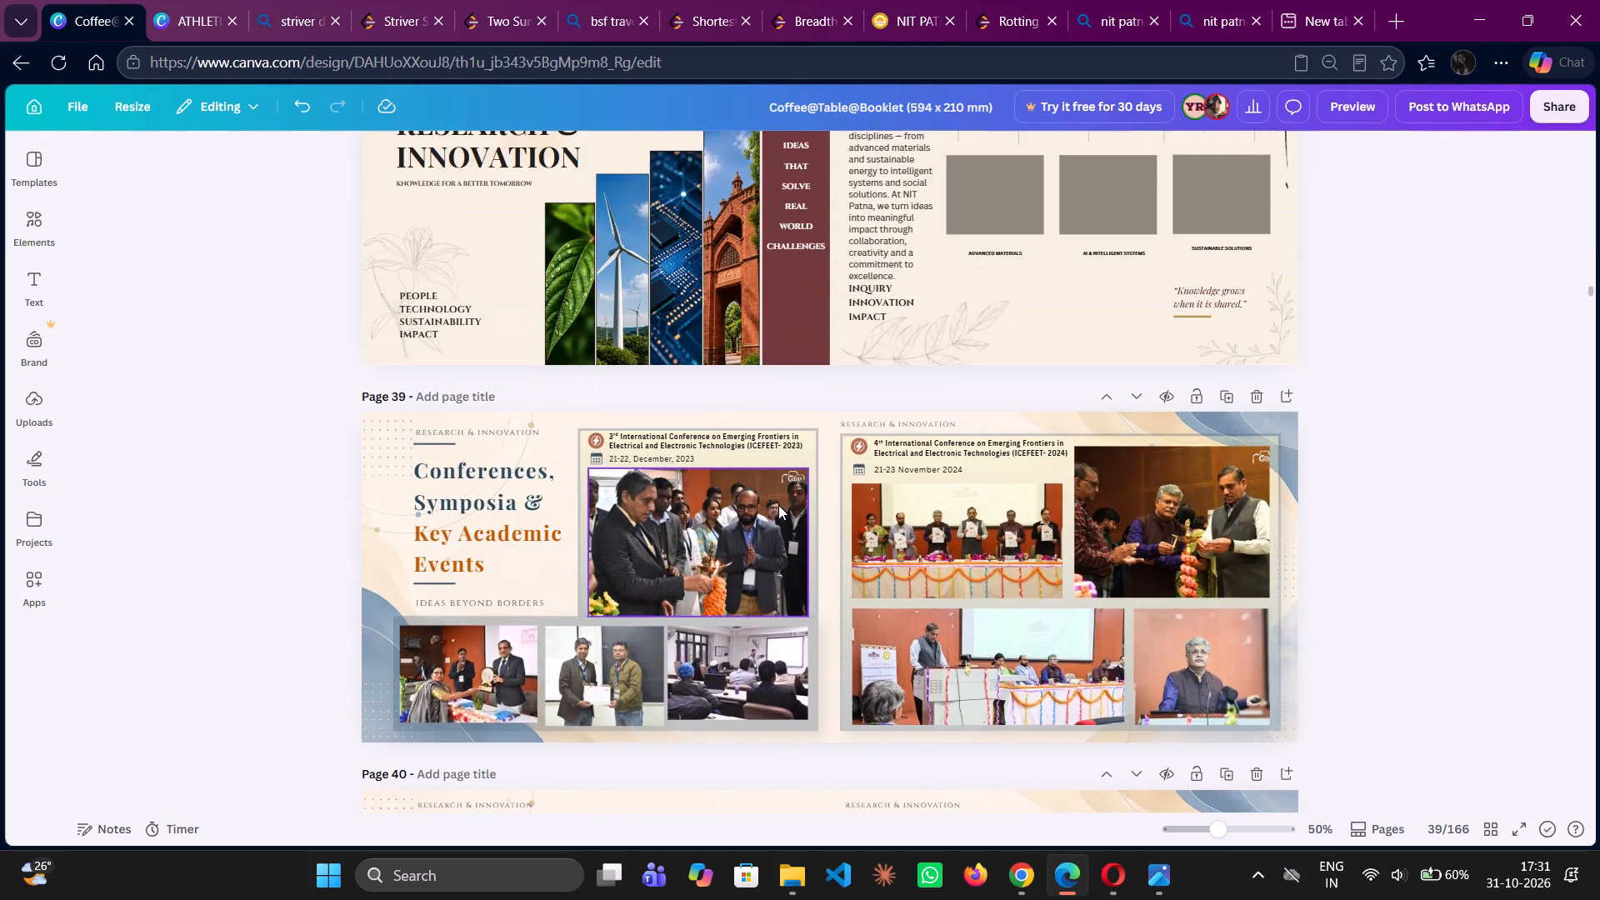
Examine the placement, National Education Policy and Centre of Excellence spreads backwards from page 38 to page 26.
scroll(778, 505, "up", 5)
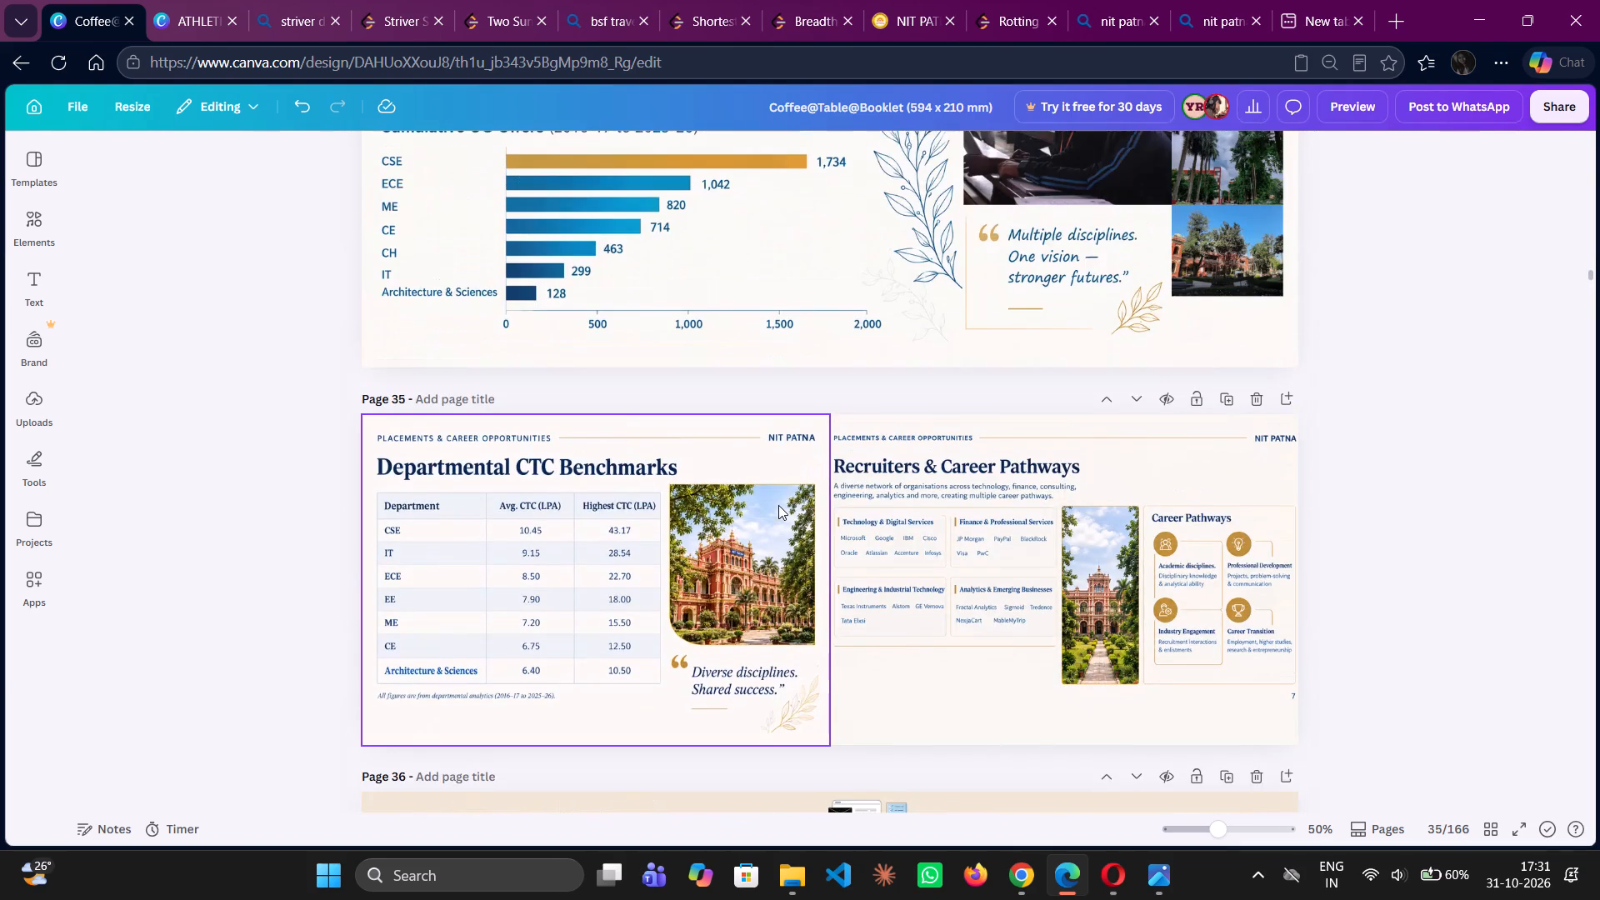
scroll(778, 505, "up", 2)
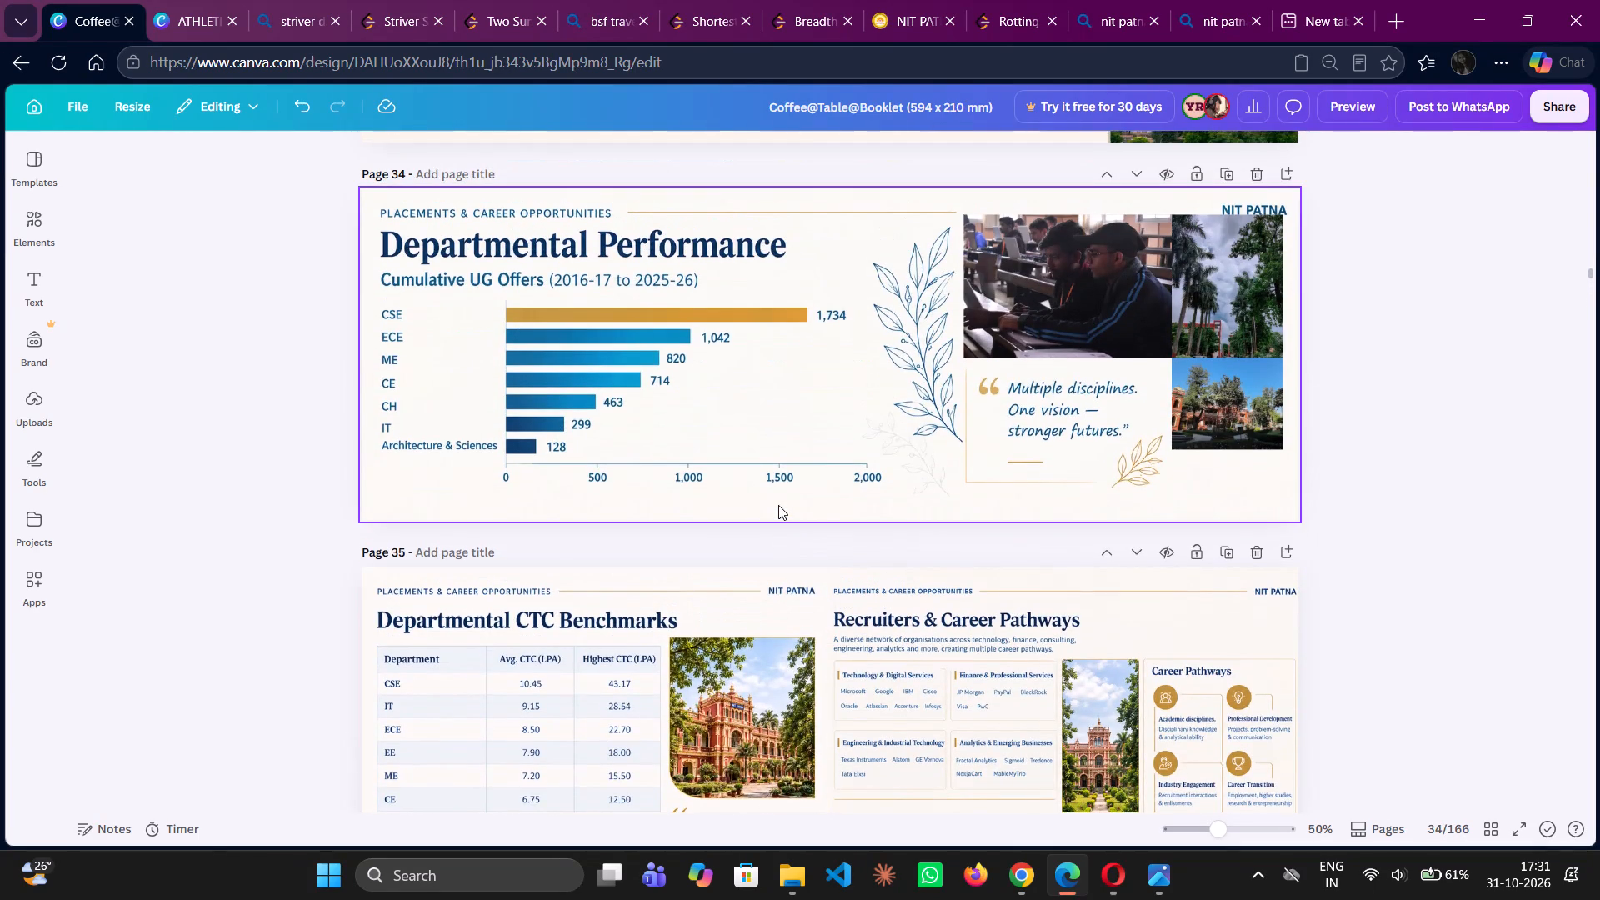
scroll(778, 505, "up", 3)
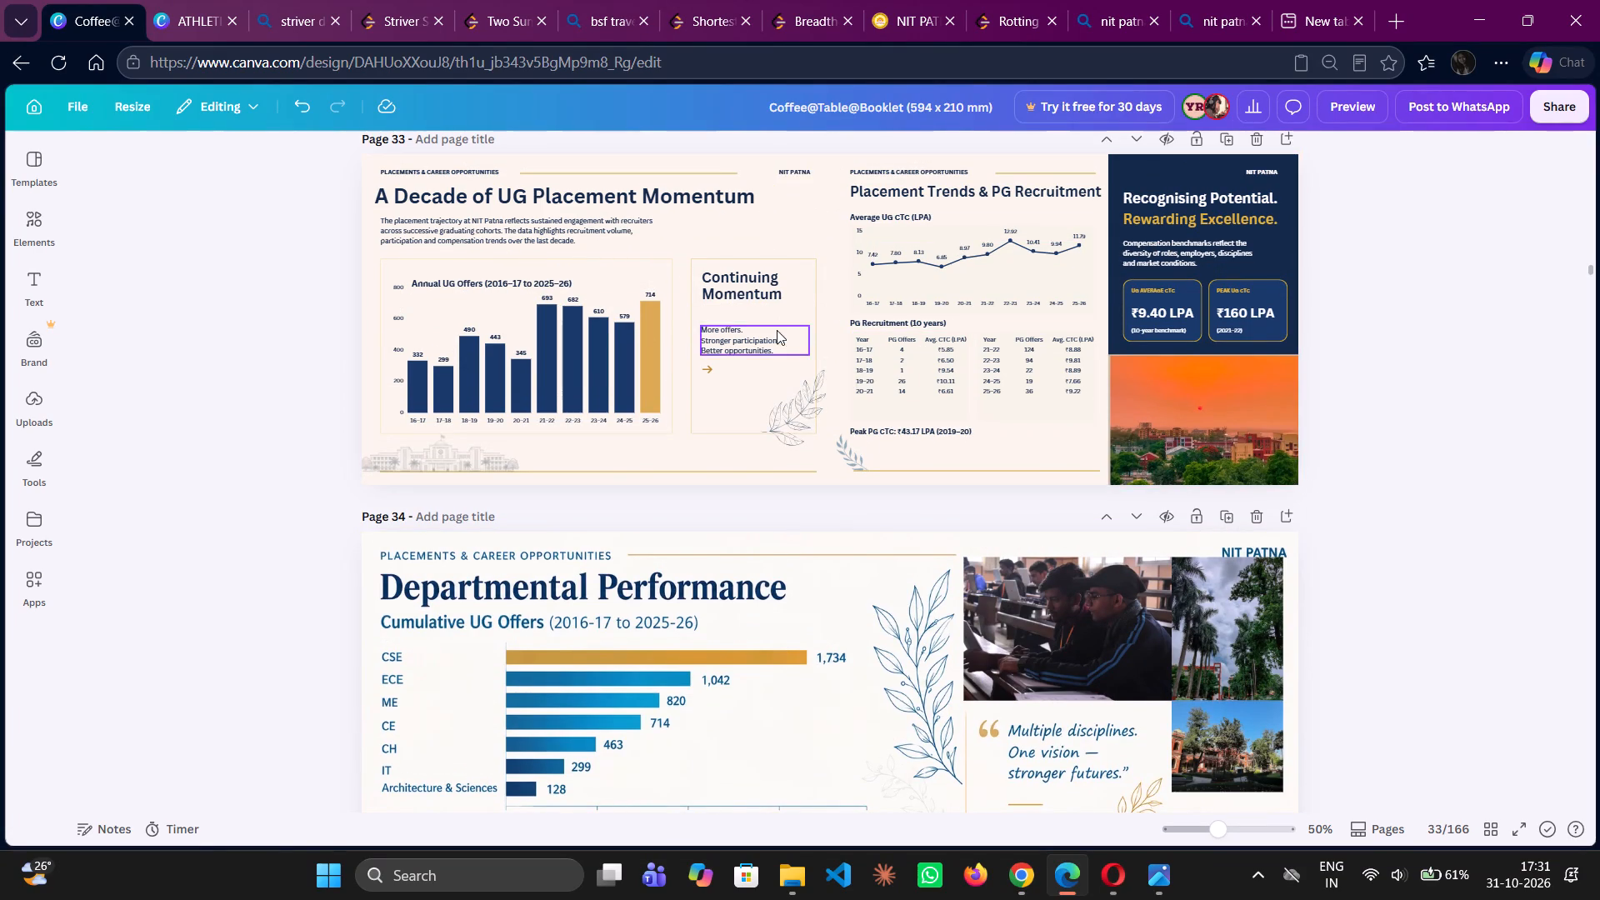
scroll(548, 392, "up", 3)
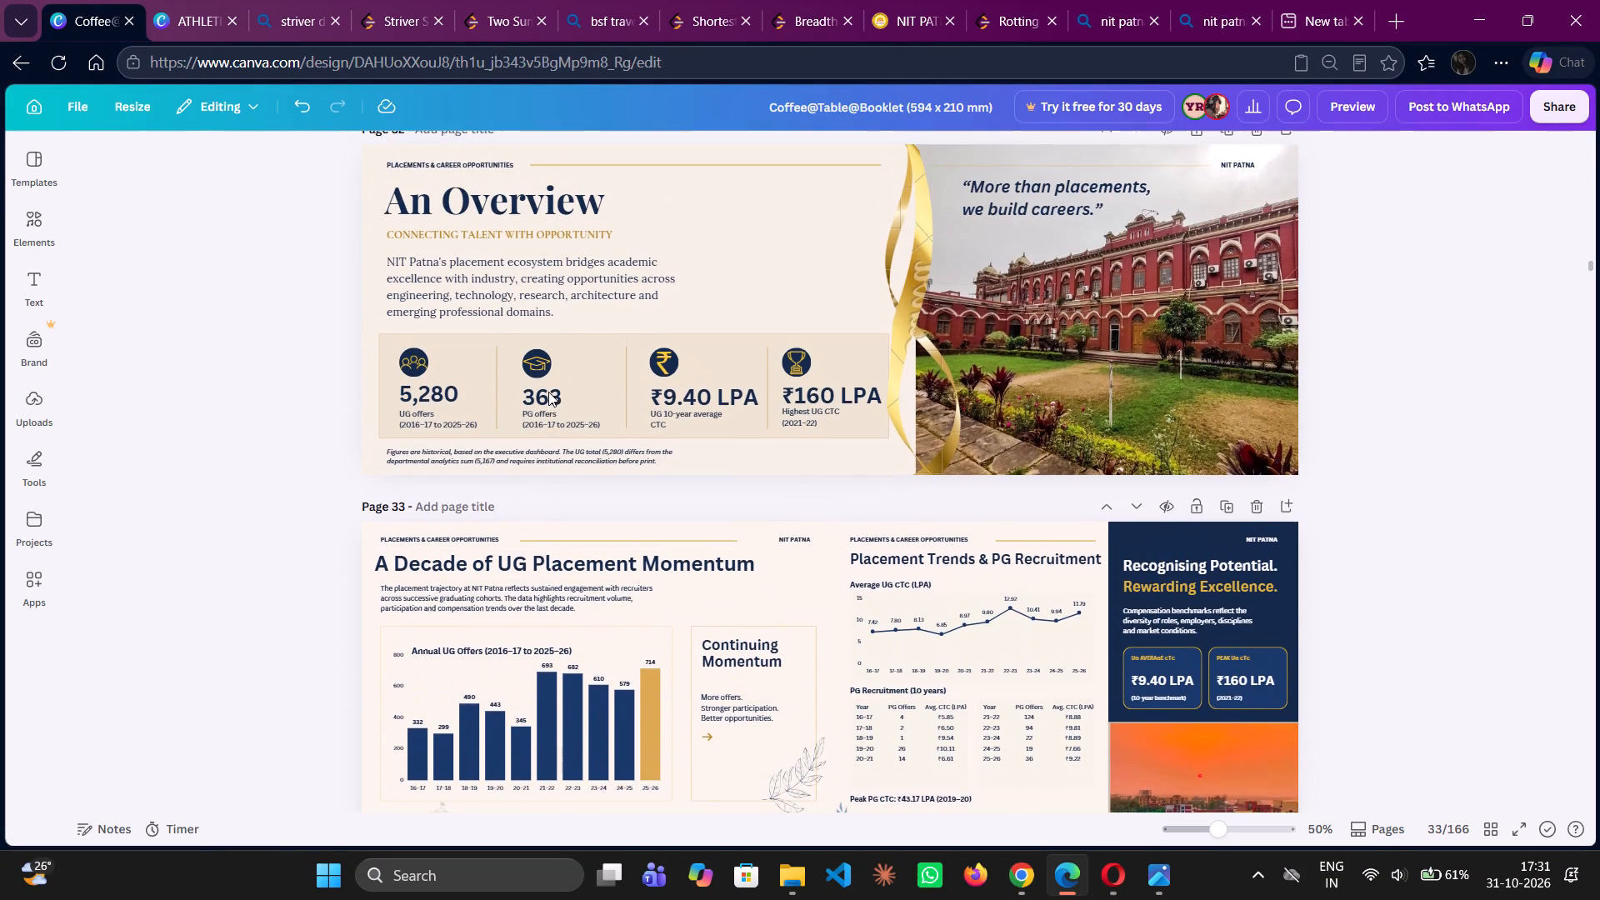
scroll(778, 322, "up", 6)
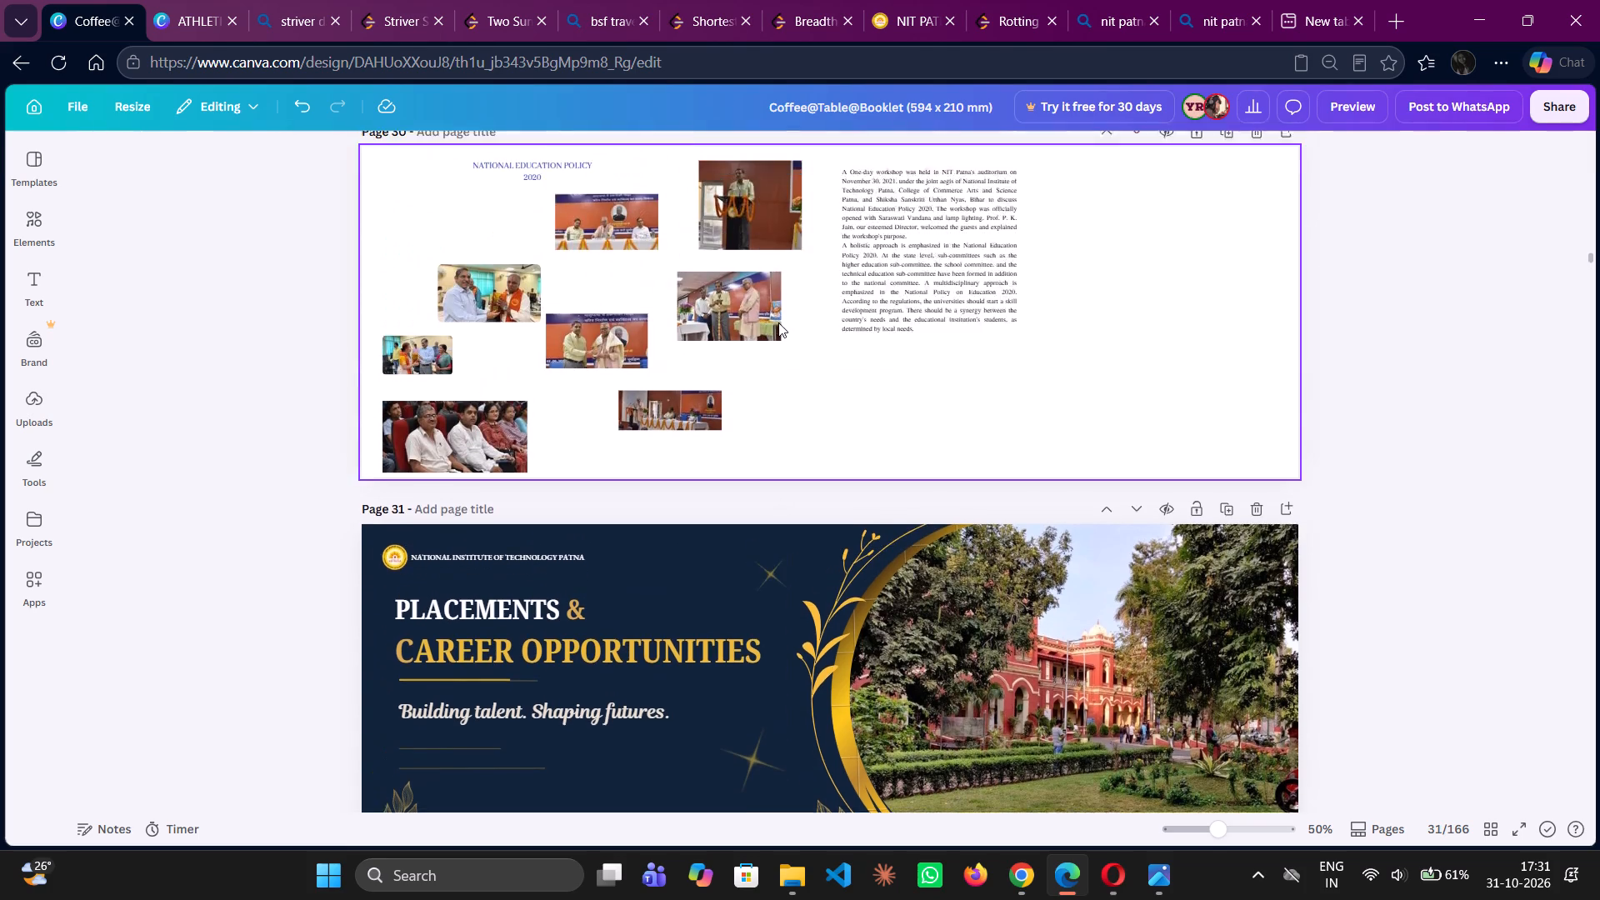
scroll(778, 322, "up", 9)
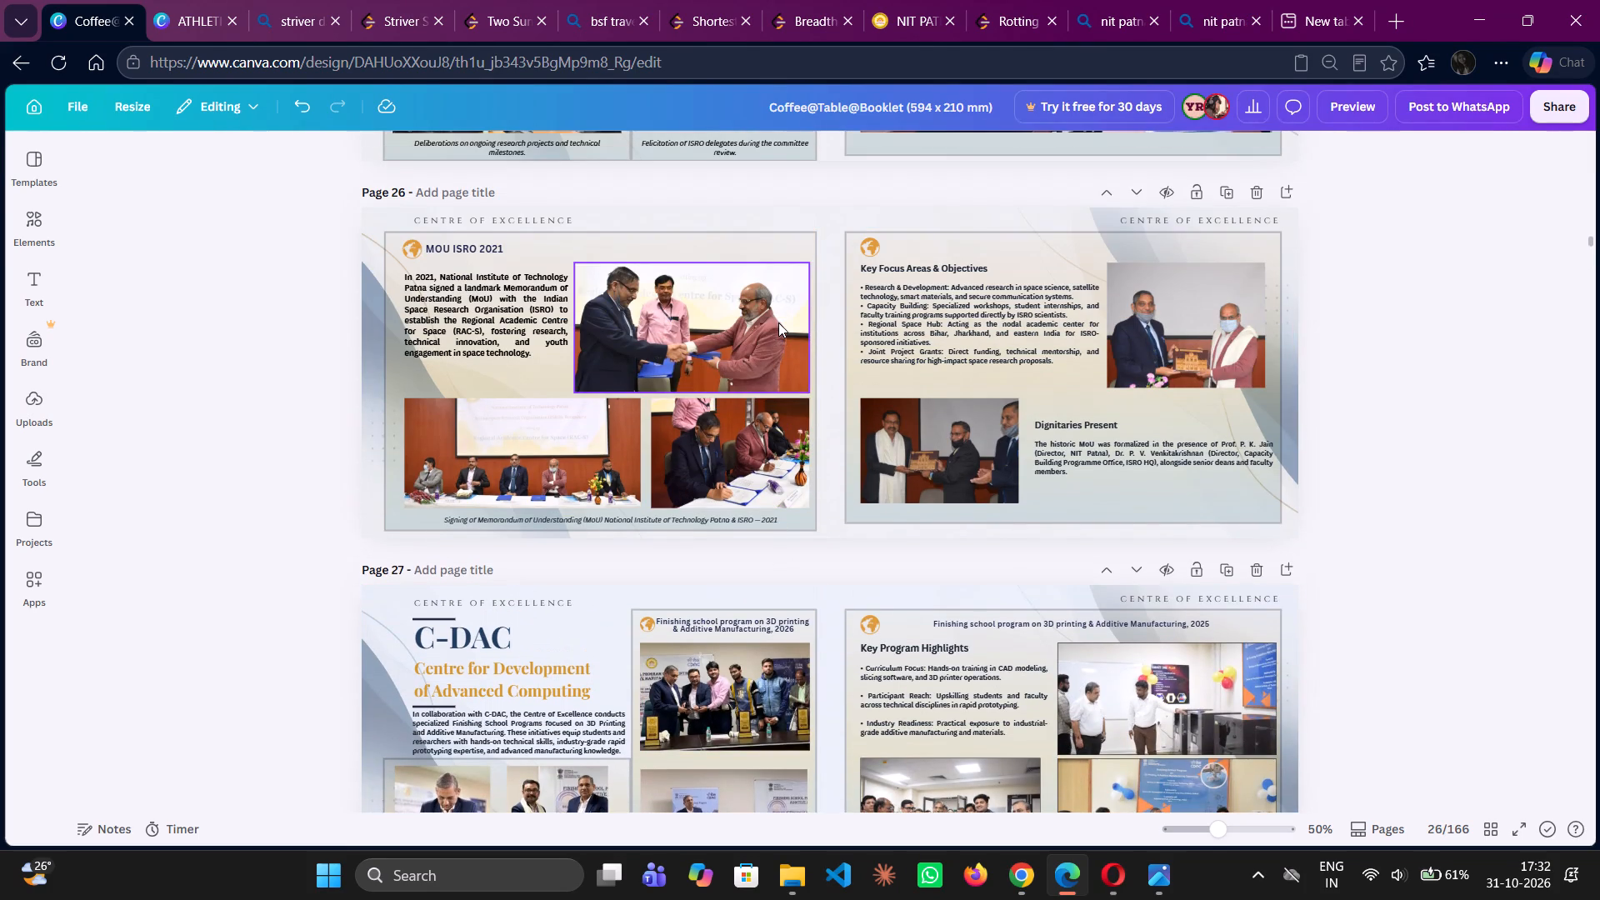
Add a blank page after the Bihta Campus spread on page 20 and paste the copied Bihta Campus Evolution Journey image onto it.
scroll(778, 322, "up", 6)
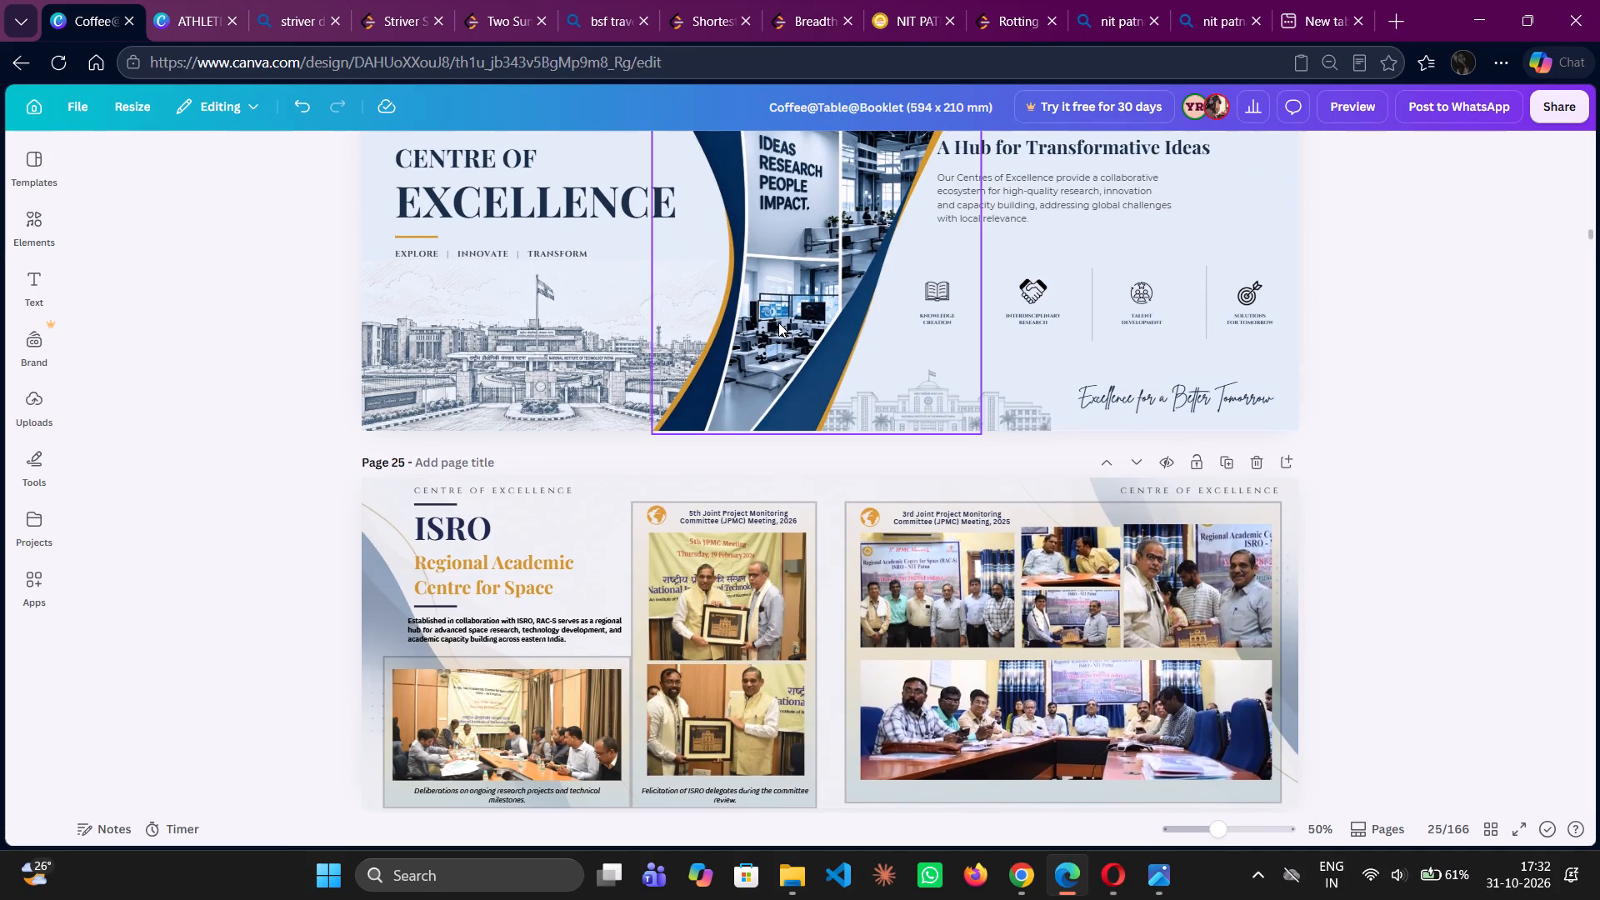
scroll(778, 322, "up", 4)
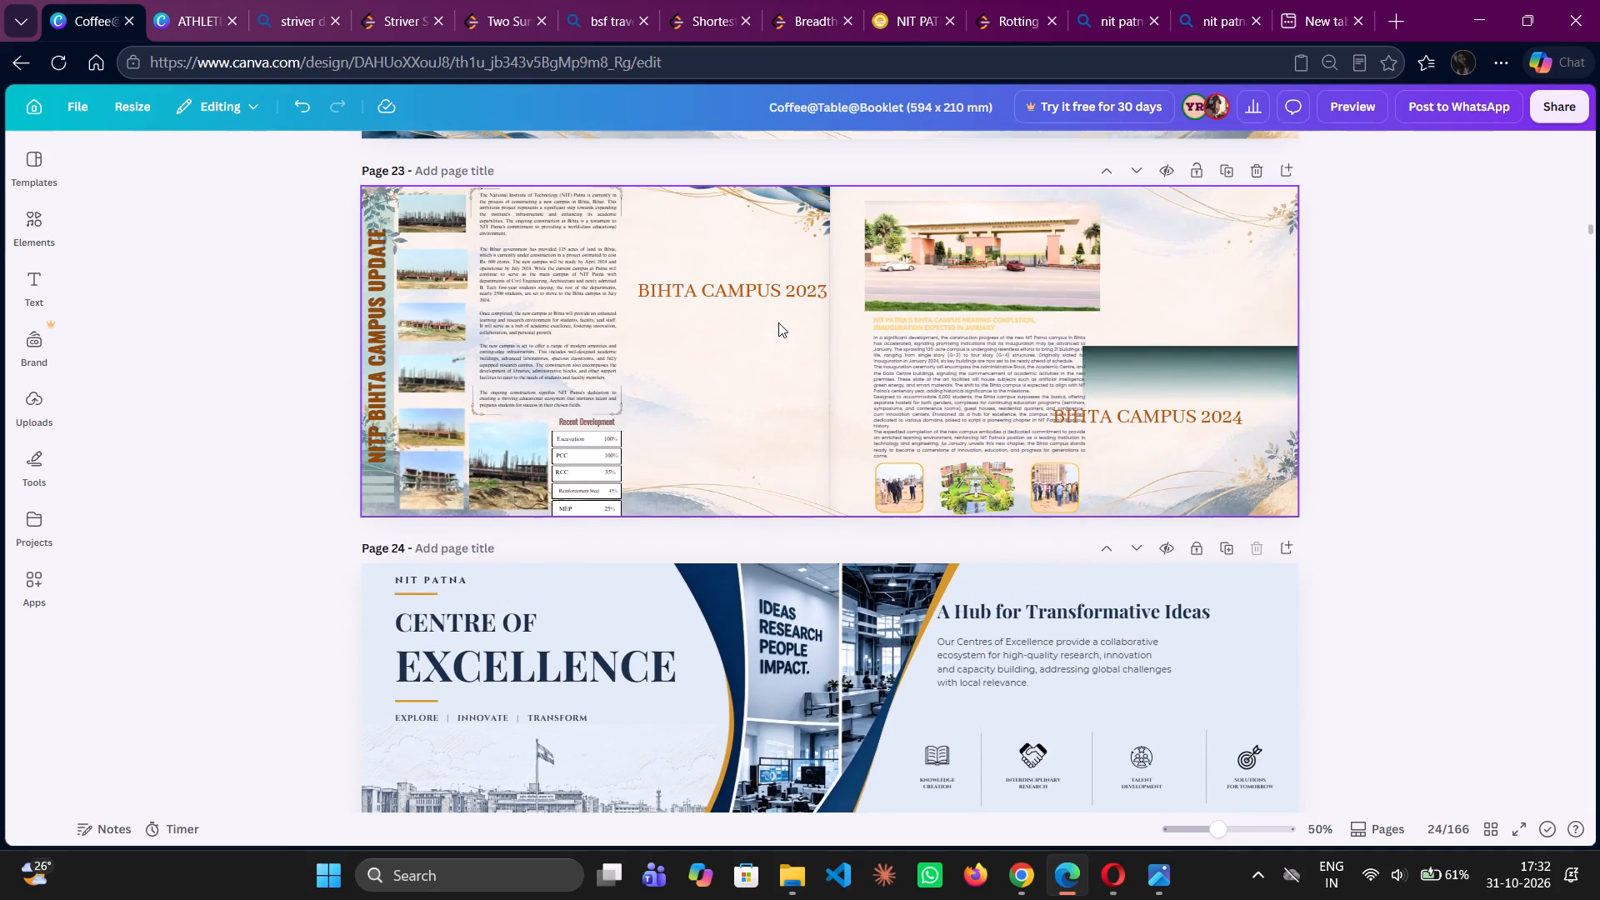
scroll(778, 322, "up", 6)
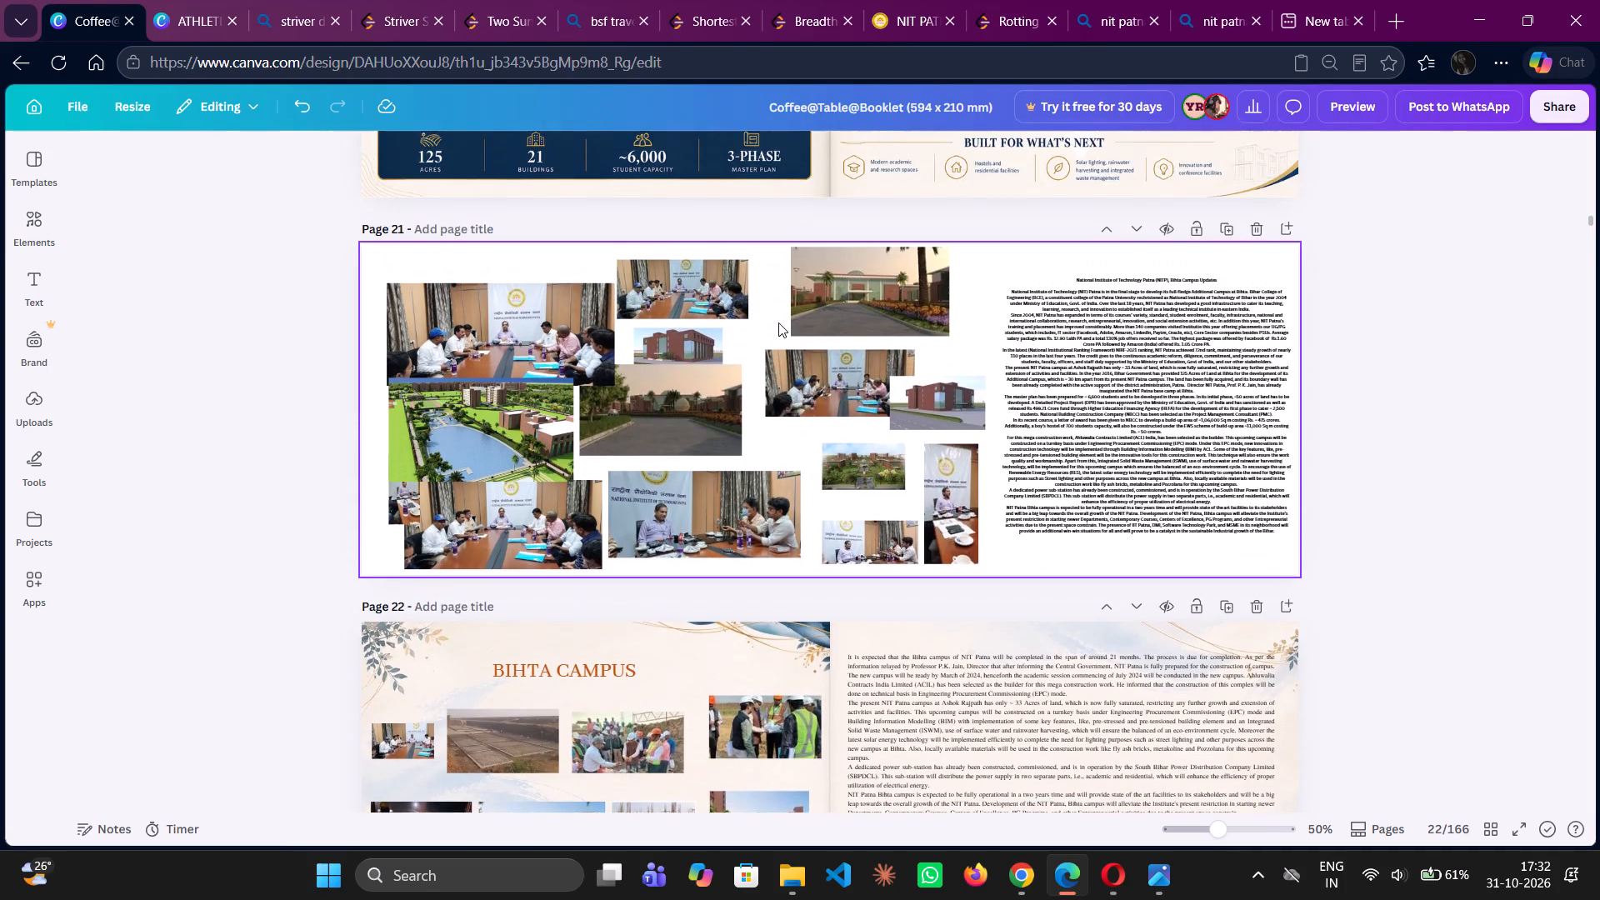
scroll(778, 322, "up", 4)
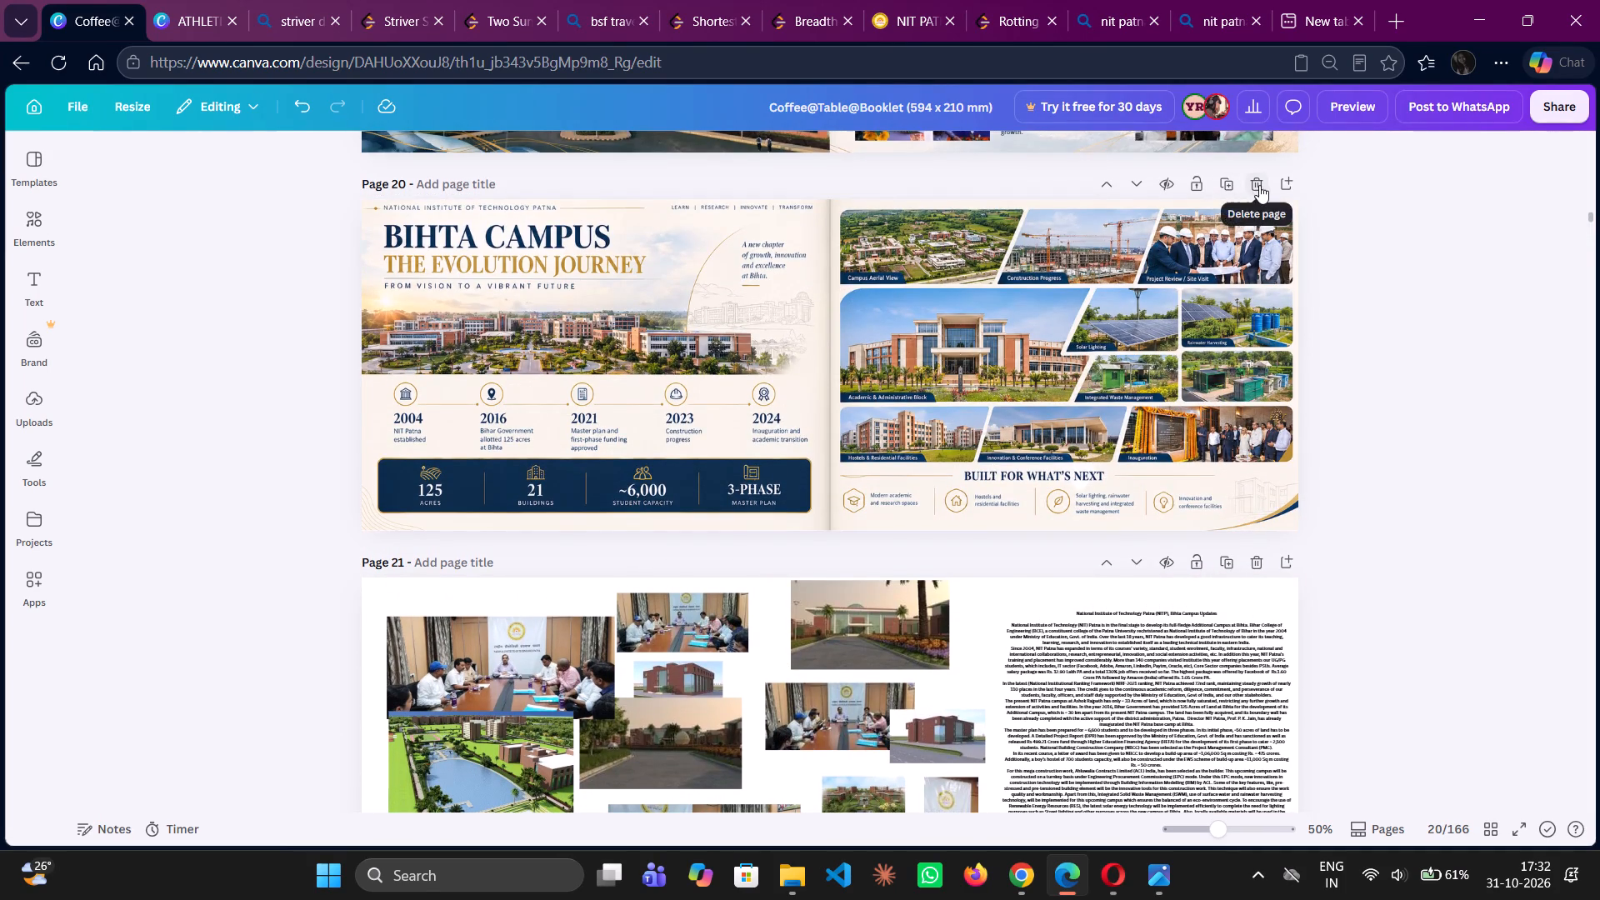
left_click(1277, 187)
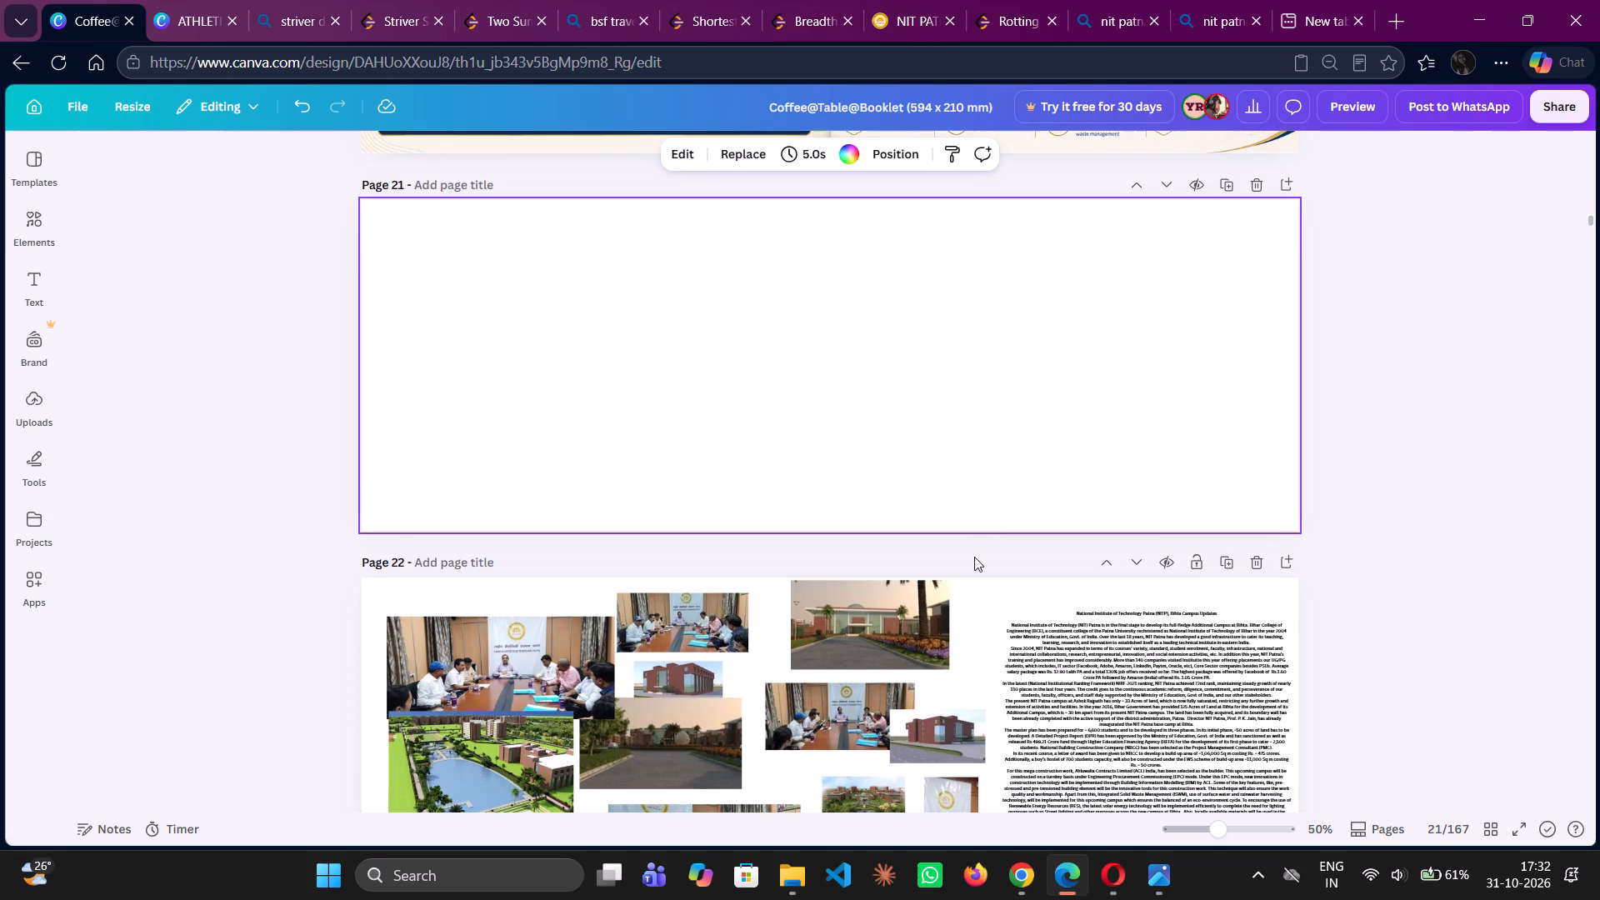
right_click(901, 340)
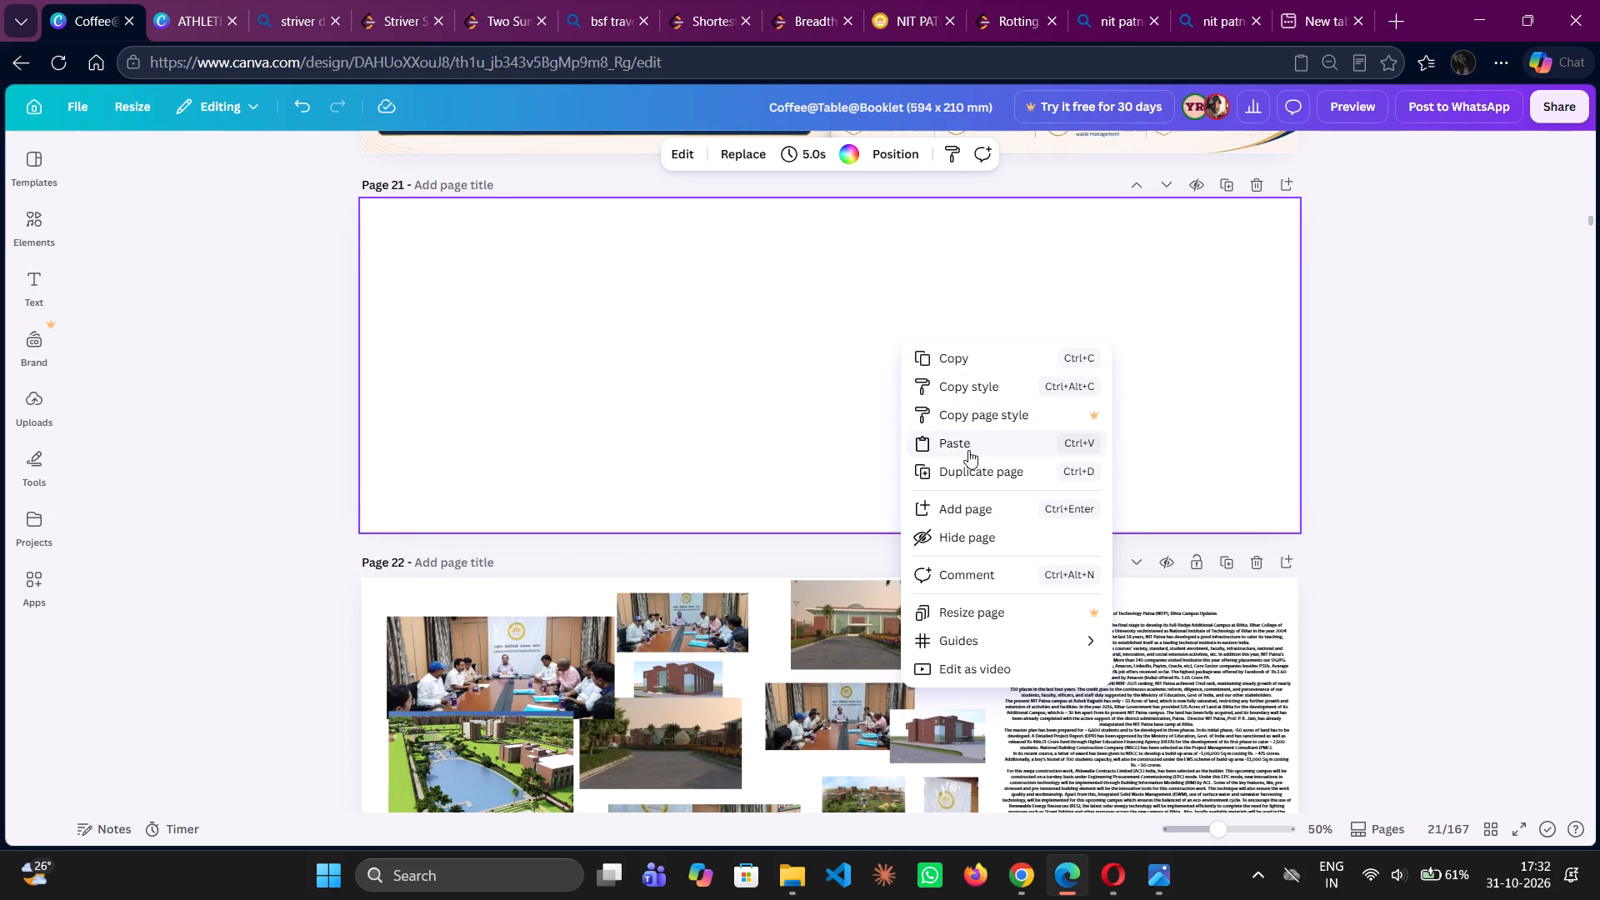
left_click(968, 450)
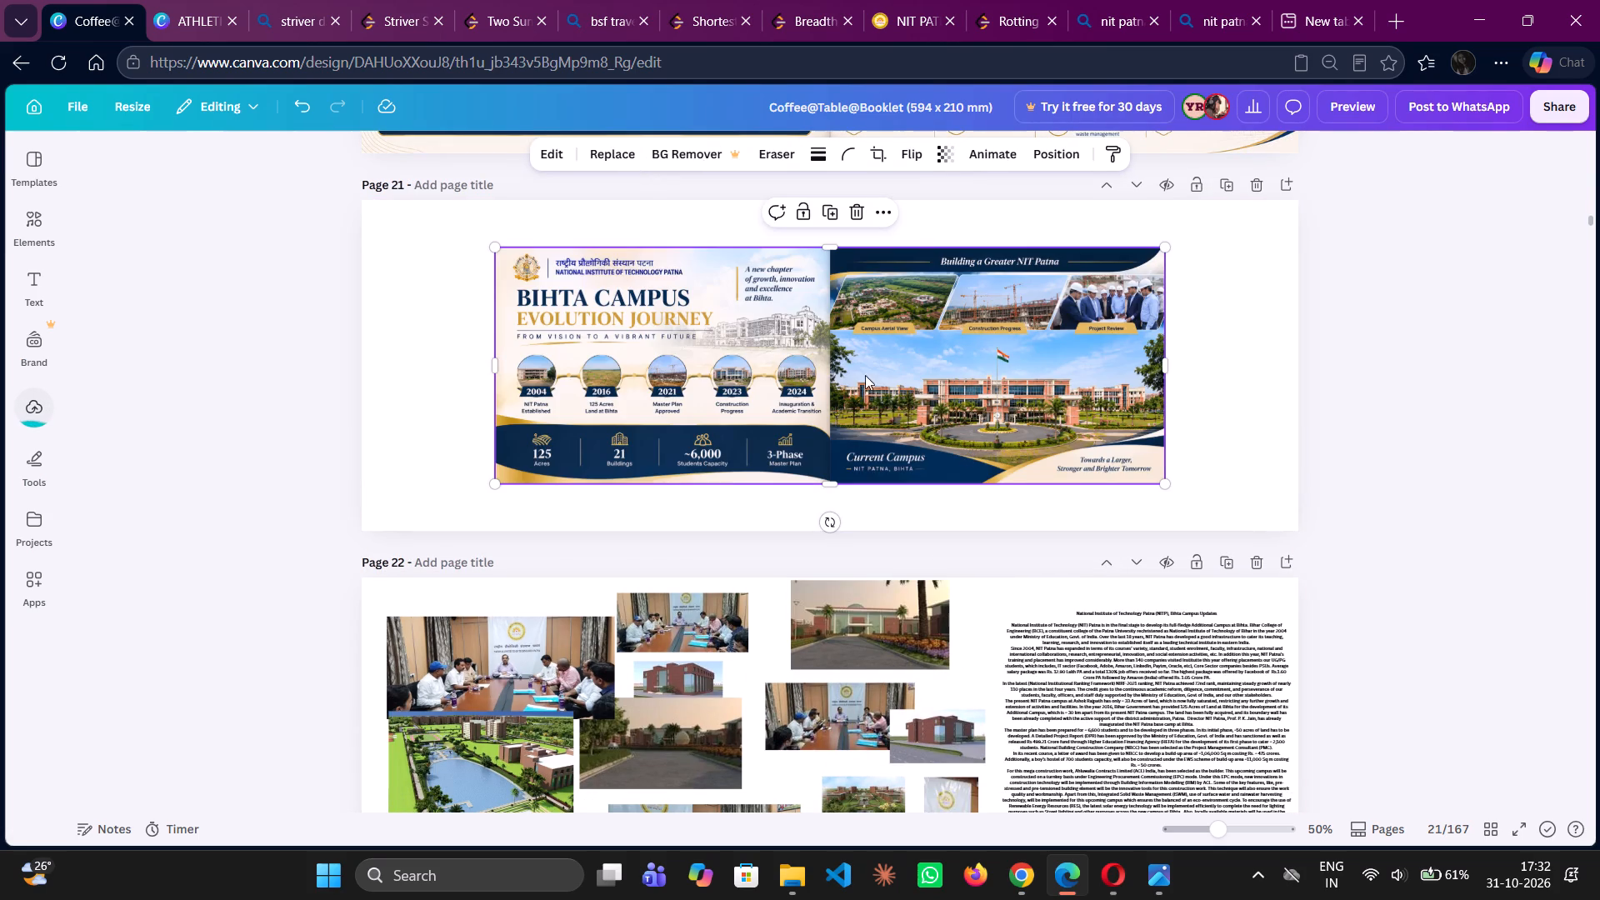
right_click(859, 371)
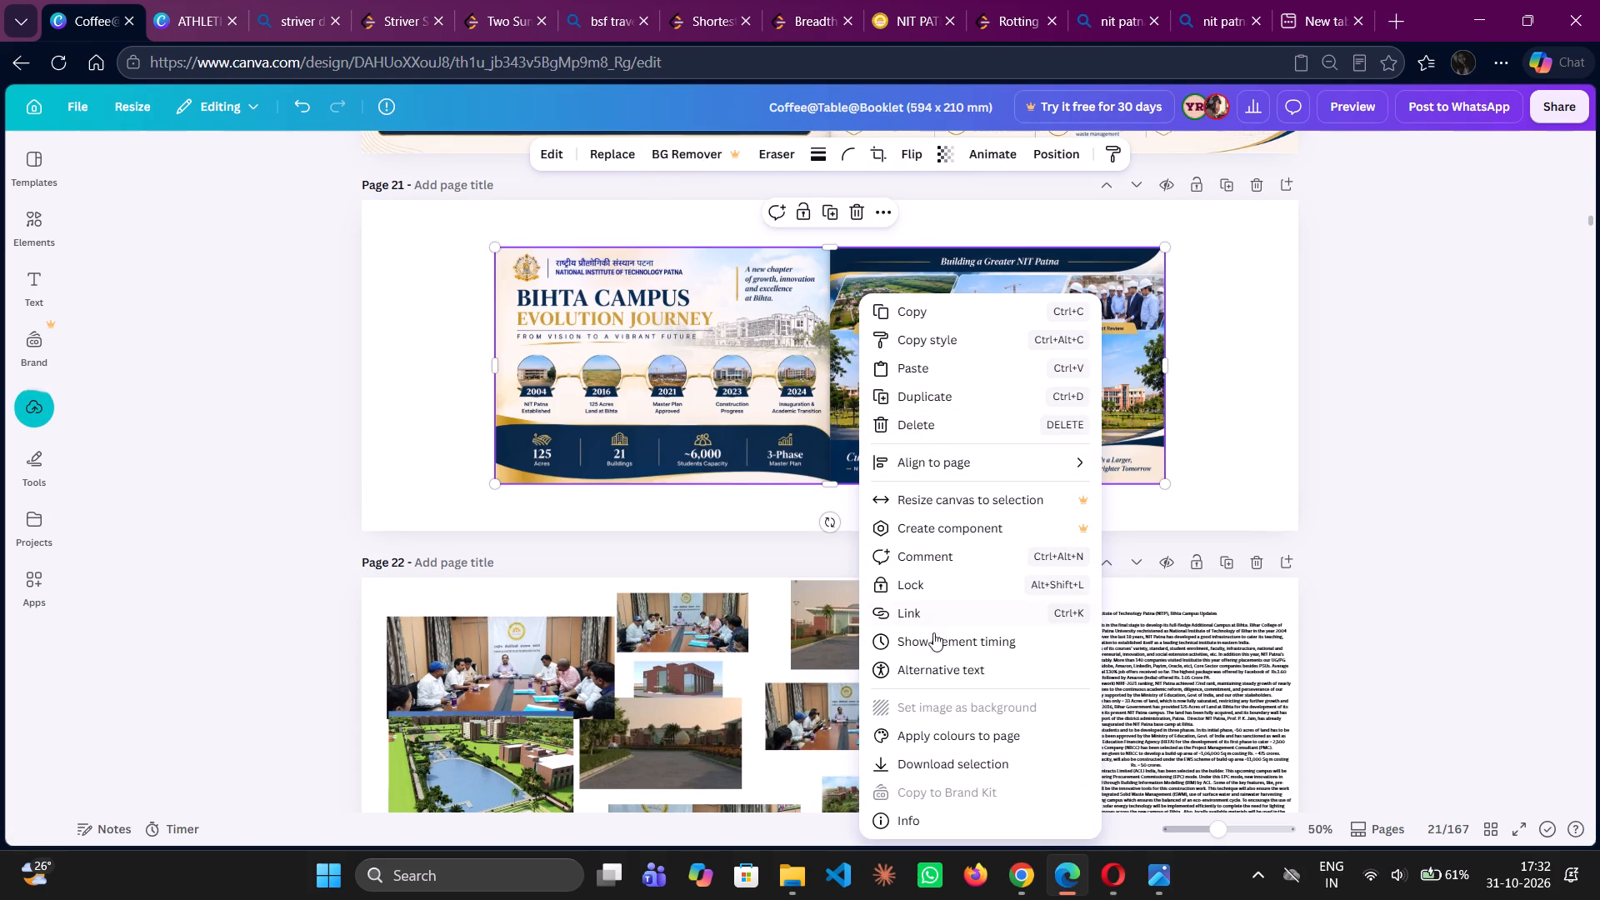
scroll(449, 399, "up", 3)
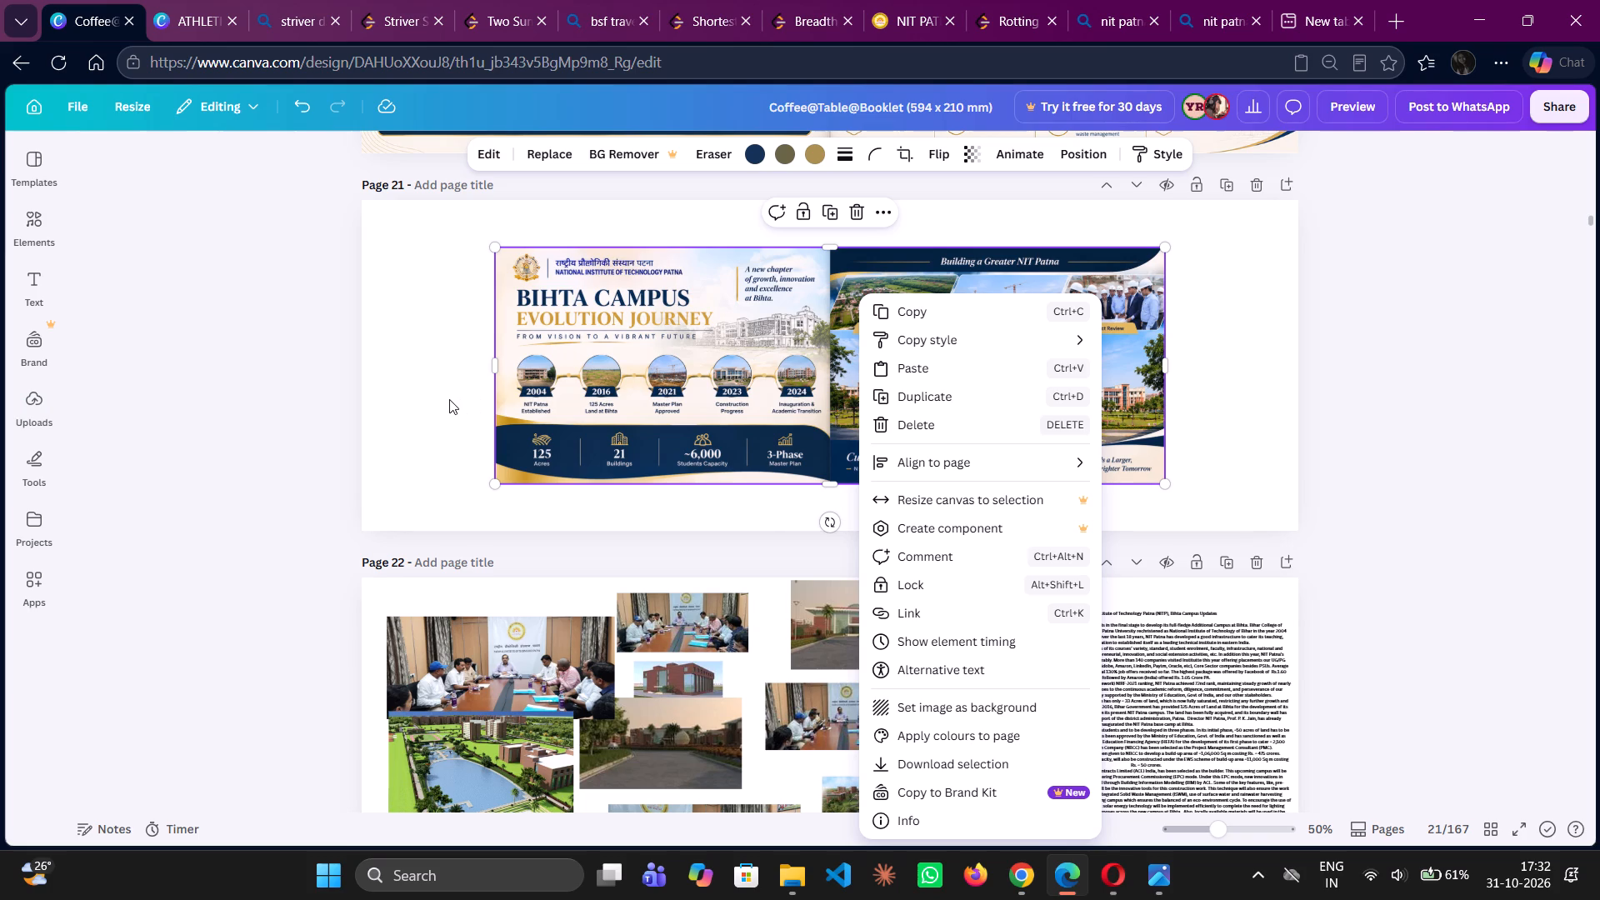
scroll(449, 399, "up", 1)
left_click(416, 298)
Compare the existing Bihta Campus spread on page 20 with the newly pasted Evolution Journey image on page 21.
scroll(416, 298, "up", 3)
scroll(416, 298, "down", 1)
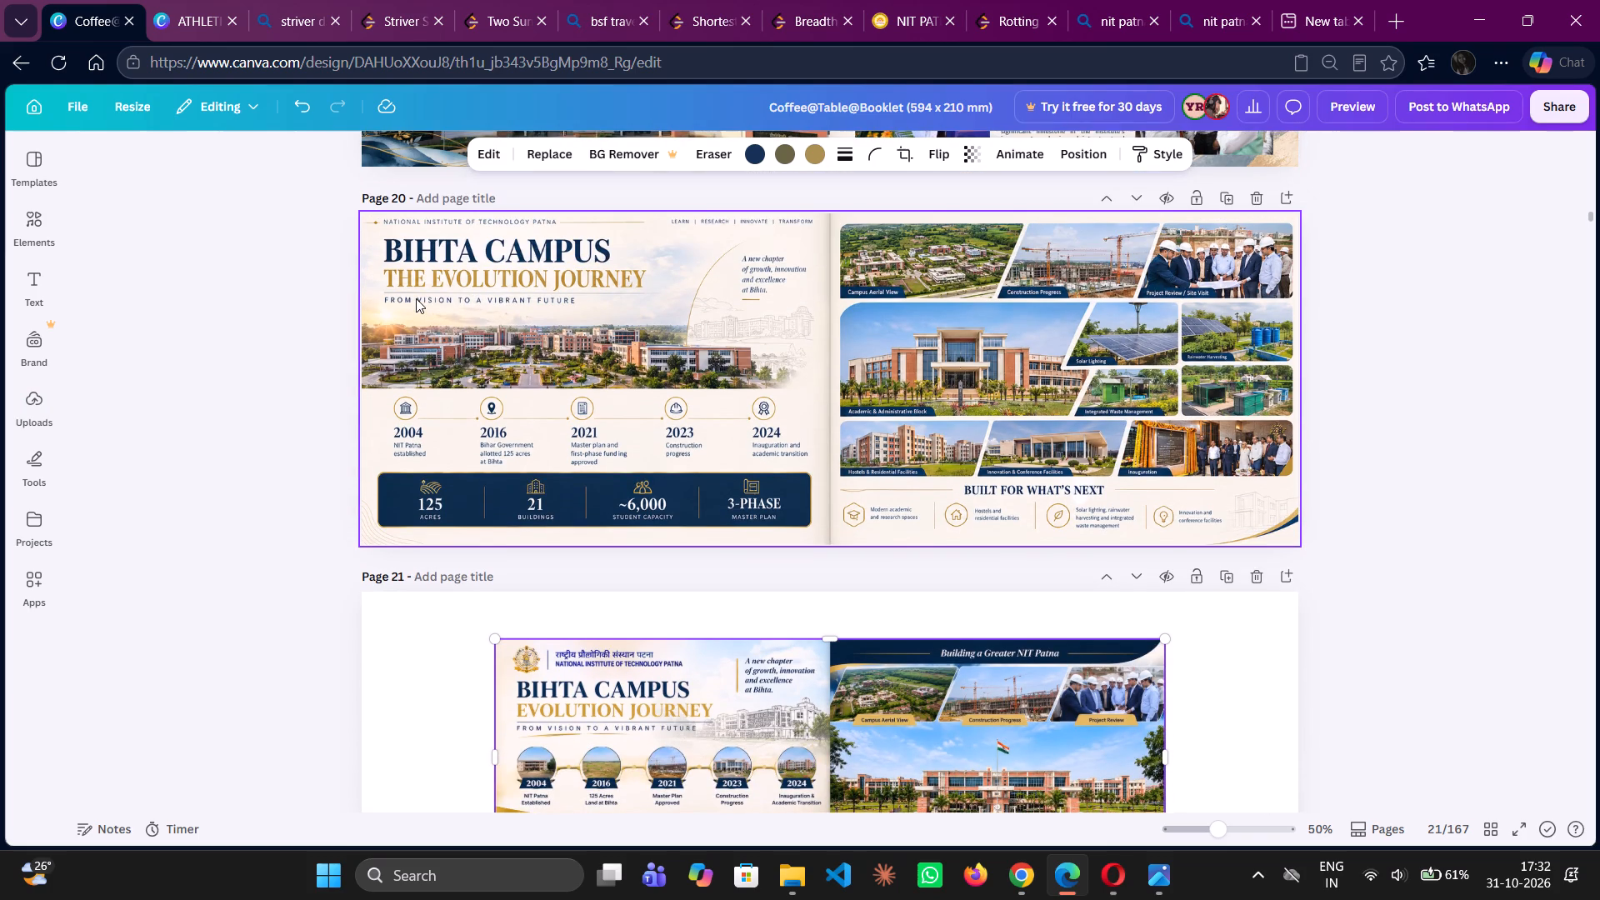
scroll(416, 298, "down", 1)
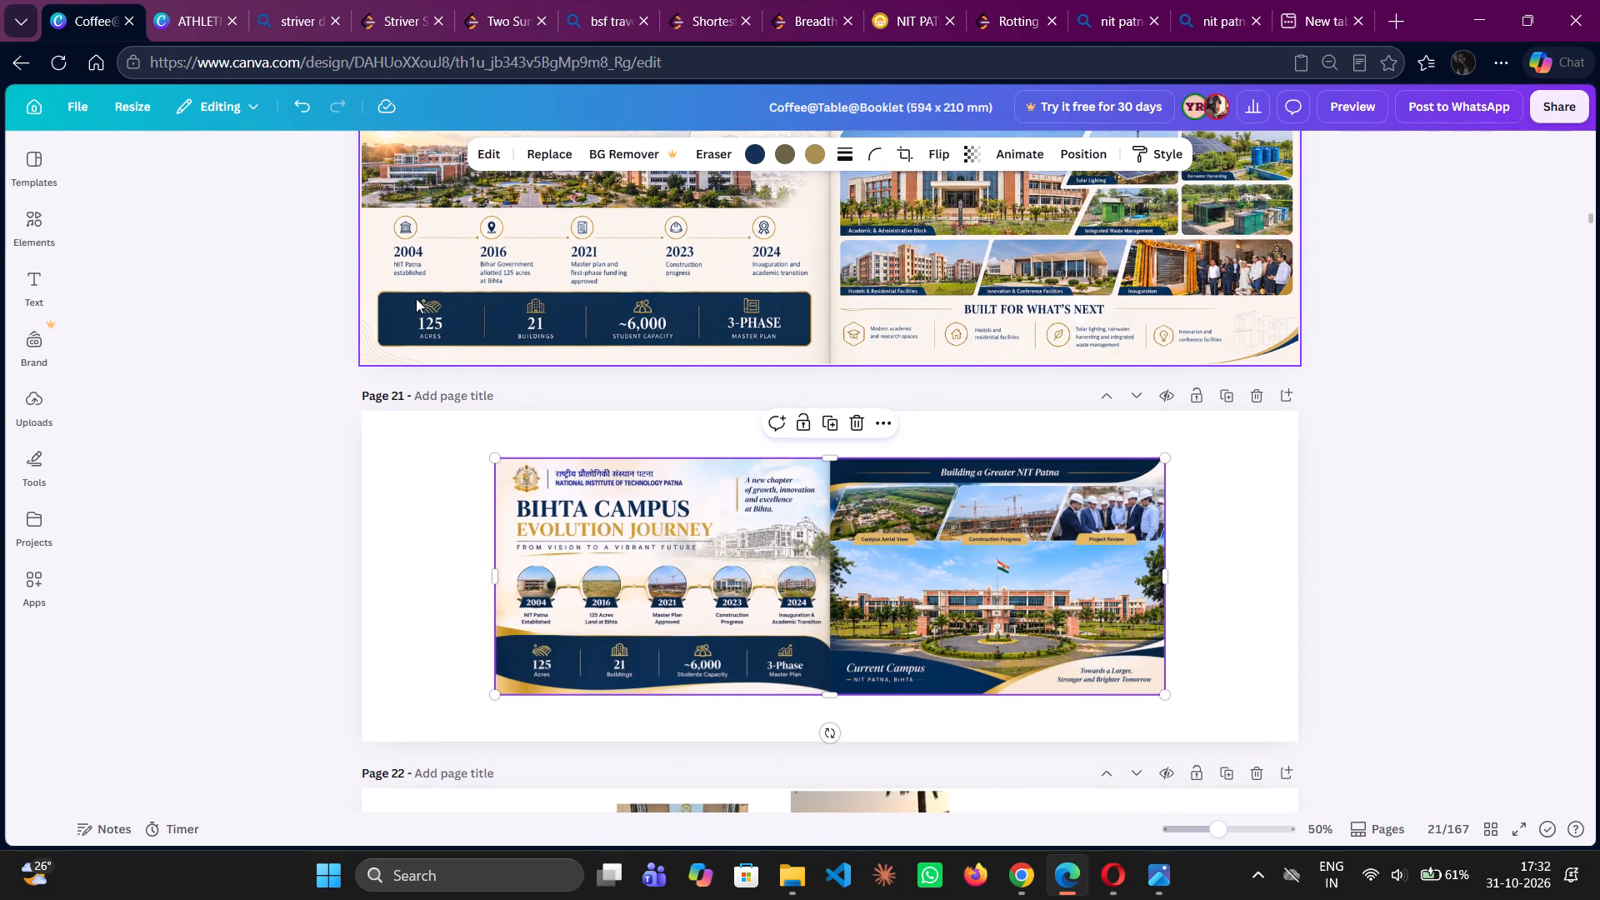
scroll(416, 298, "down", 2)
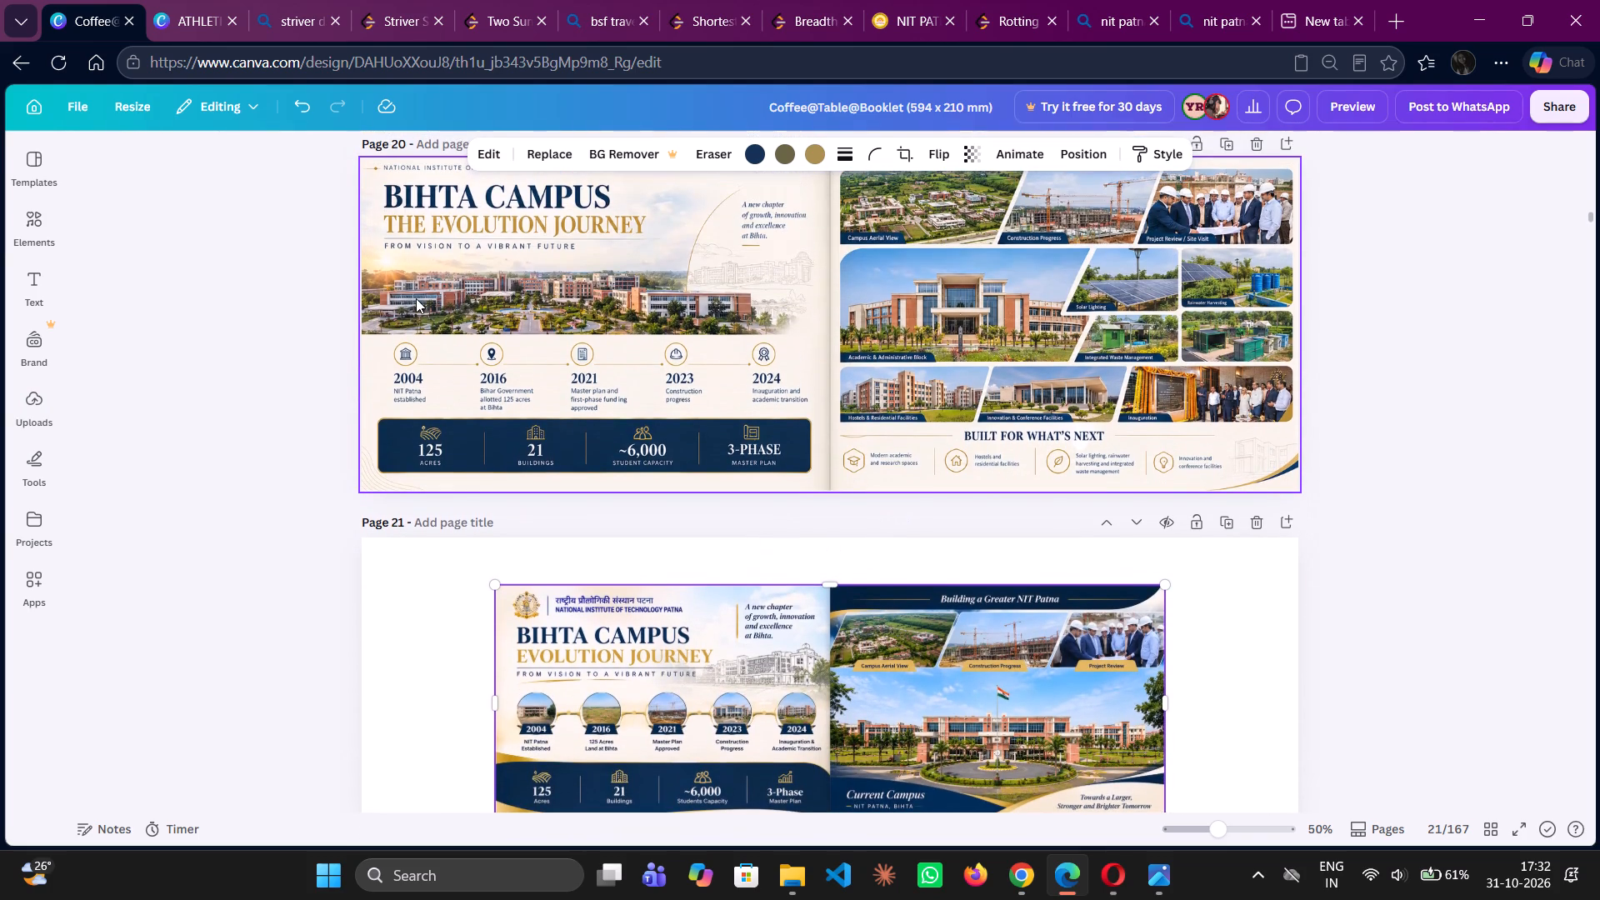
scroll(416, 298, "down", 3)
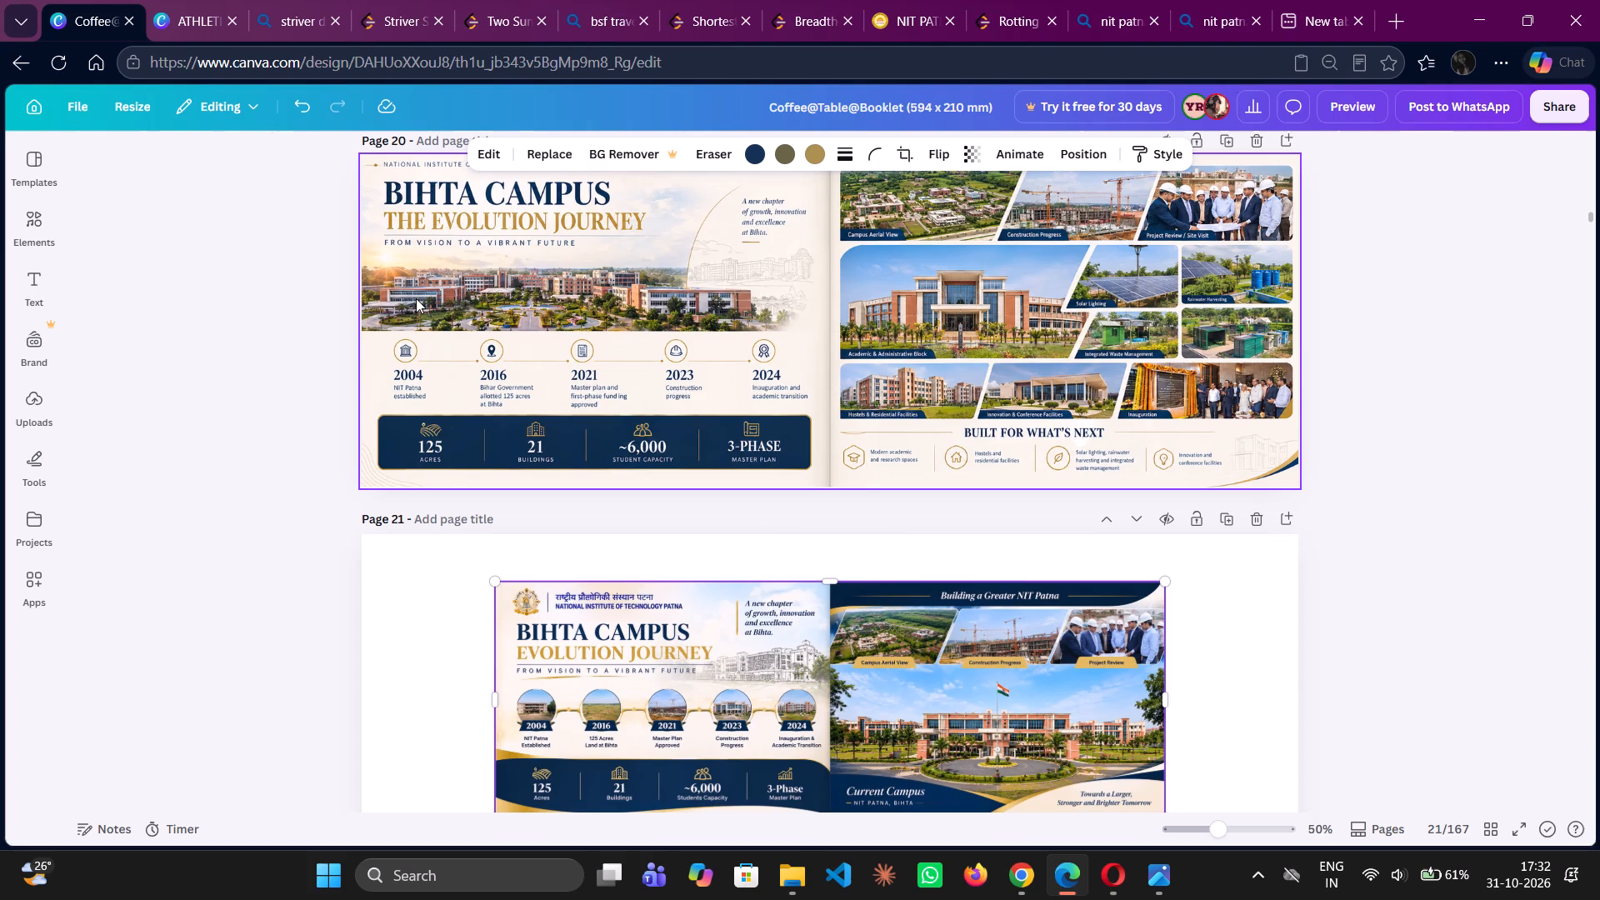
scroll(416, 298, "down", 3)
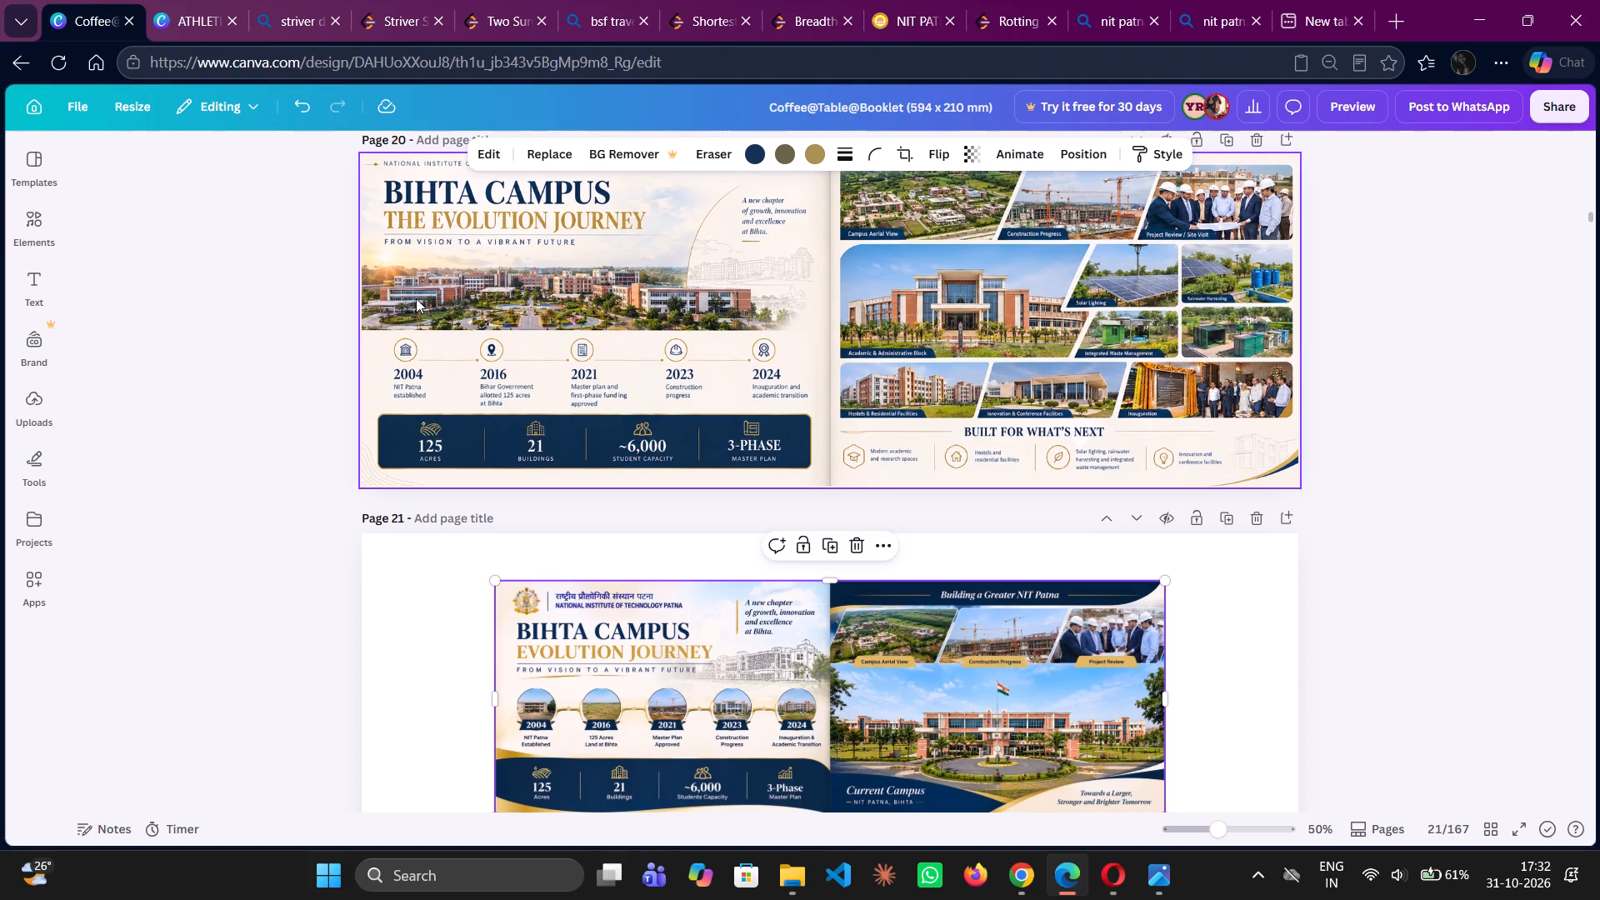
scroll(416, 298, "down", 2)
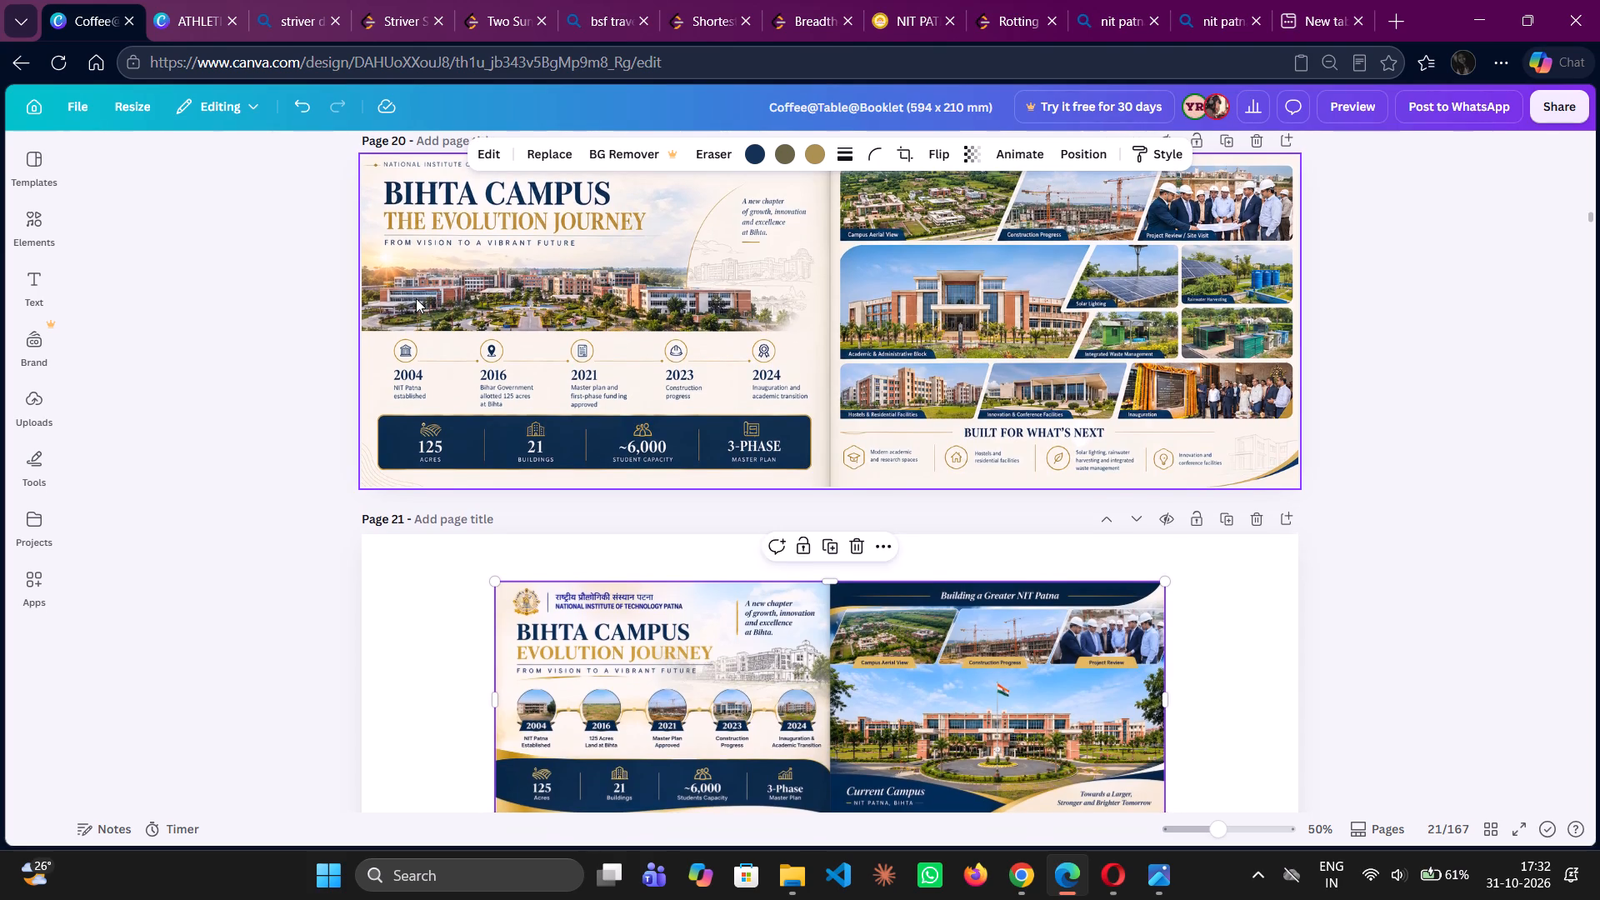
scroll(416, 298, "down", 1)
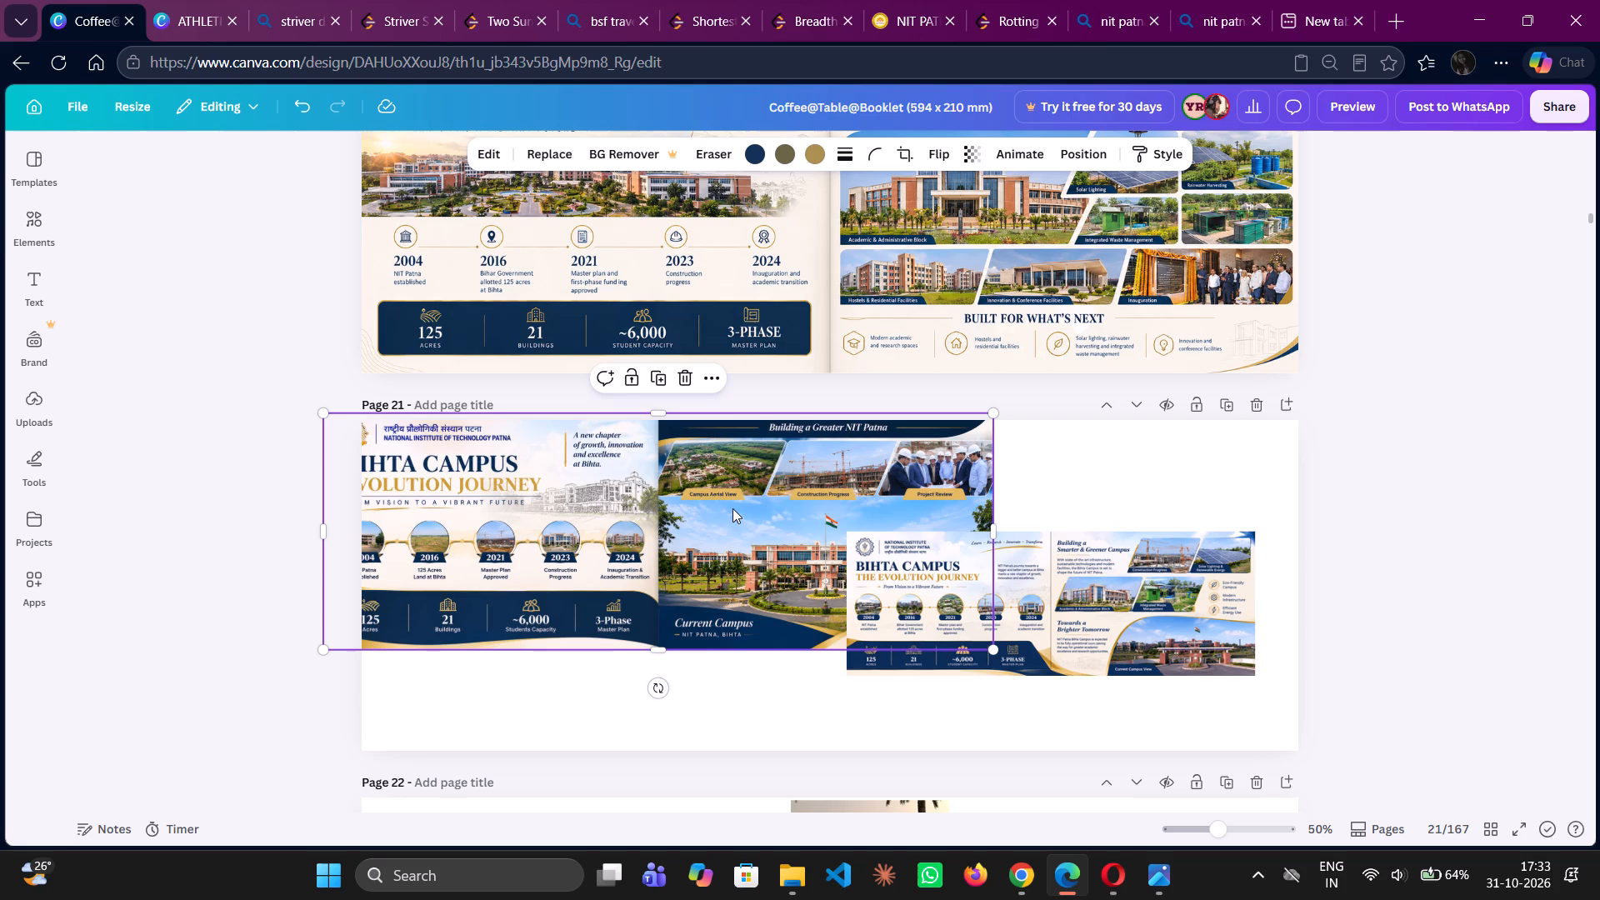
key("Delete")
left_click_drag(923, 571, 493, 443)
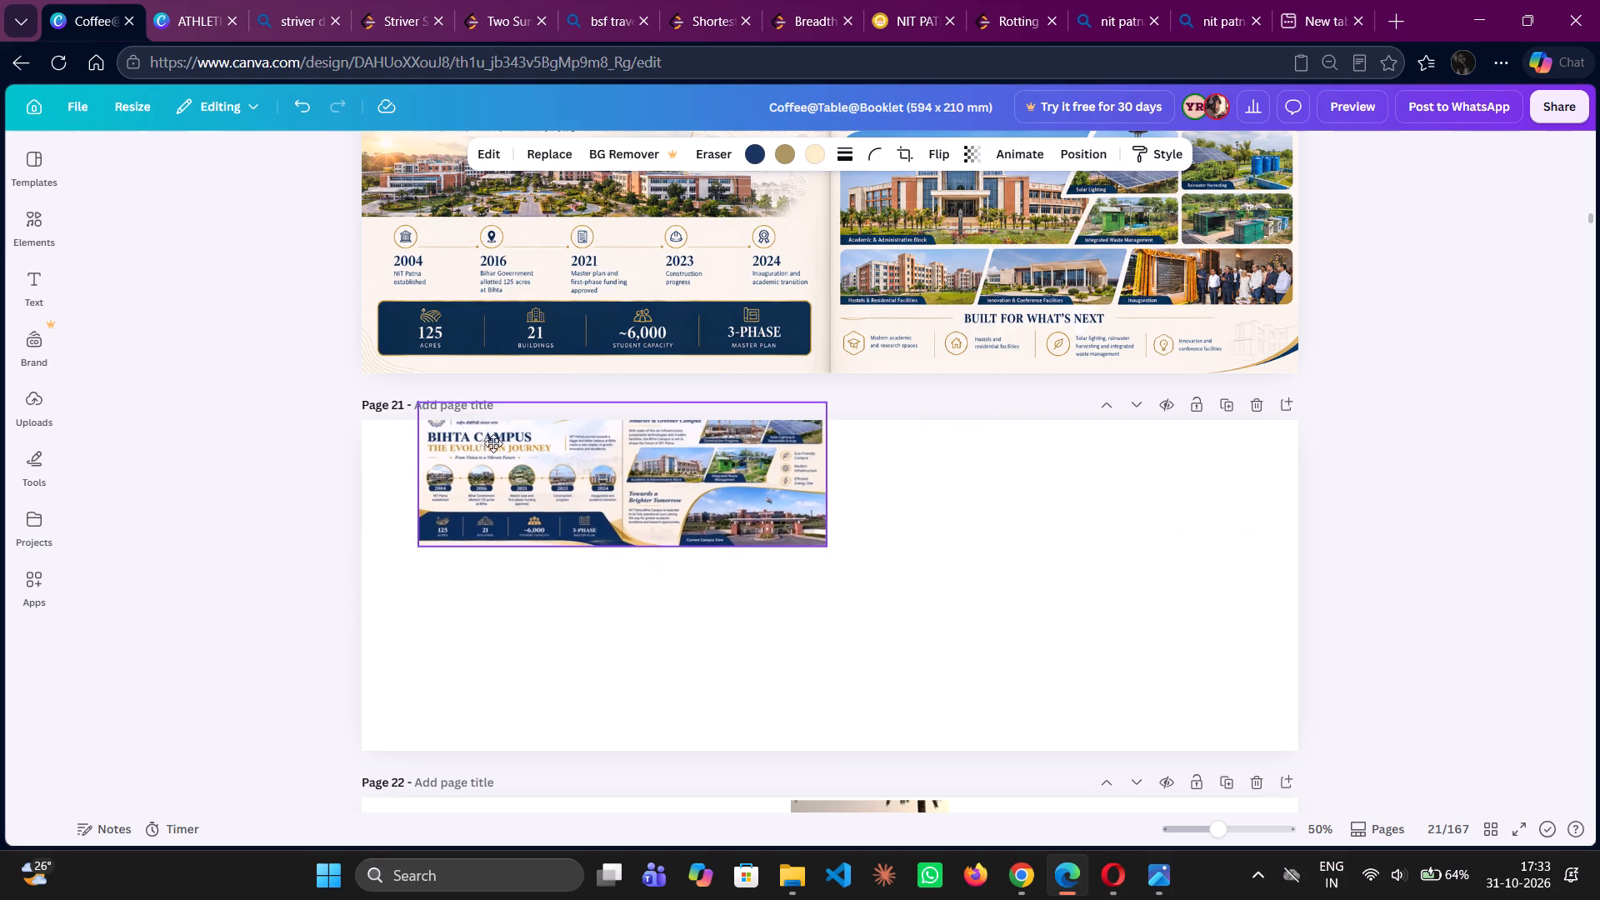
left_click_drag(493, 443, 481, 514)
Paste the copied entrance-gate variant onto page 21 and crop away its left half, keeping only the "Building a Greater NIT Patna at Bihta" side.
right_click(1022, 535)
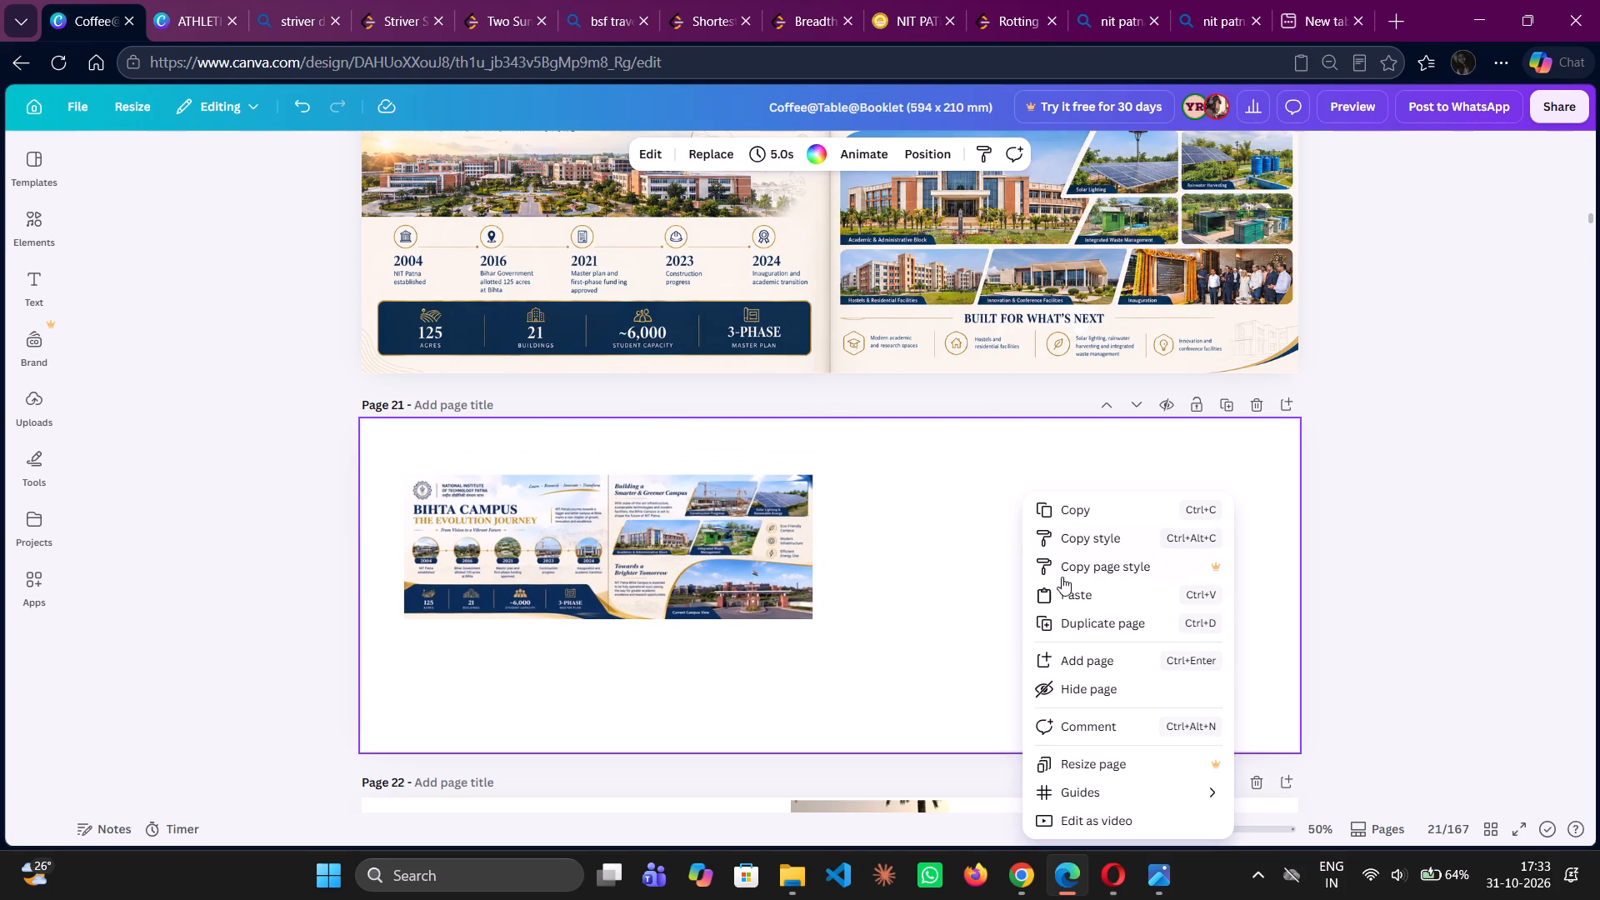
left_click(1103, 596)
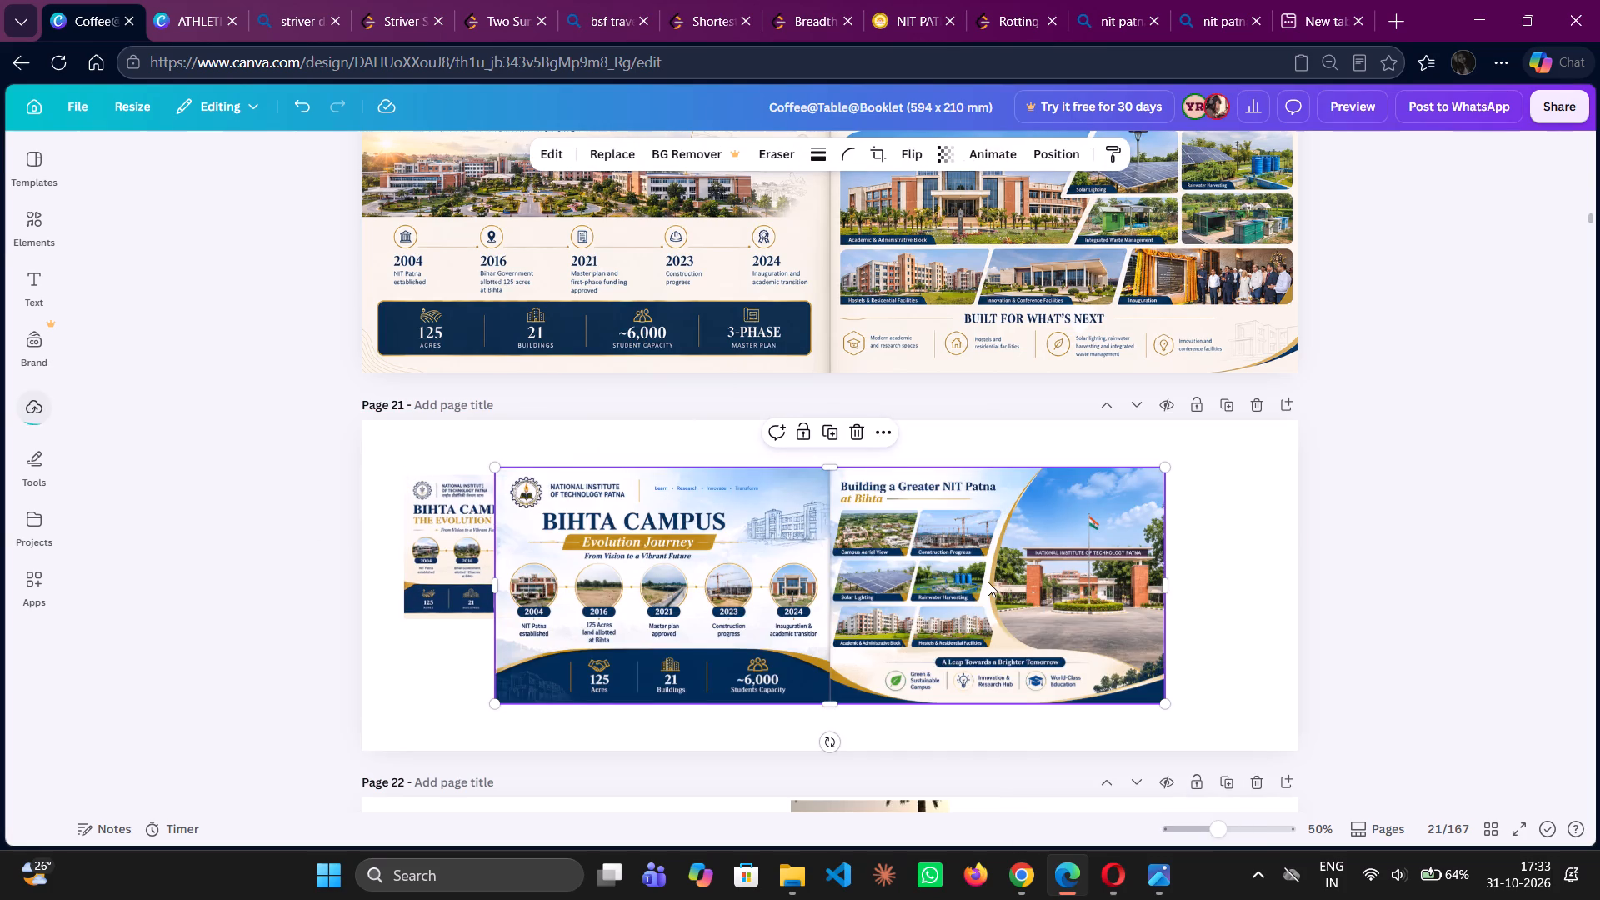
scroll(987, 582, "down", 1)
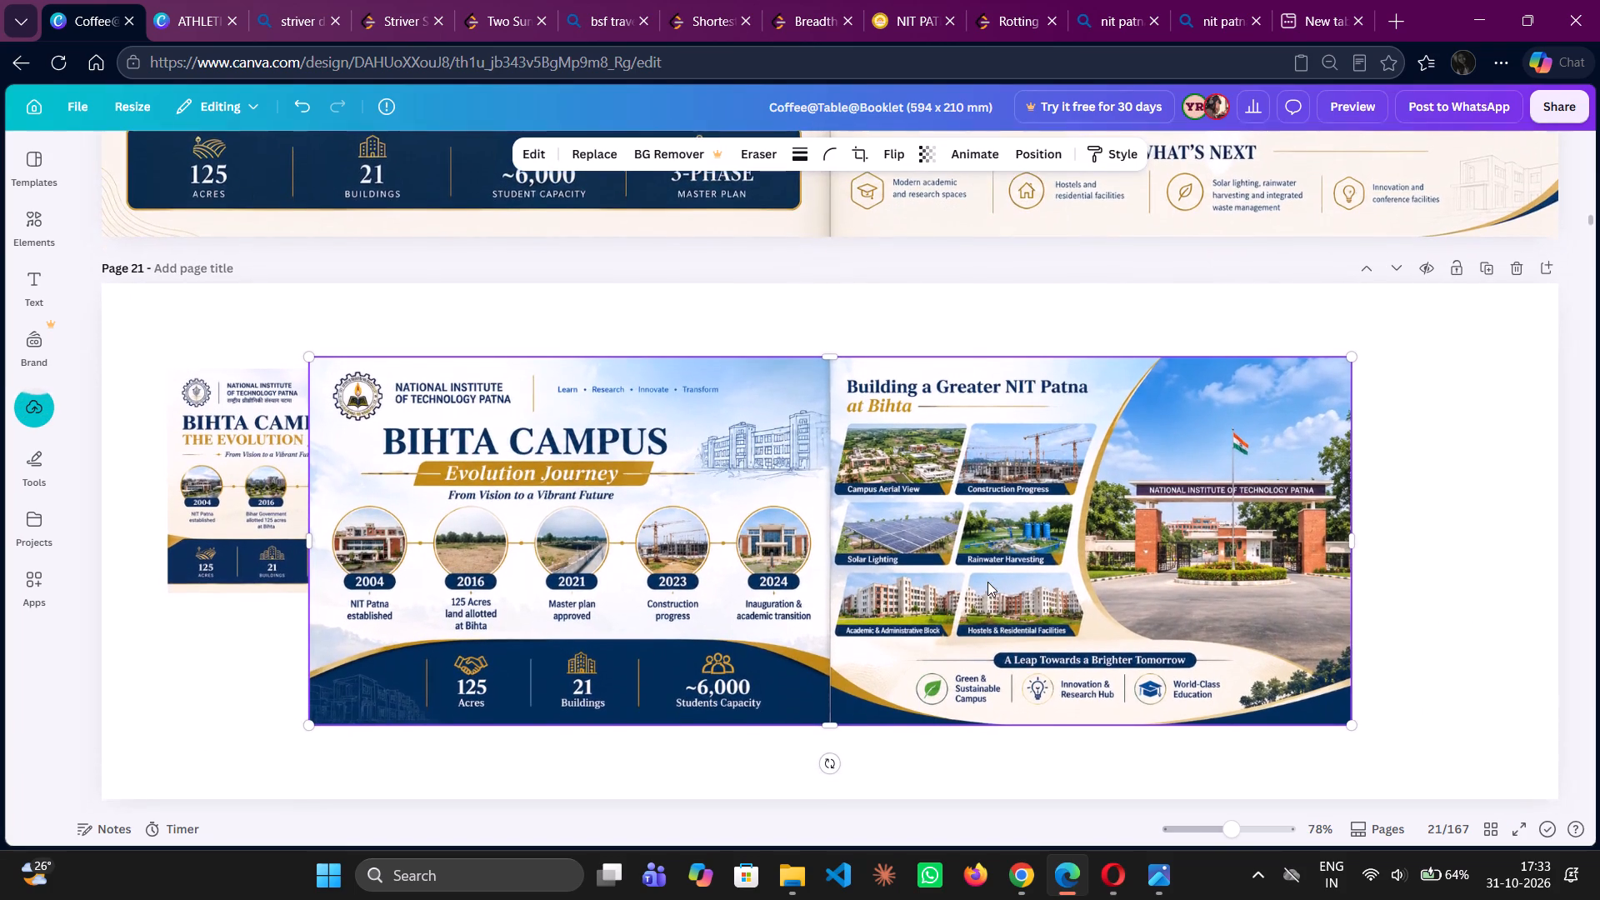
scroll(987, 582, "down", 1)
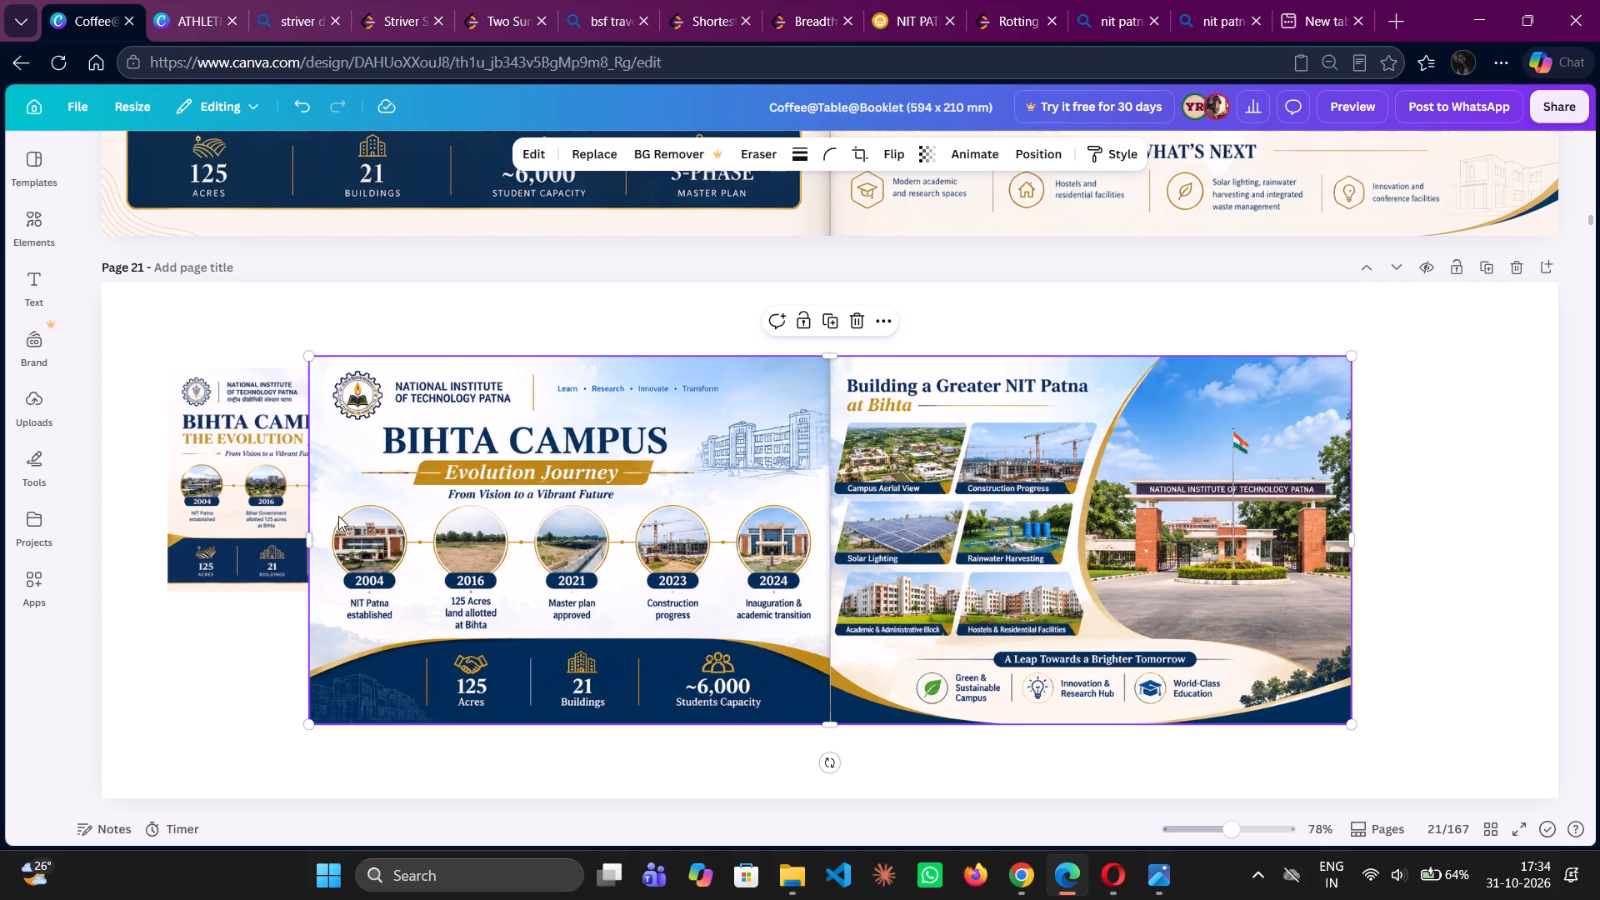
left_click_drag(304, 537, 676, 534)
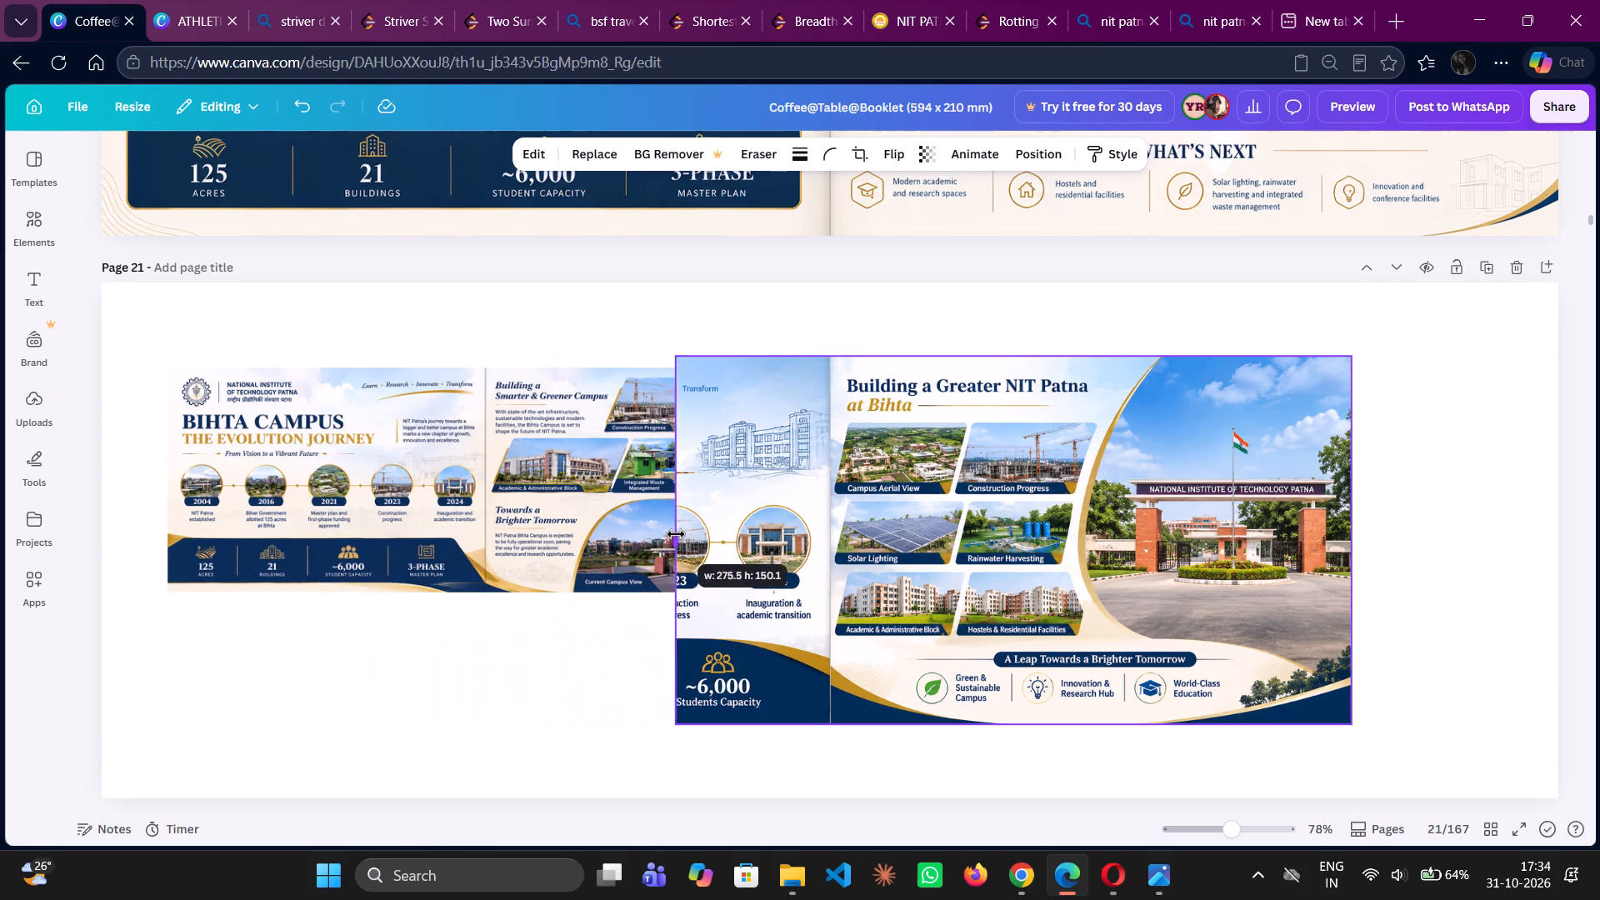
left_click_drag(676, 534, 801, 523)
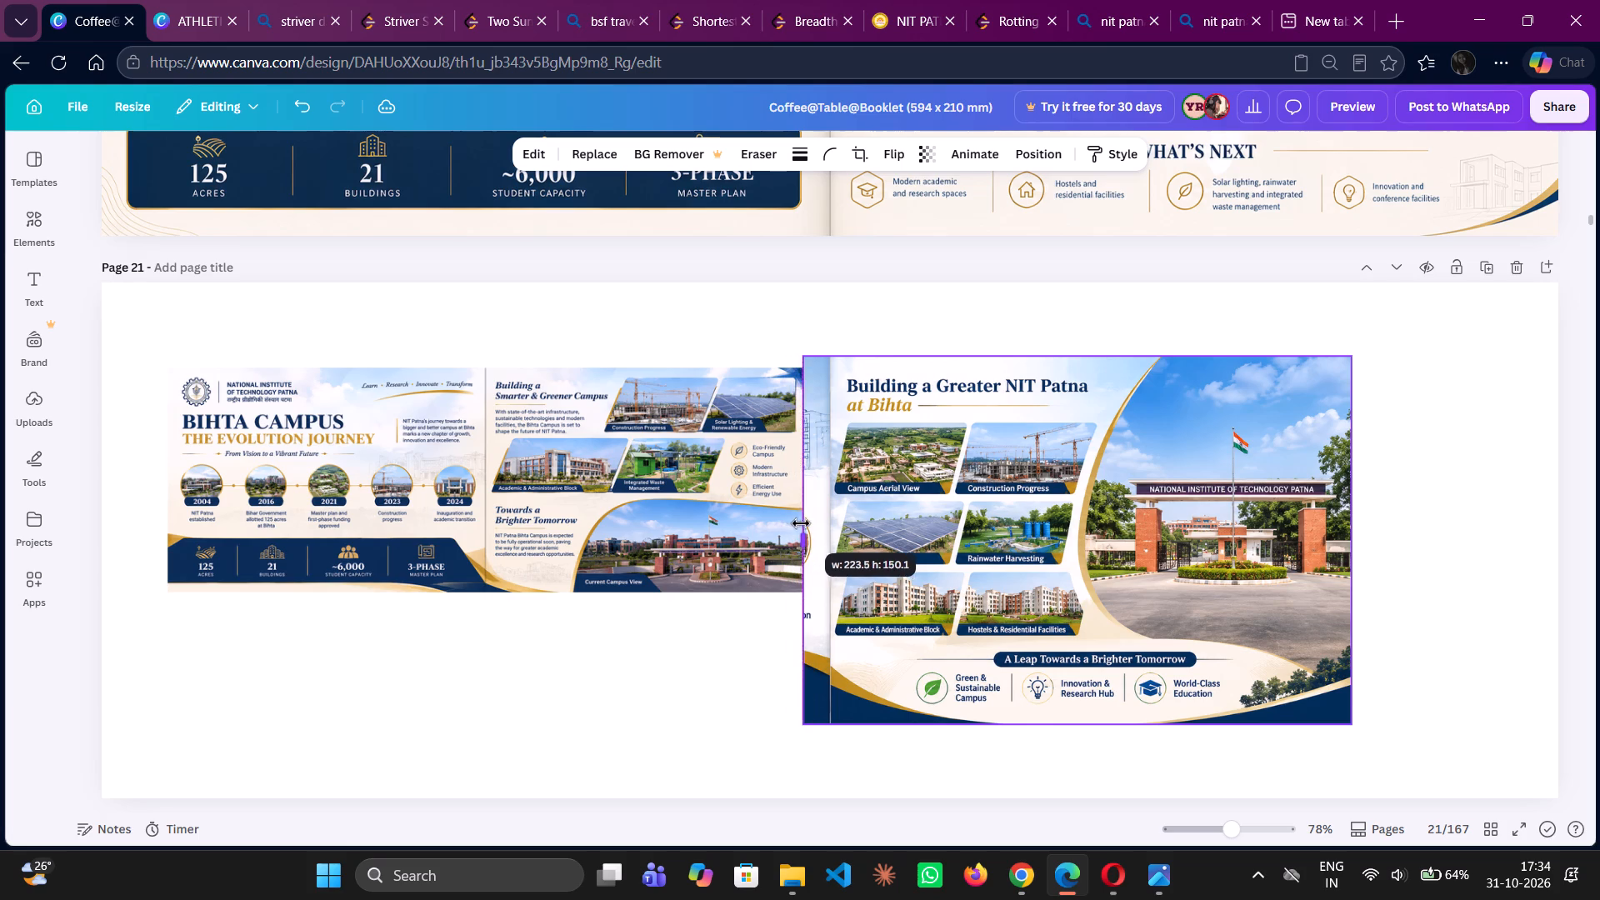
left_click_drag(801, 523, 823, 527)
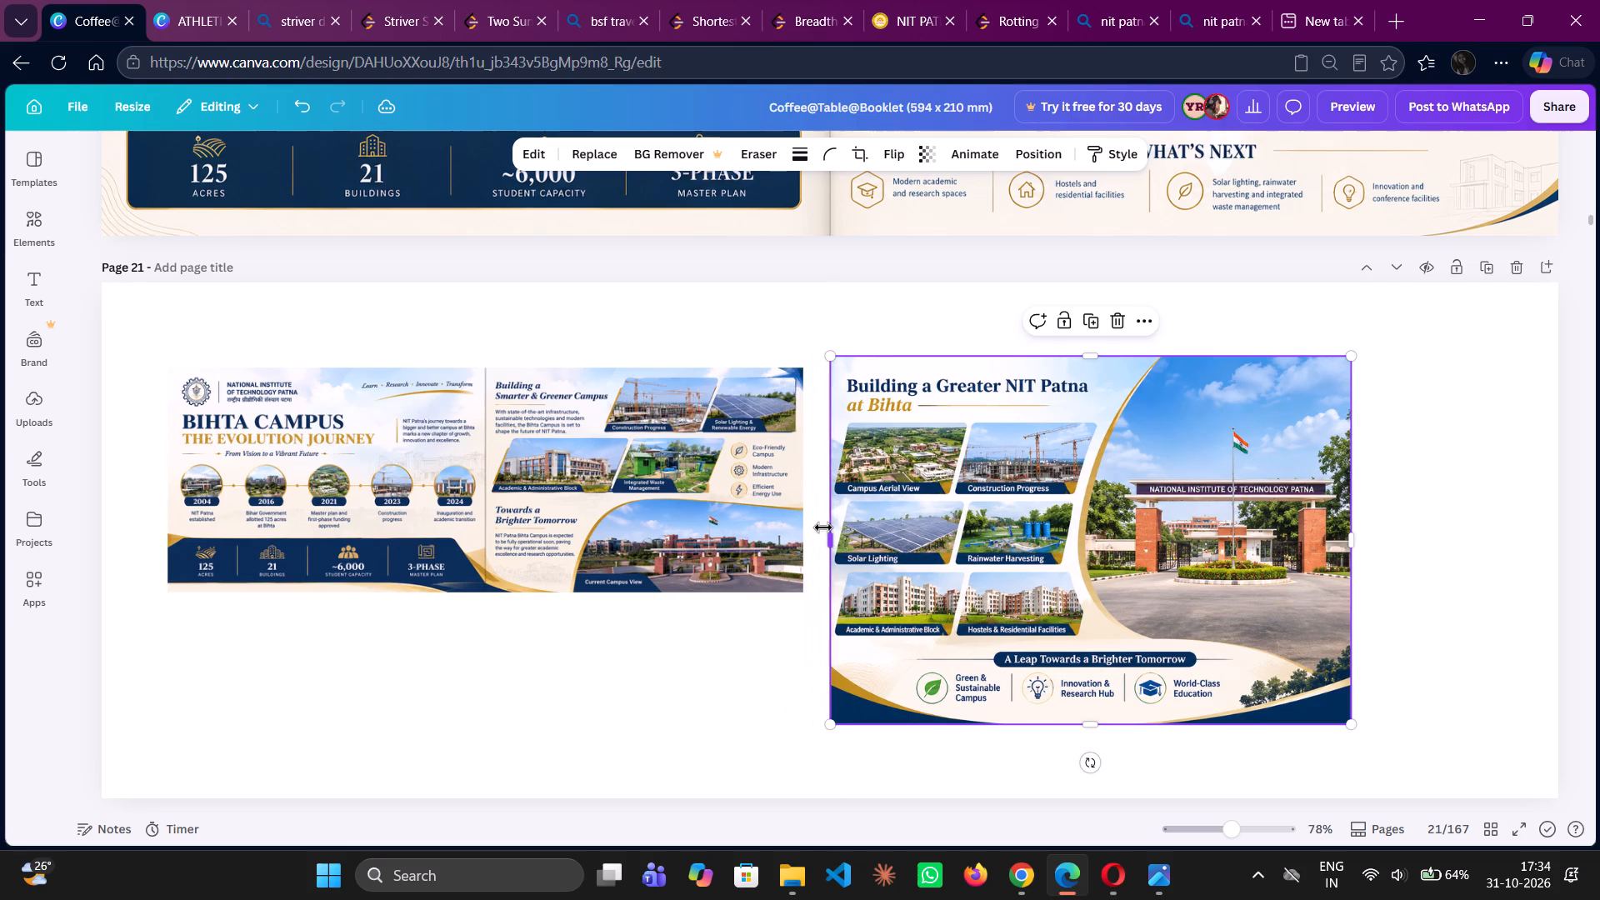
On page 21, crop away the left half of the small Bihta variant, keeping only the "Building a Smarter & Greener Campus" side.
scroll(662, 498, "up", 3)
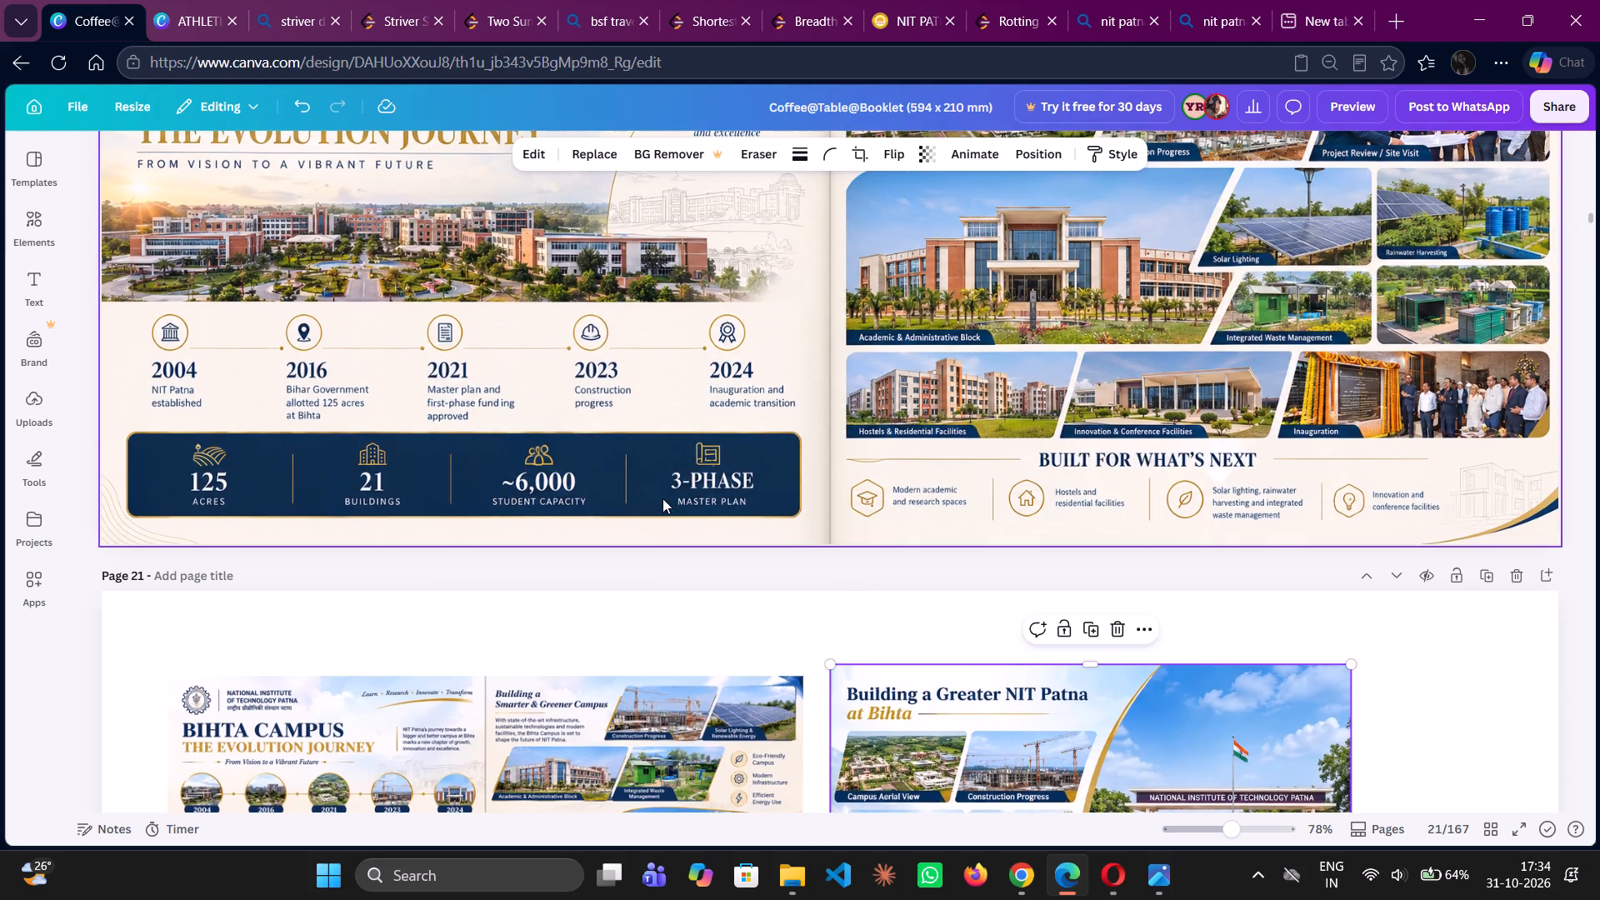
scroll(662, 498, "up", 1)
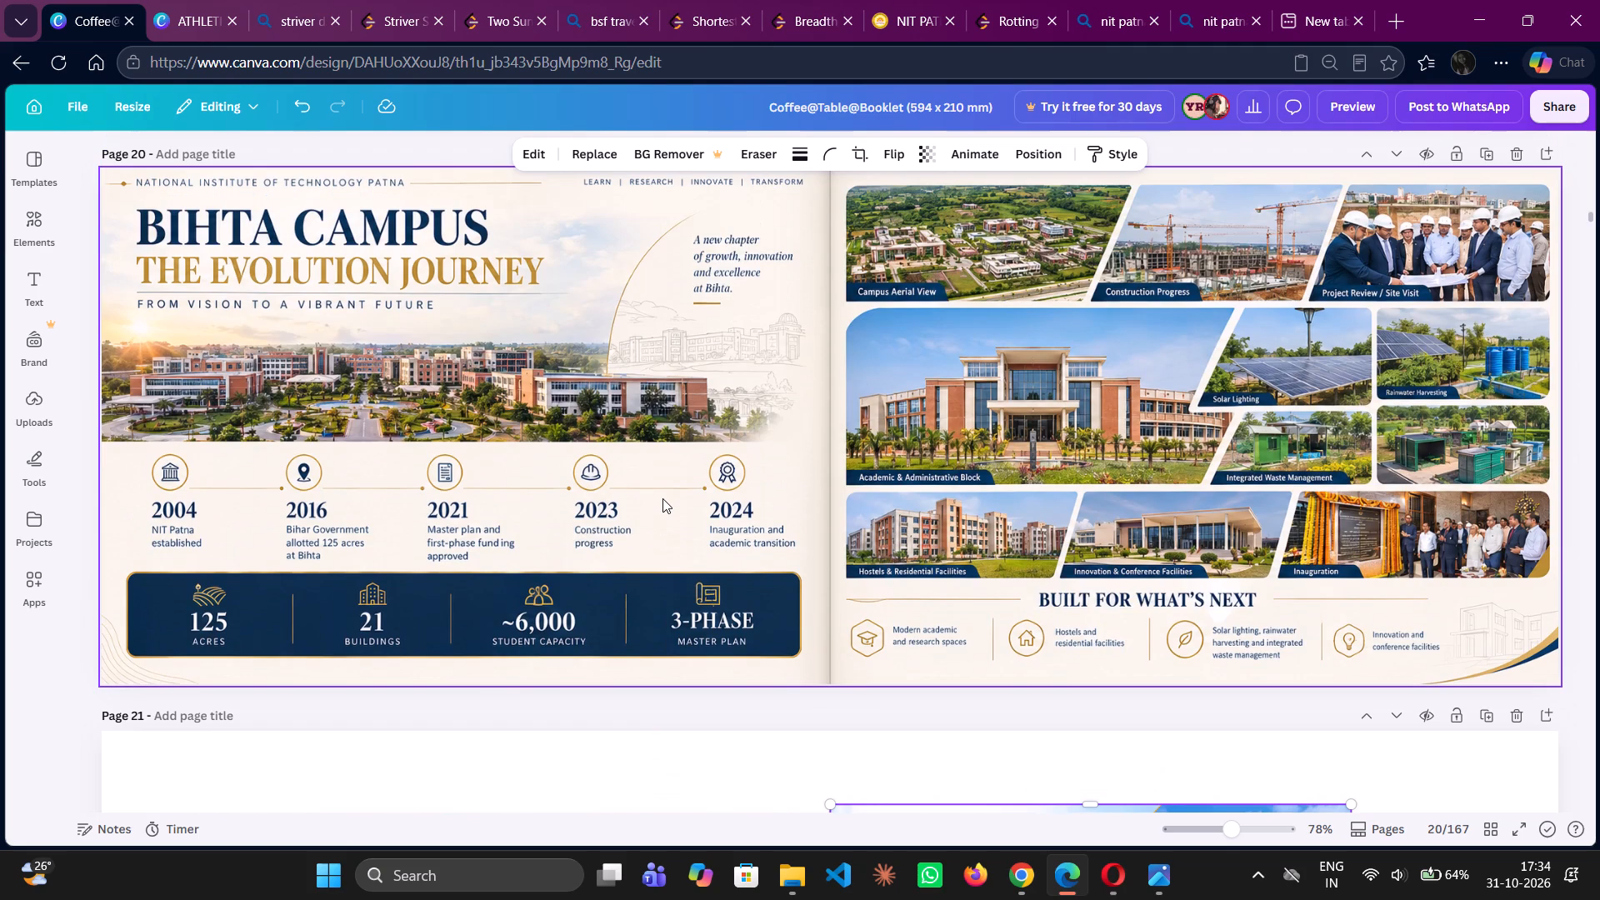
scroll(662, 498, "down", 1)
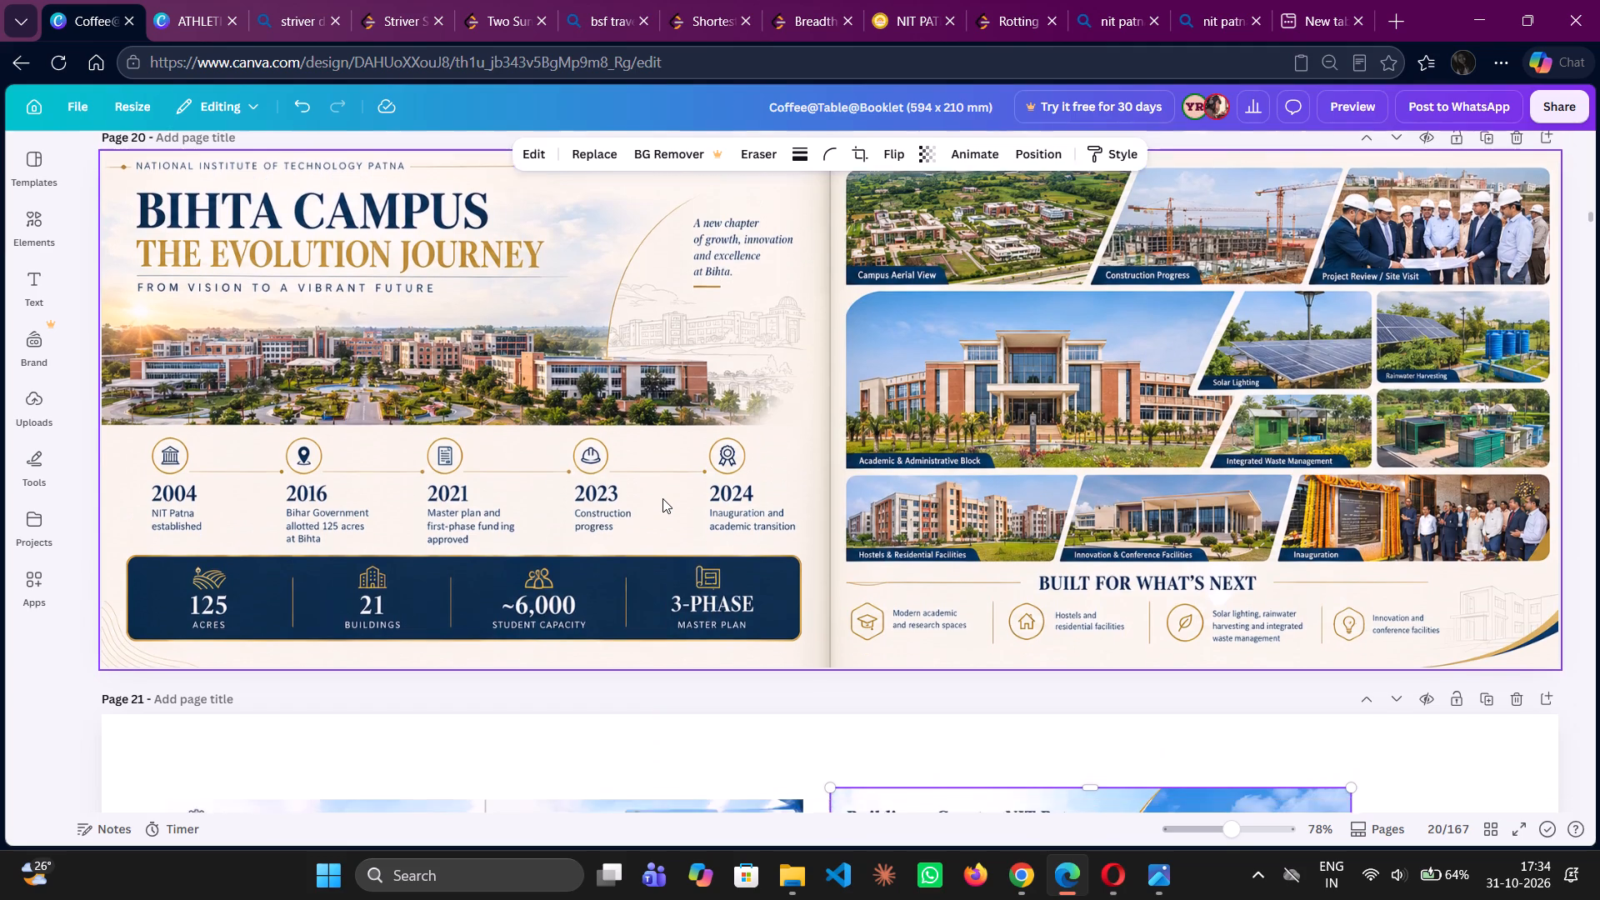
scroll(662, 498, "down", 3)
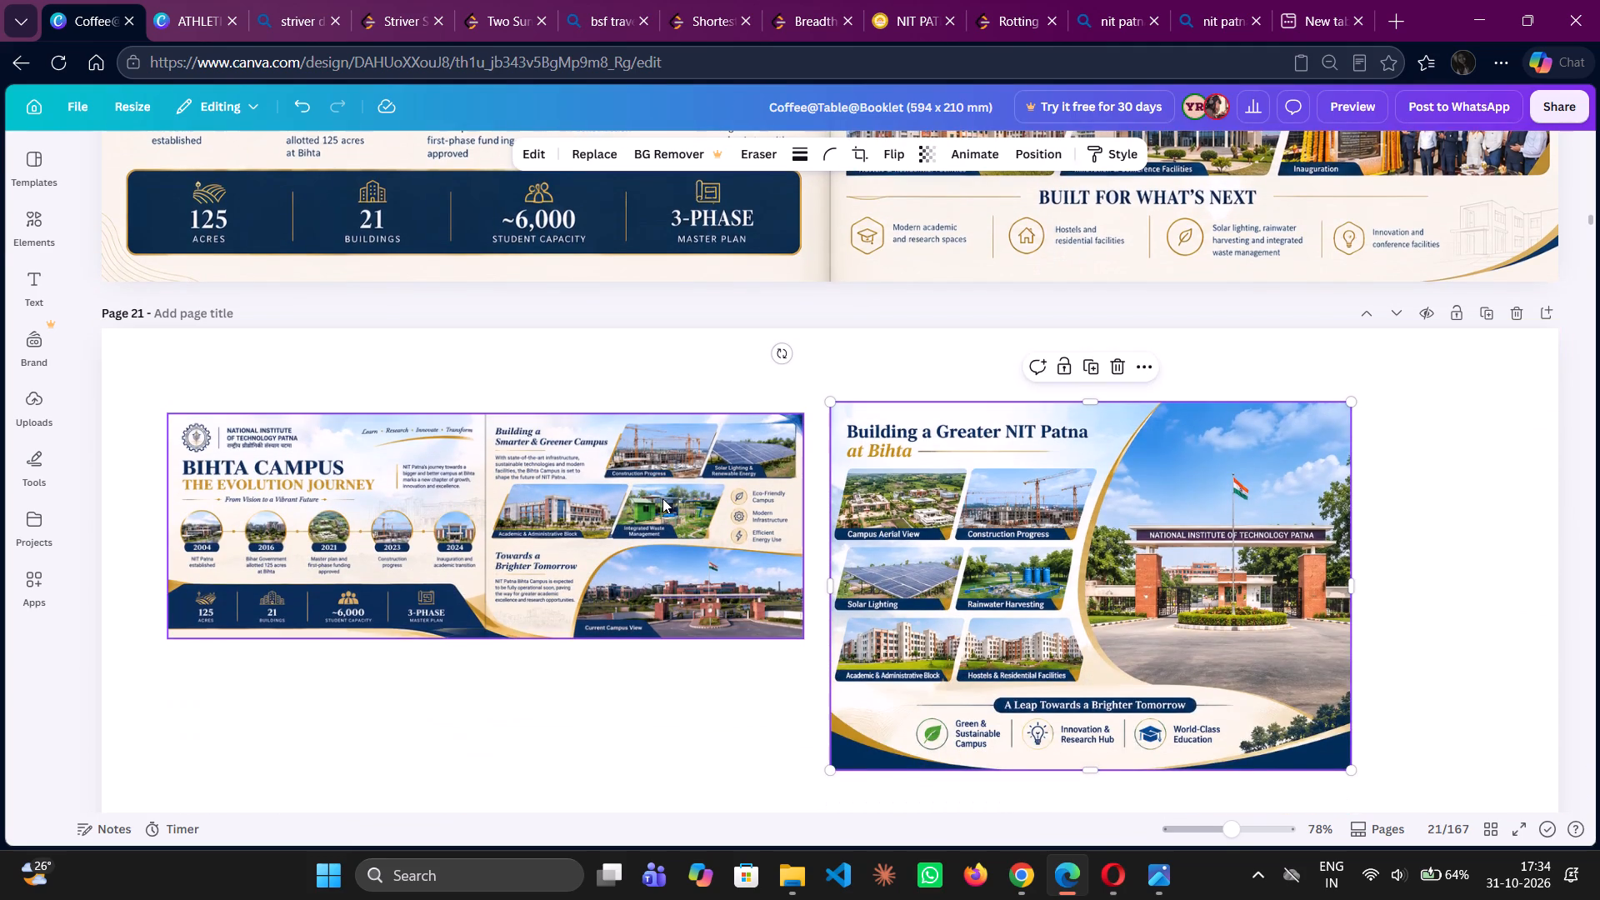
scroll(662, 498, "down", 1)
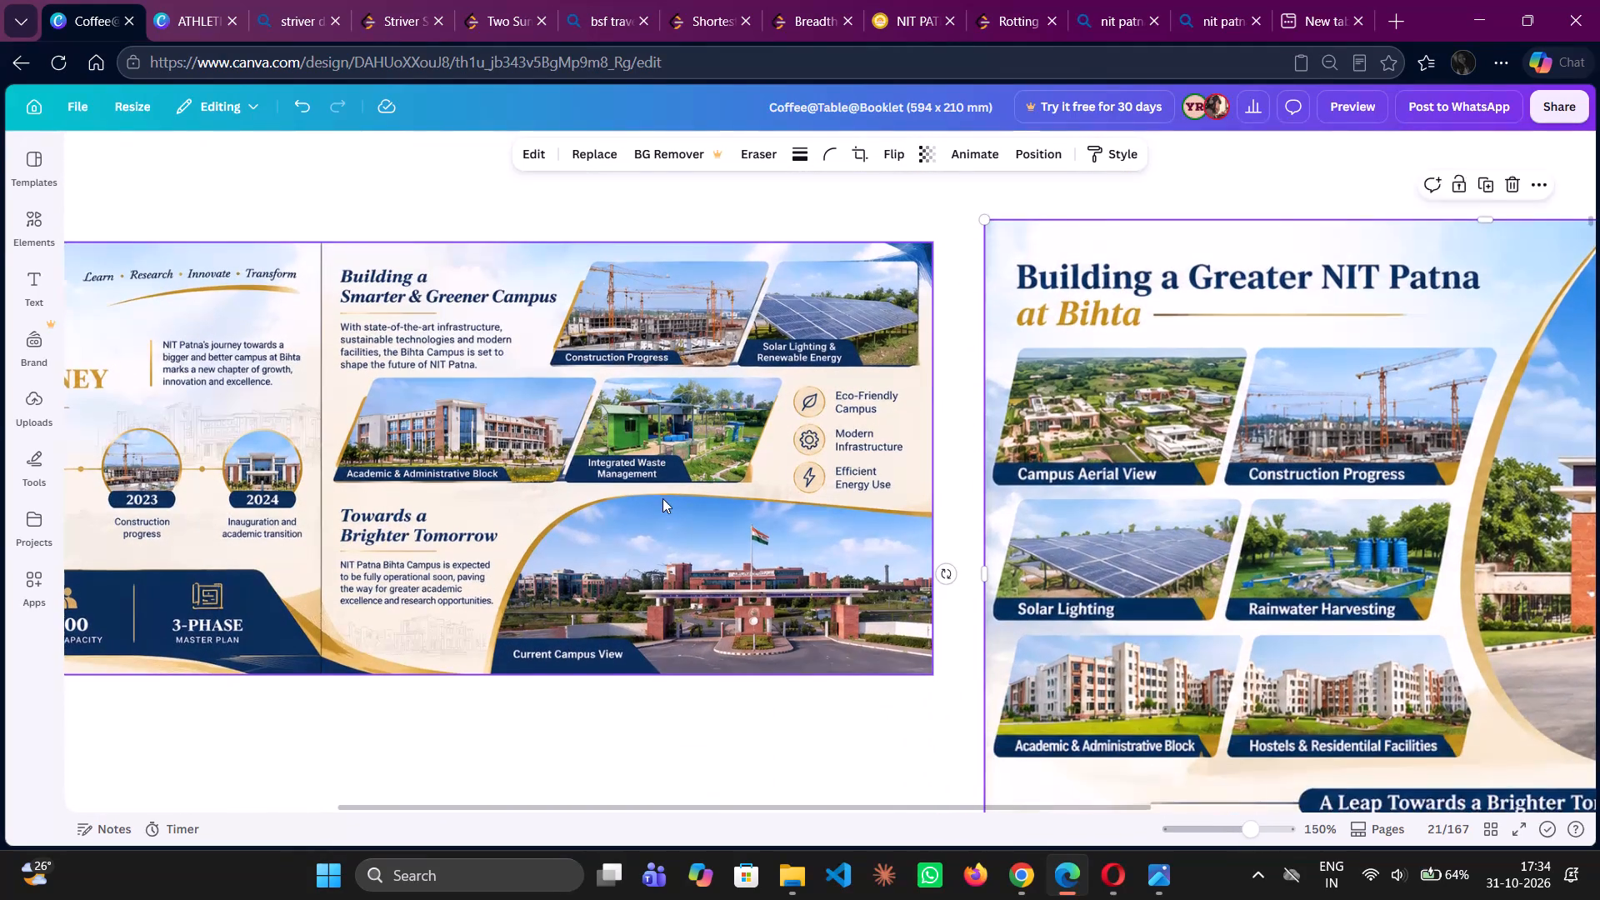
scroll(662, 498, "down", 1)
scroll(662, 498, "right", 2)
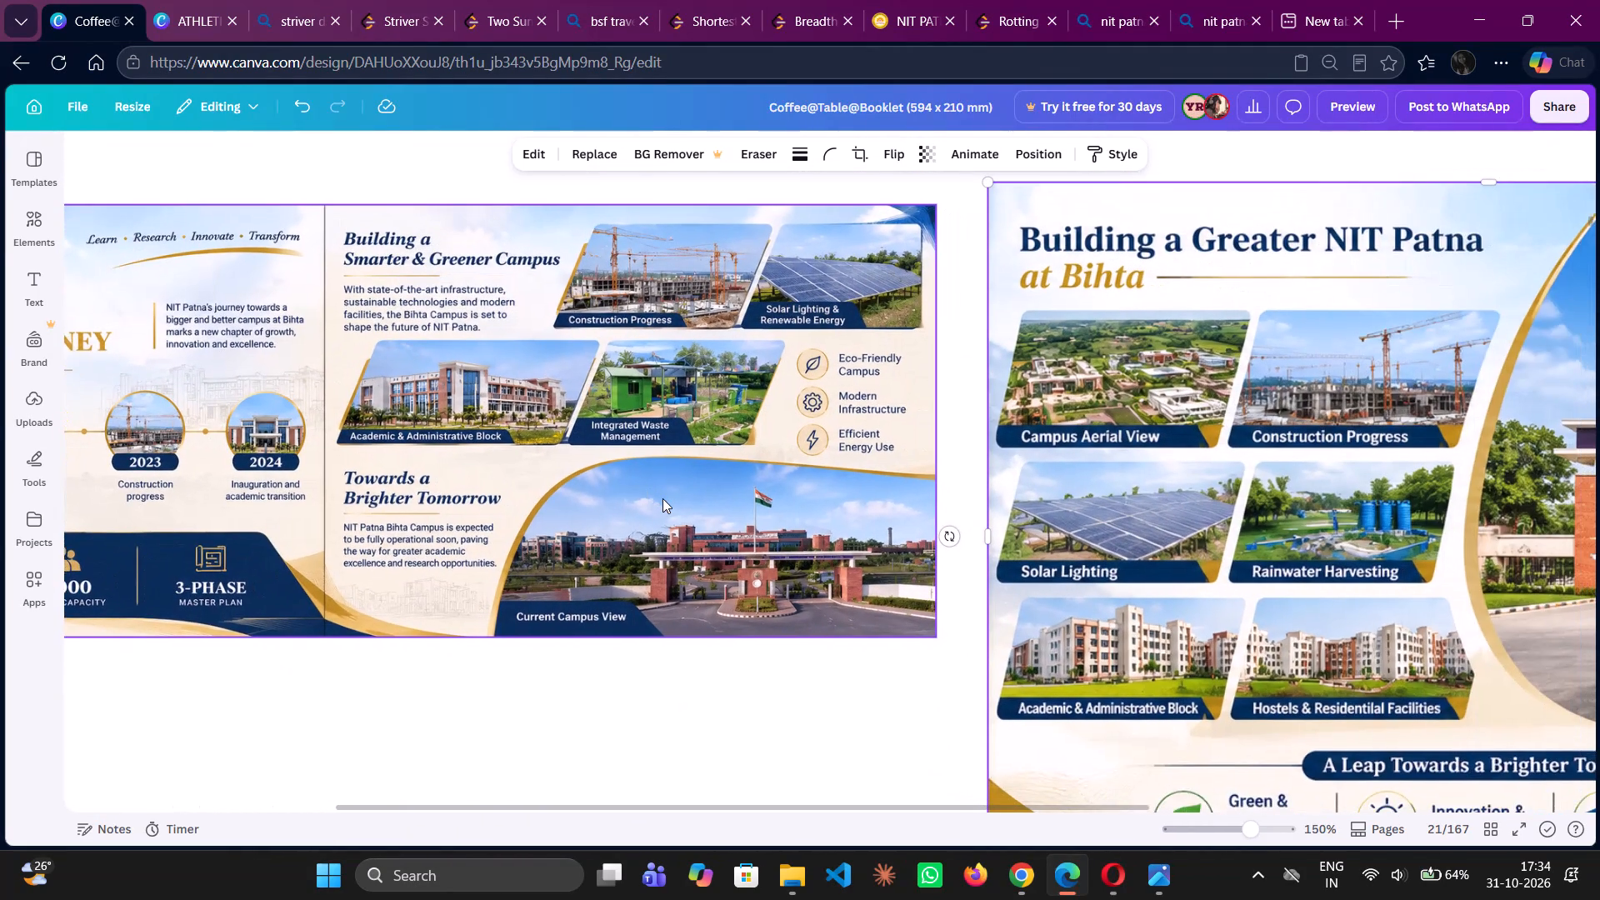
scroll(662, 498, "right", 3)
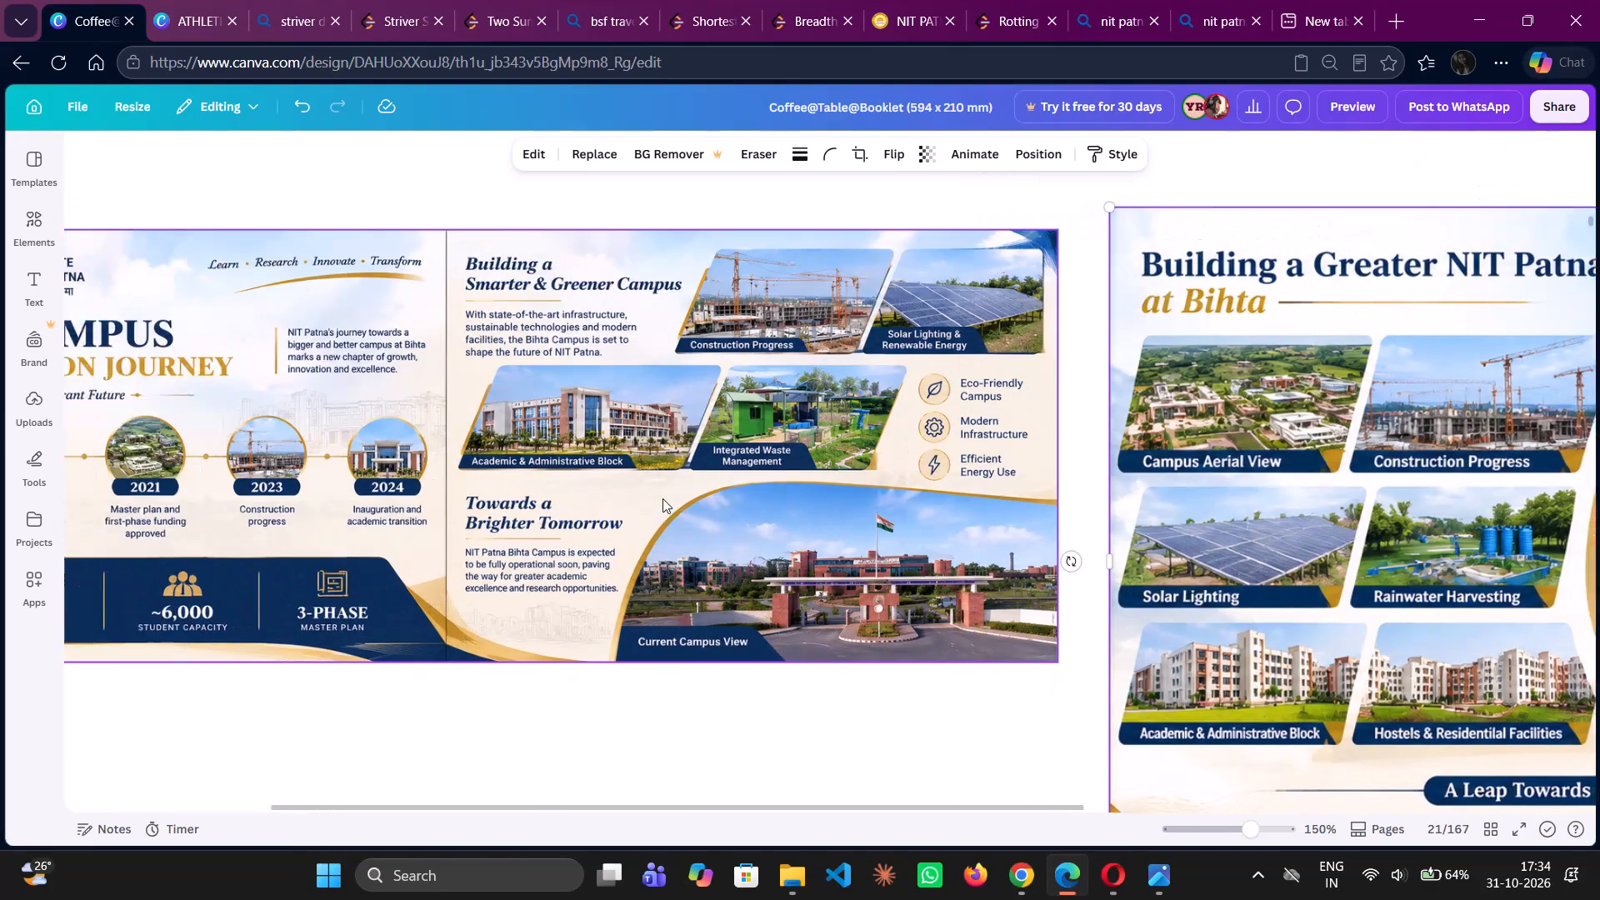
scroll(662, 498, "right", 1)
left_click(433, 468)
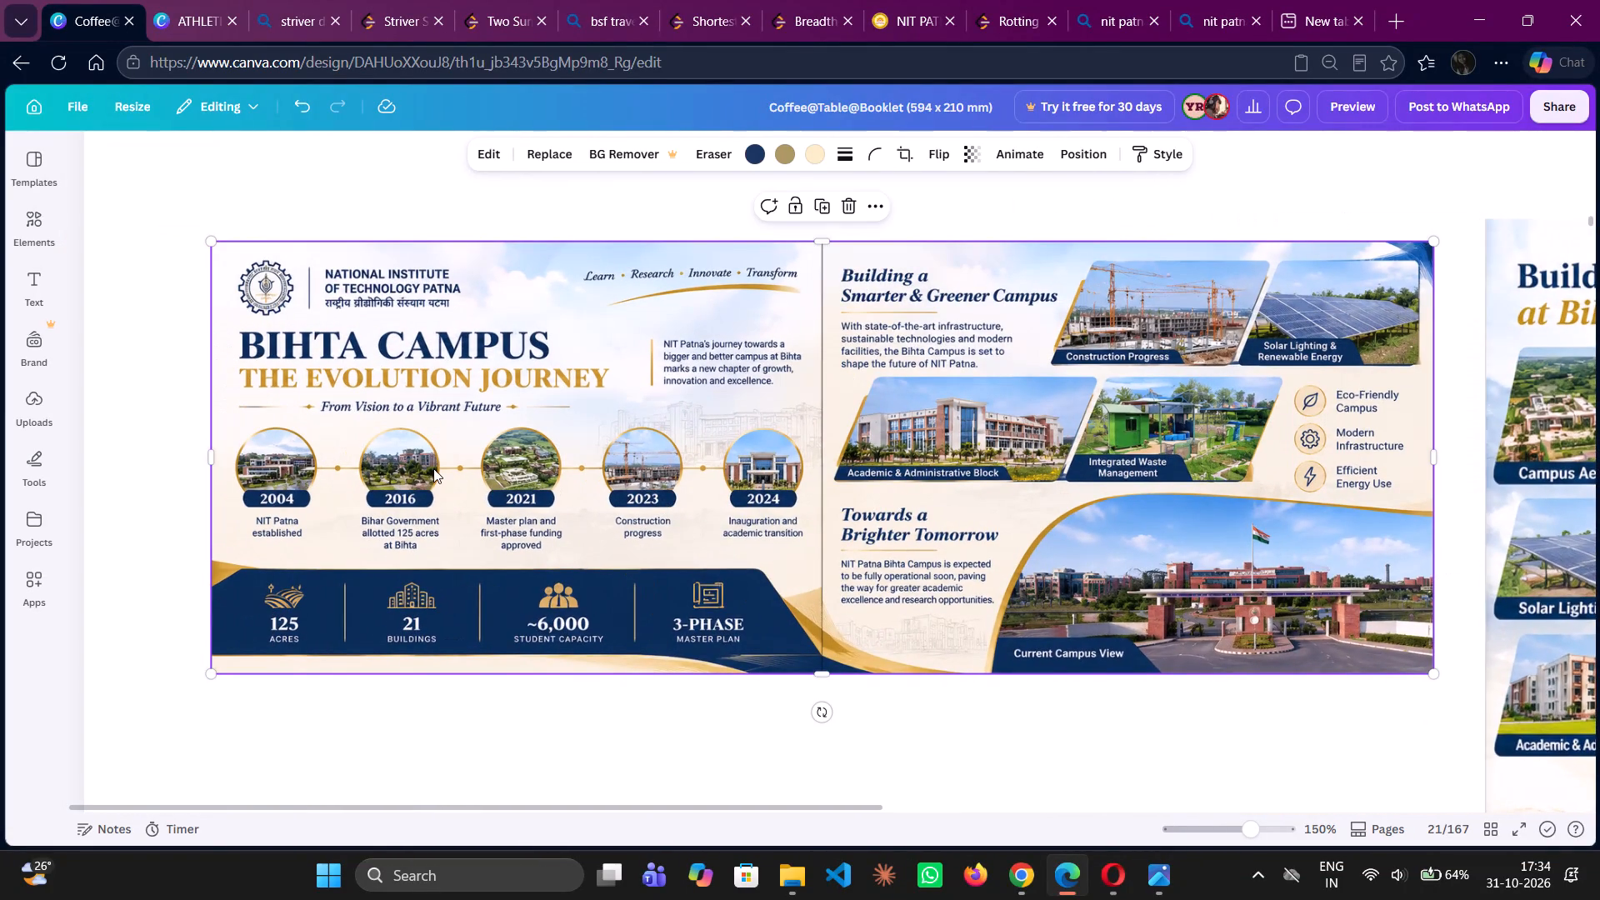
left_click_drag(217, 451, 505, 467)
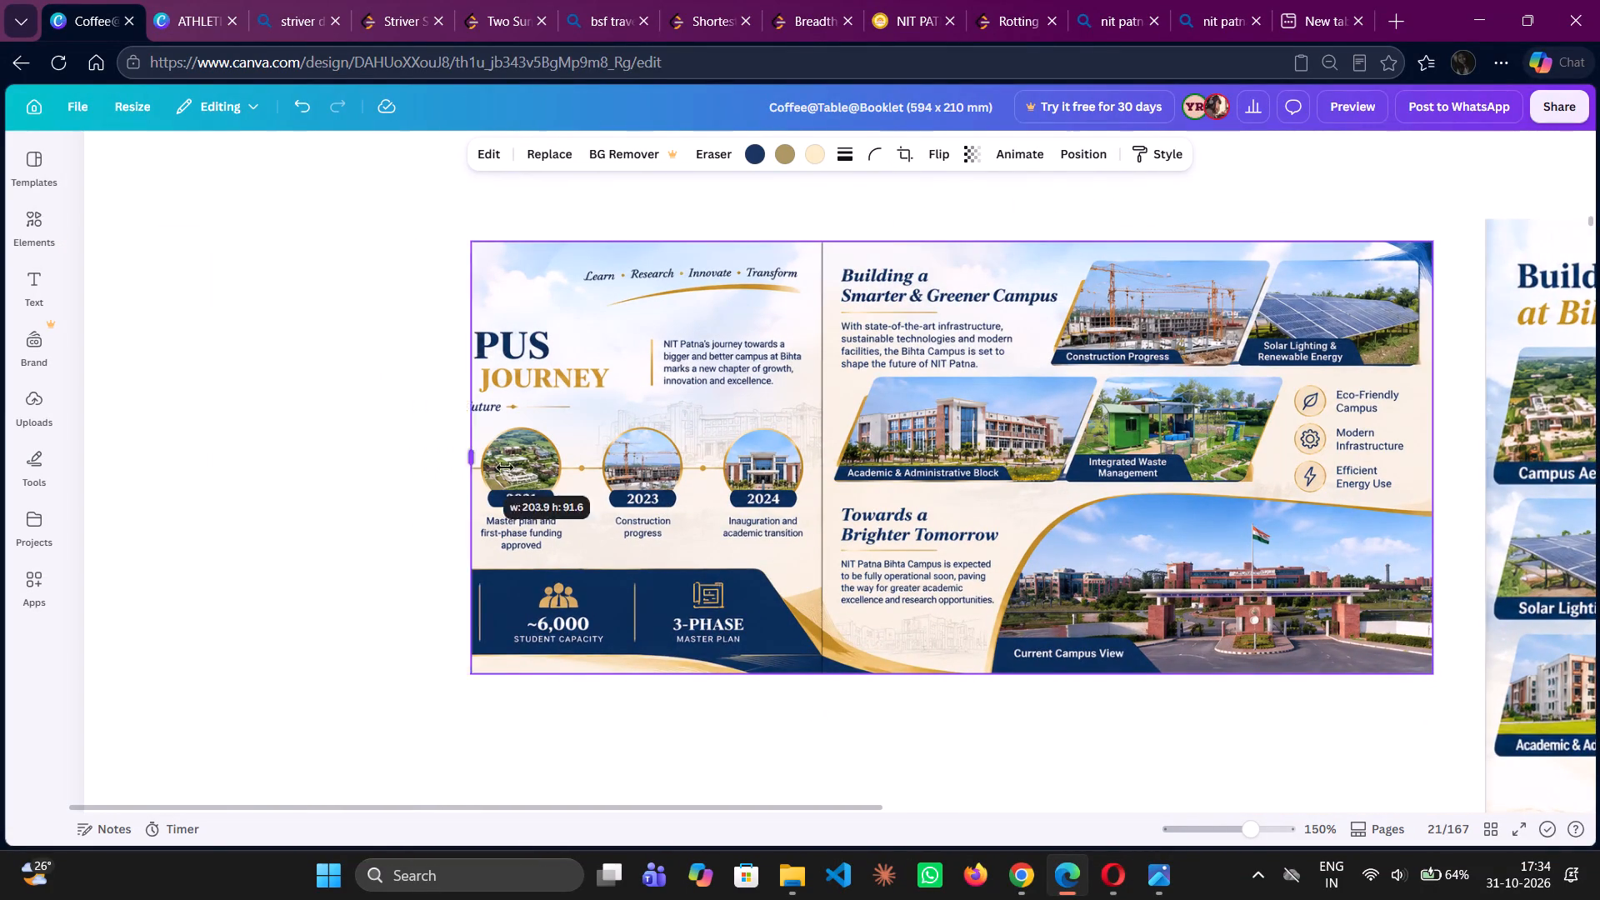
left_click_drag(505, 467, 850, 478)
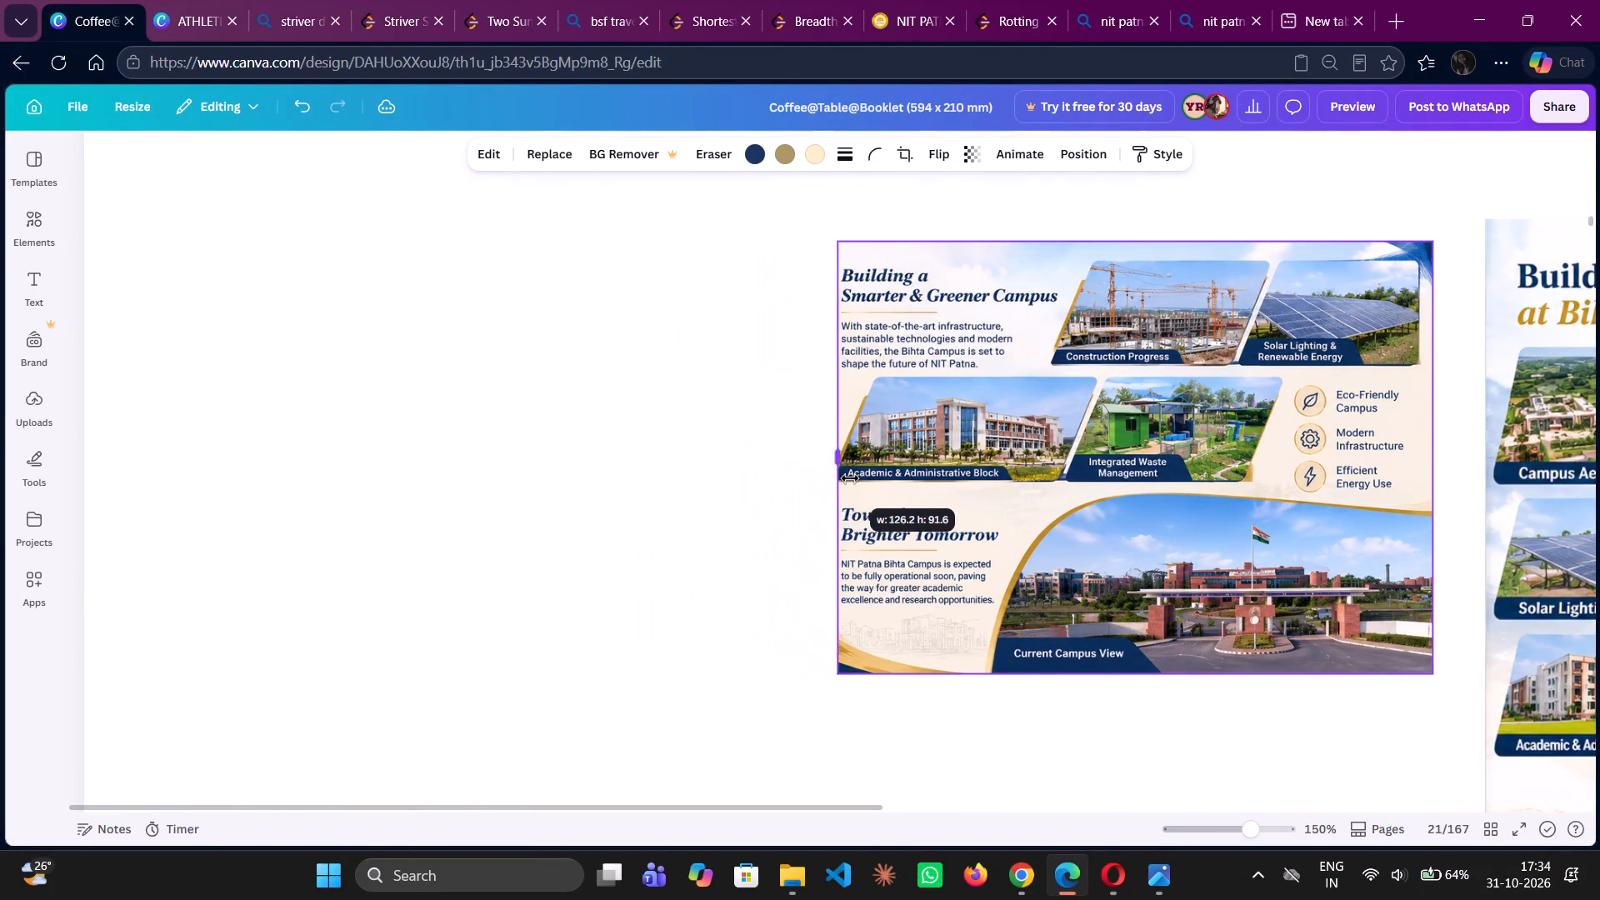
left_click_drag(850, 478, 825, 467)
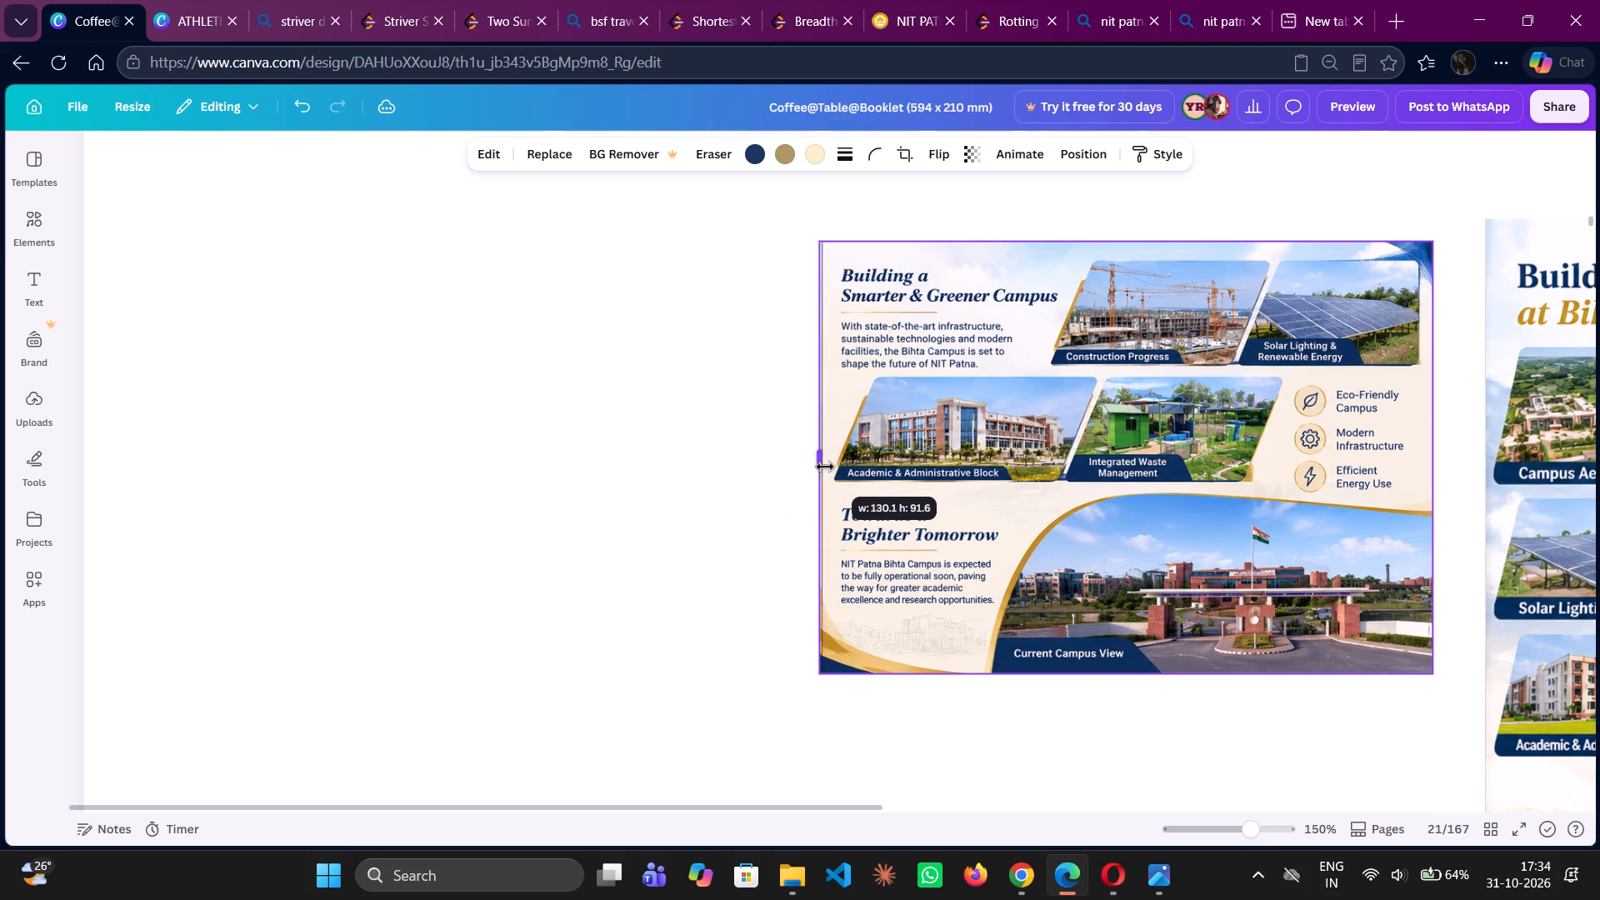
left_click_drag(825, 467, 827, 467)
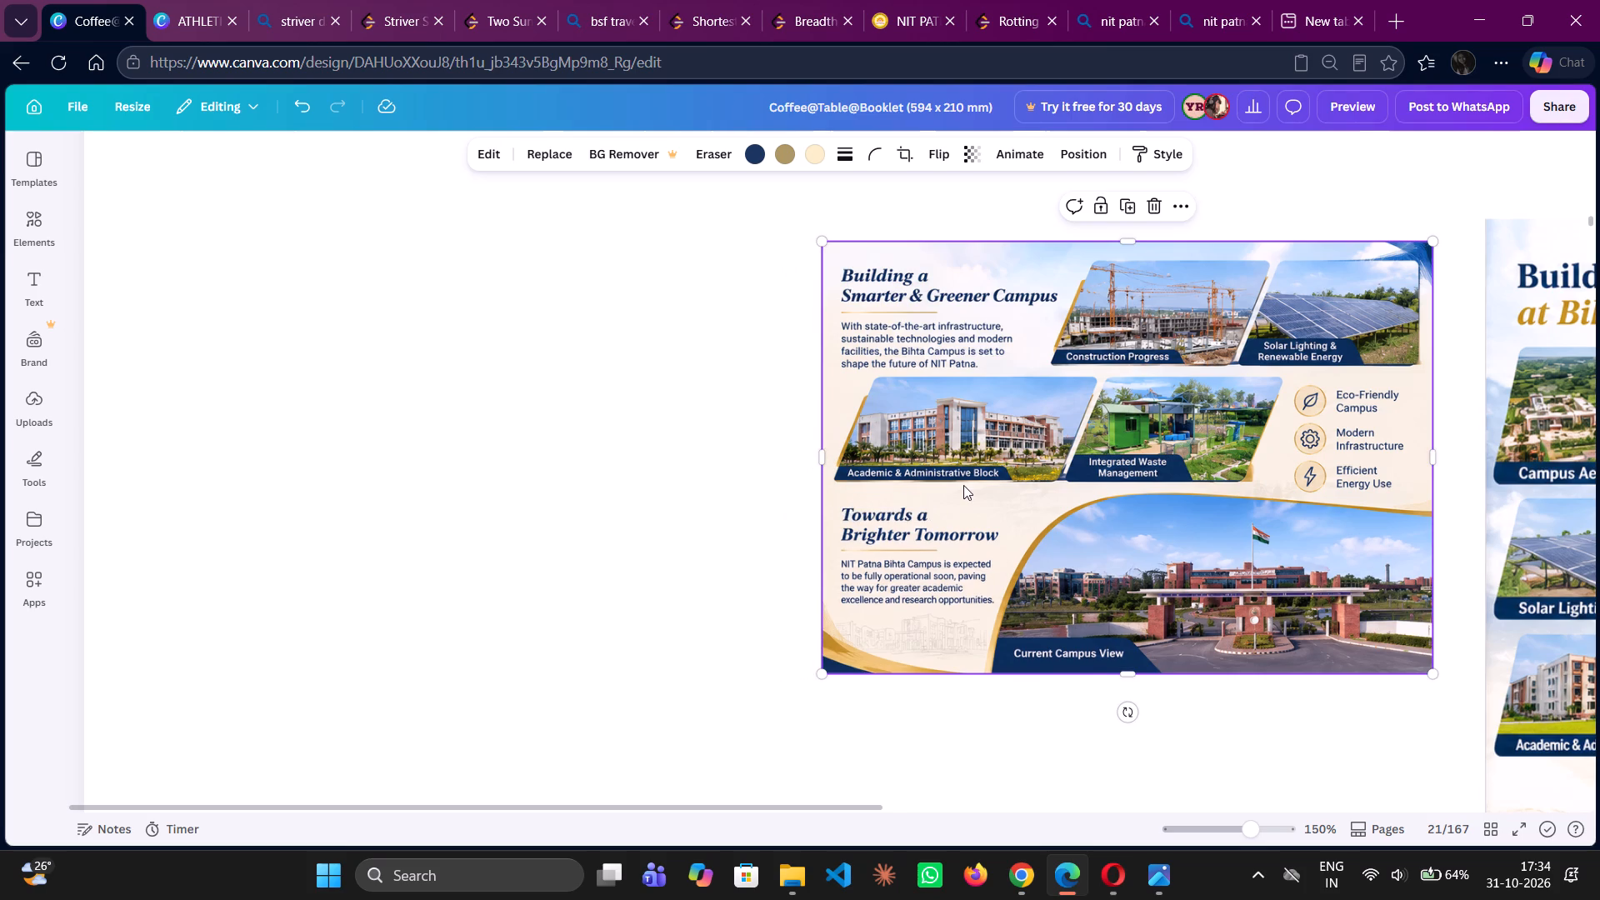
Move the cropped Smarter & Greener image to page 21's top-left corner and enlarge it to about 296.9 × 210 mm, filling the left half.
scroll(963, 485, "down", 1)
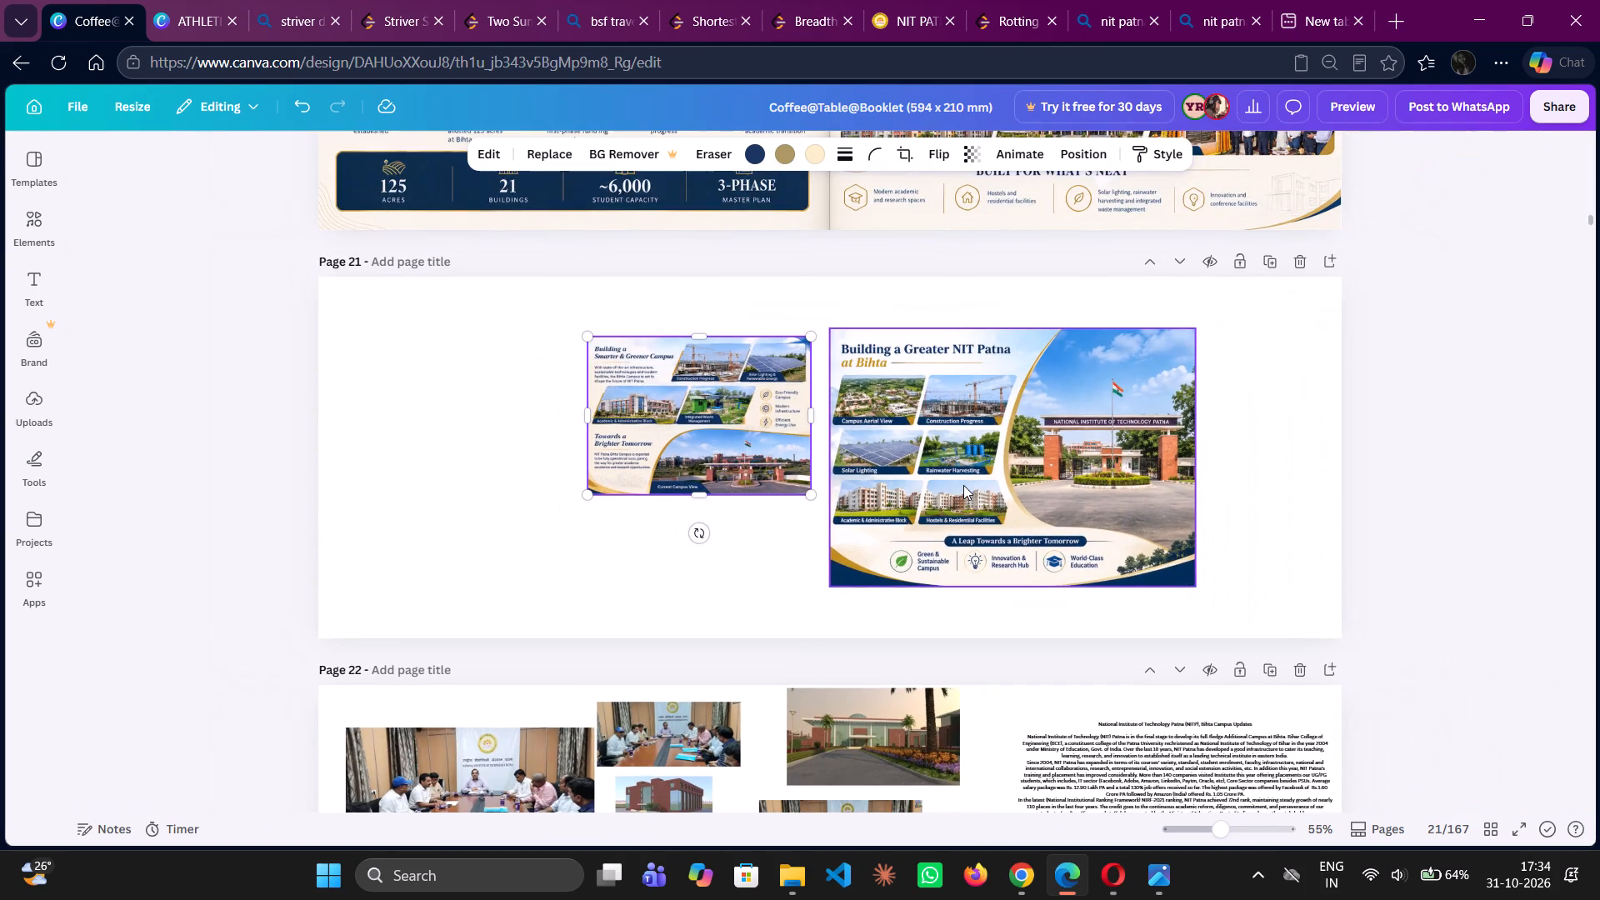
left_click_drag(707, 440, 439, 383)
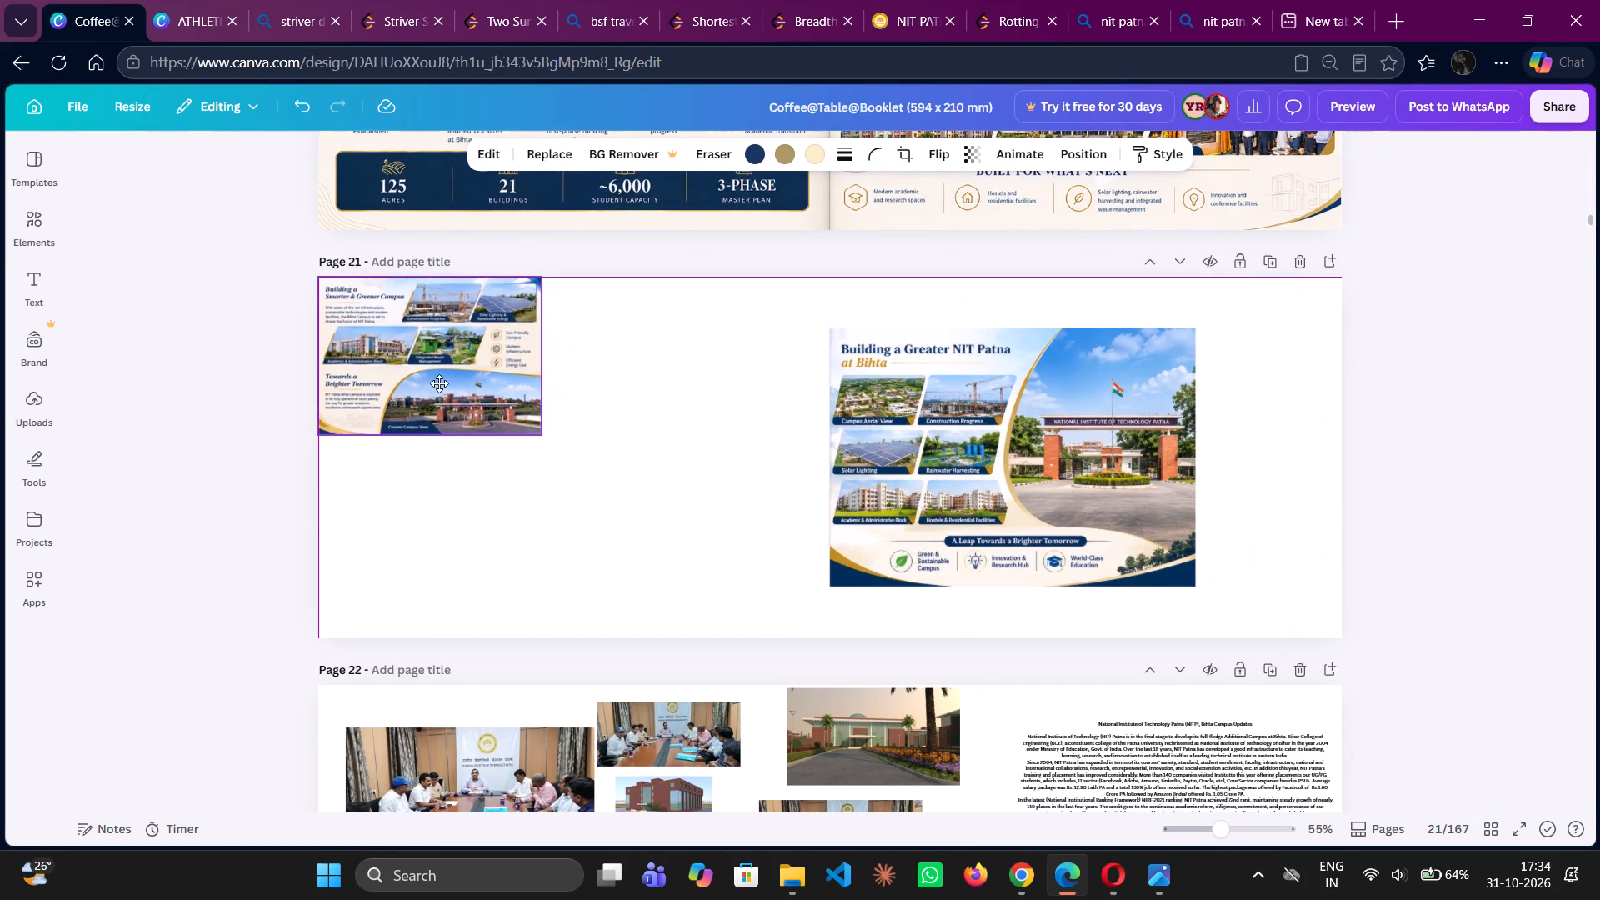
left_click_drag(439, 383, 439, 381)
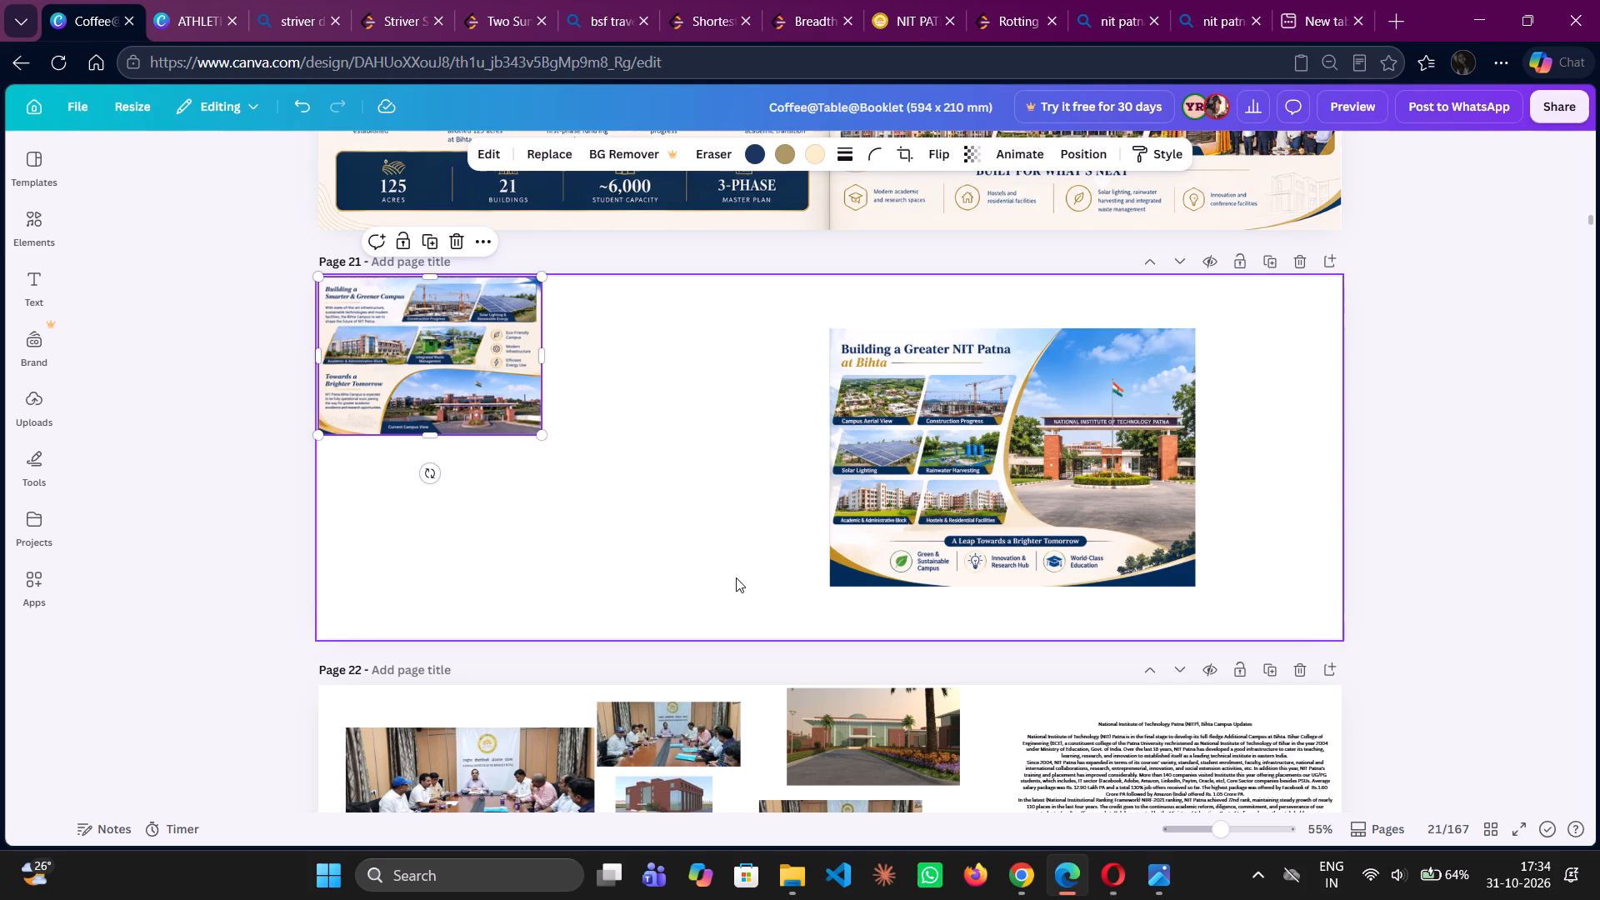
left_click_drag(540, 436, 703, 525)
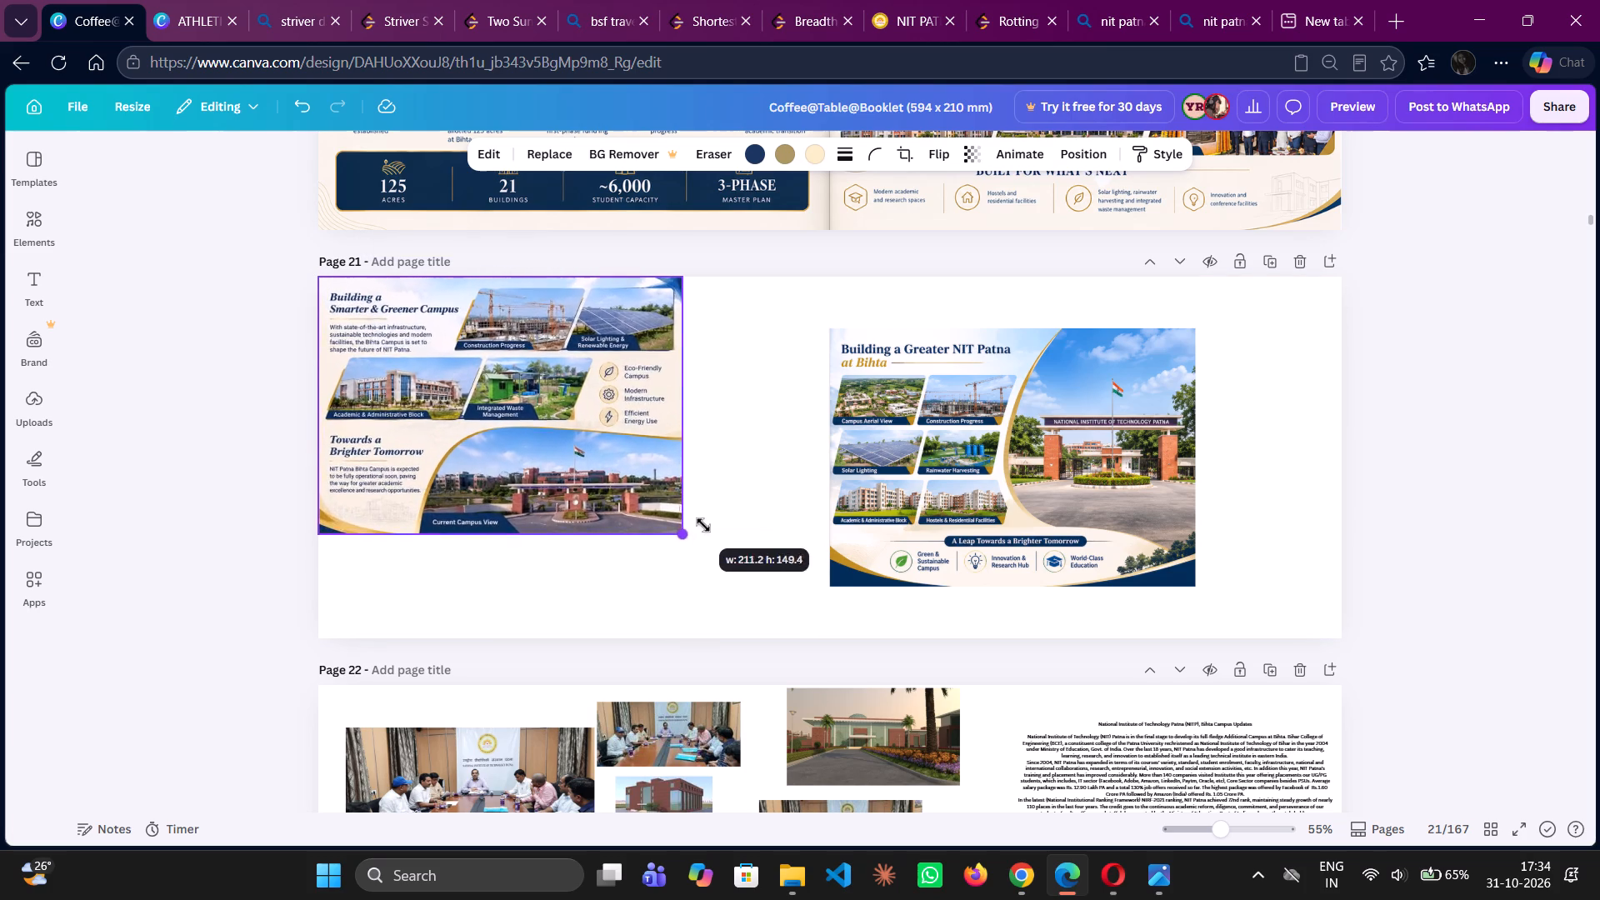
left_click_drag(703, 525, 857, 578)
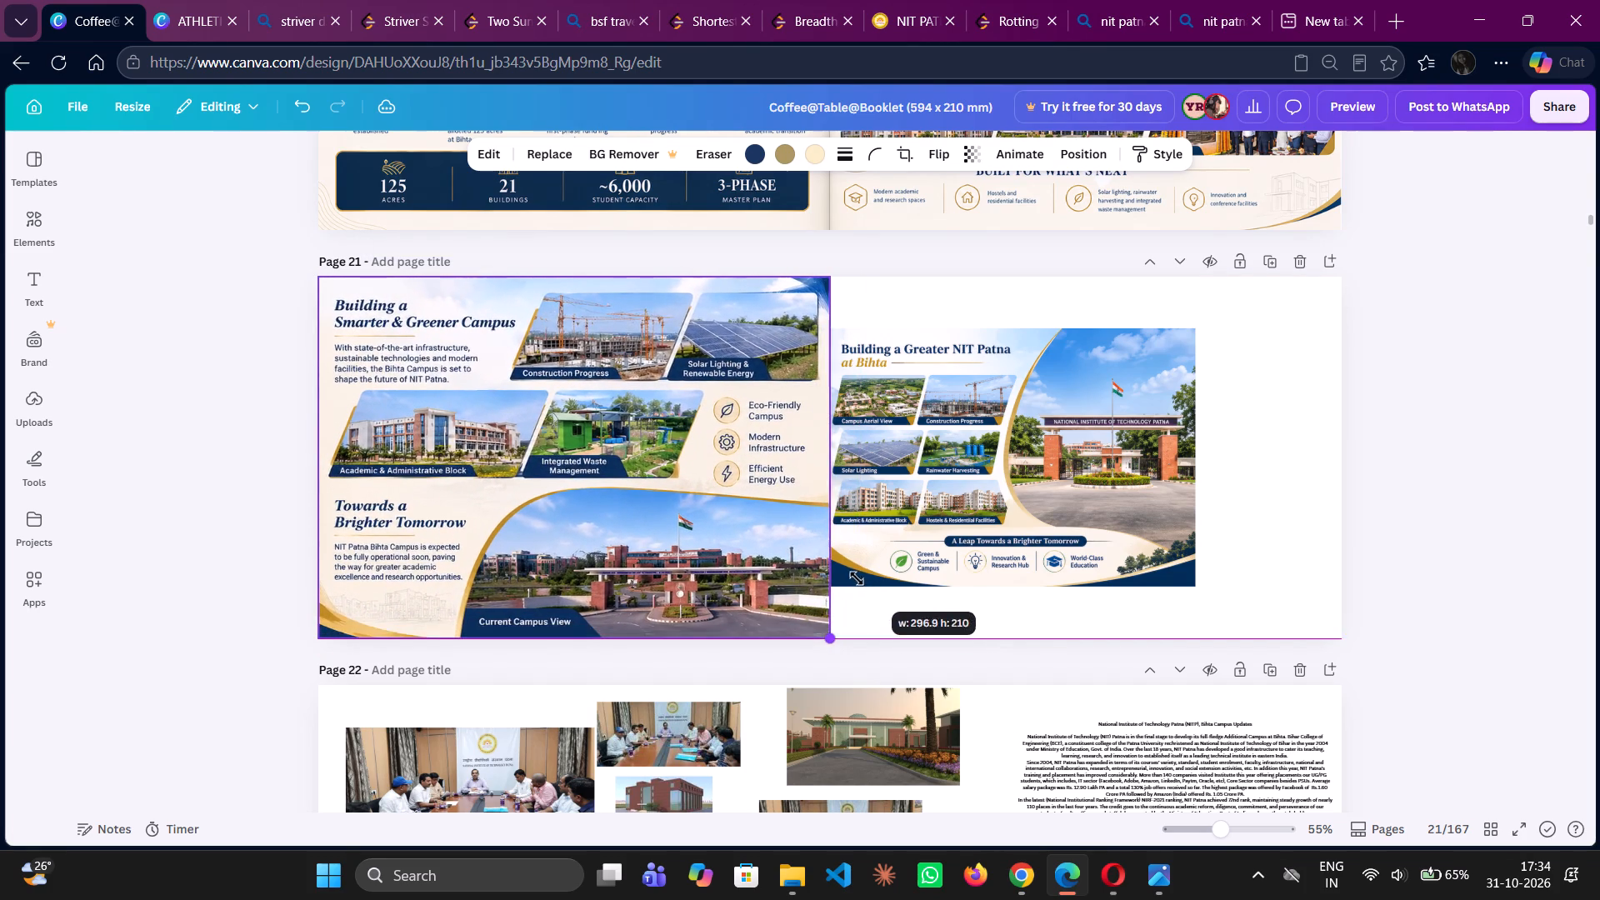
left_click_drag(857, 578, 862, 584)
Align the "Building a Greater NIT Patna at Bihta" image with page 21's top centre and enlarge it to fill the right half.
left_click_drag(939, 515, 944, 466)
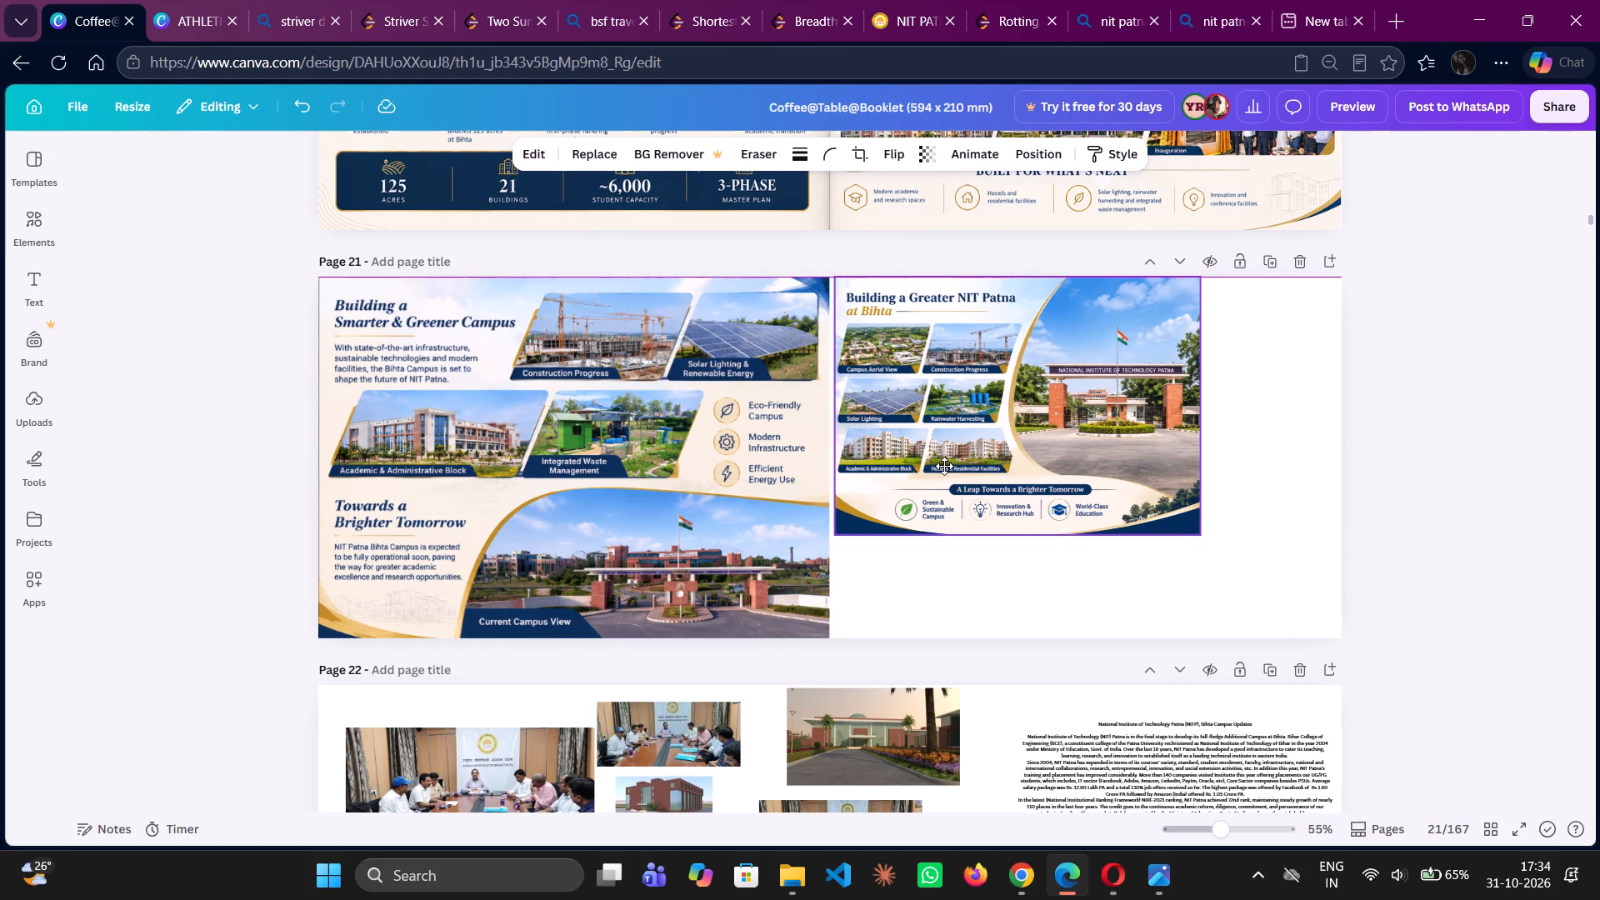
left_click_drag(944, 466, 940, 466)
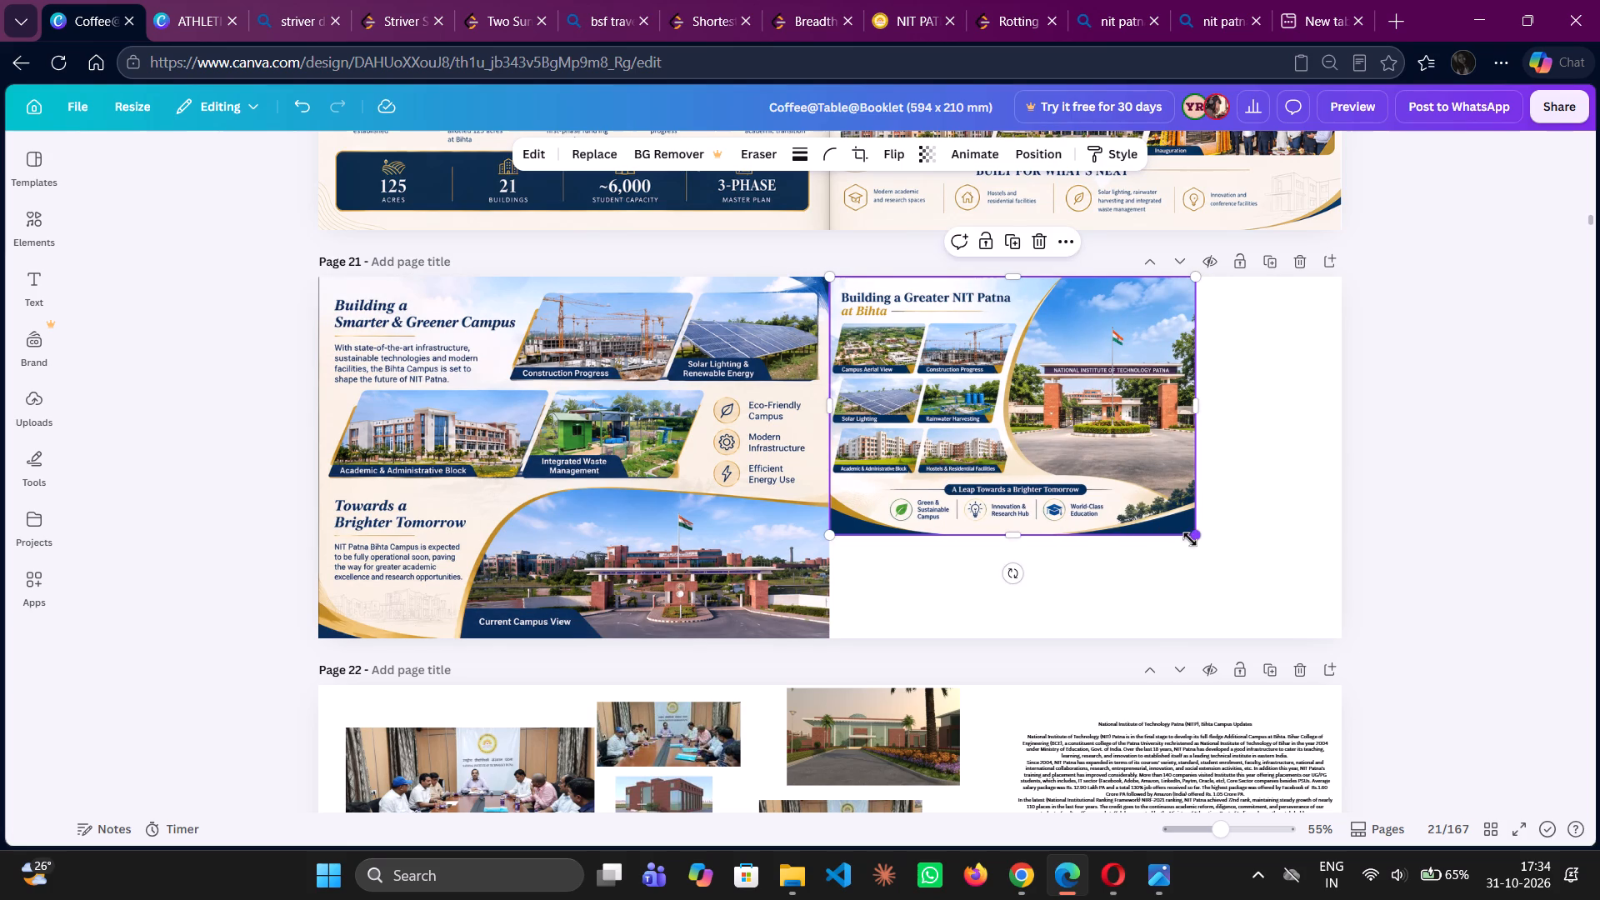
left_click_drag(1191, 539, 1404, 588)
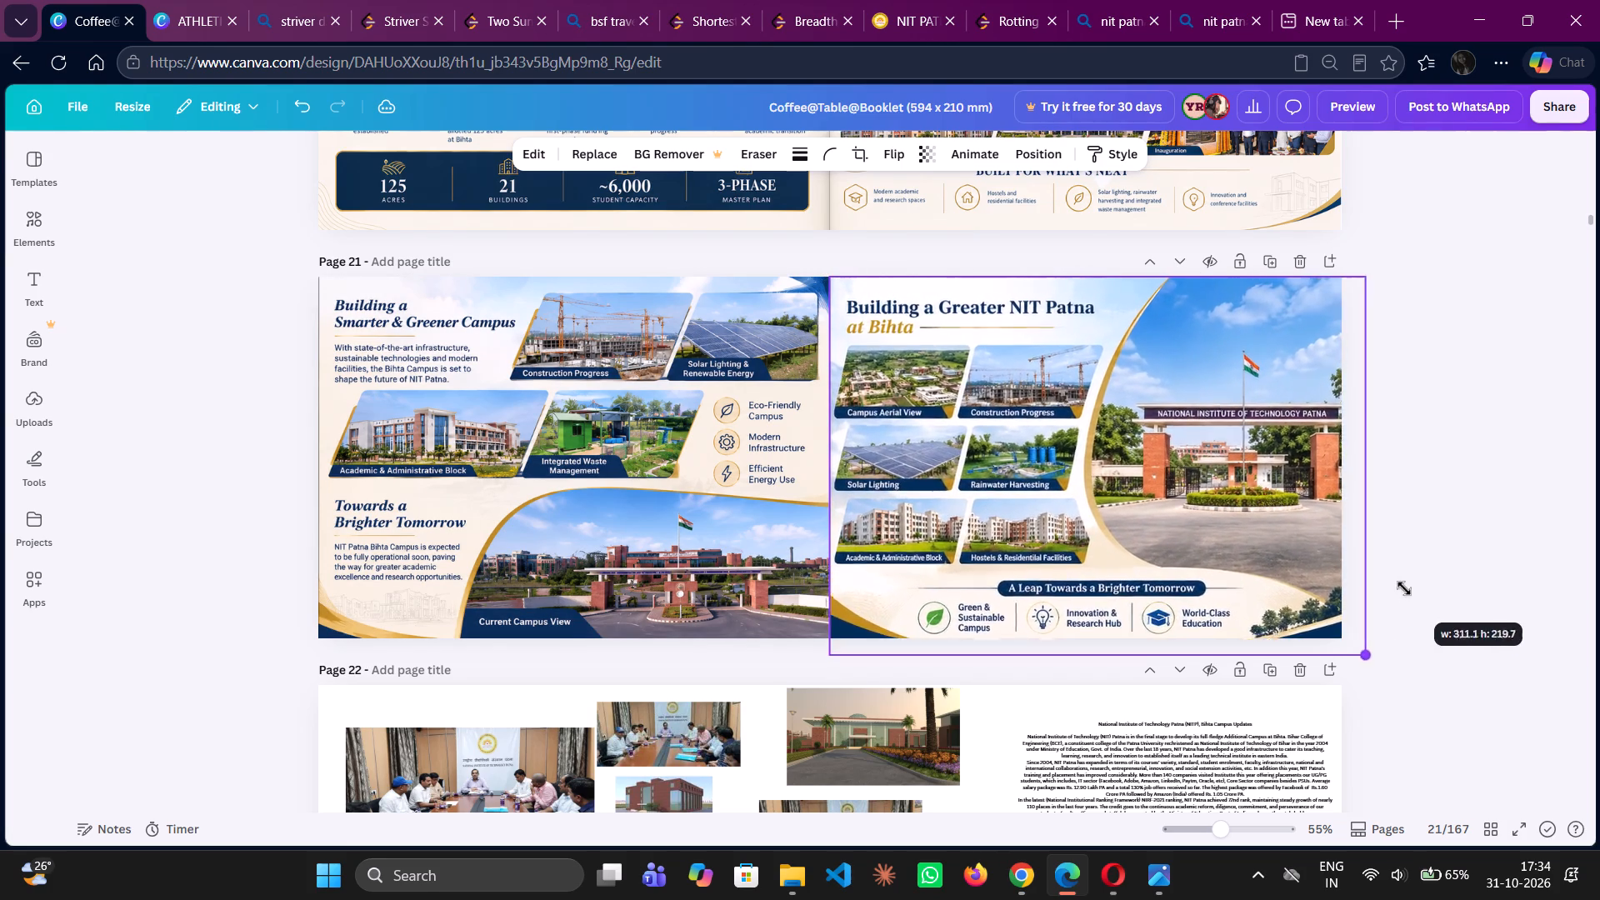
left_click_drag(1404, 588, 1386, 568)
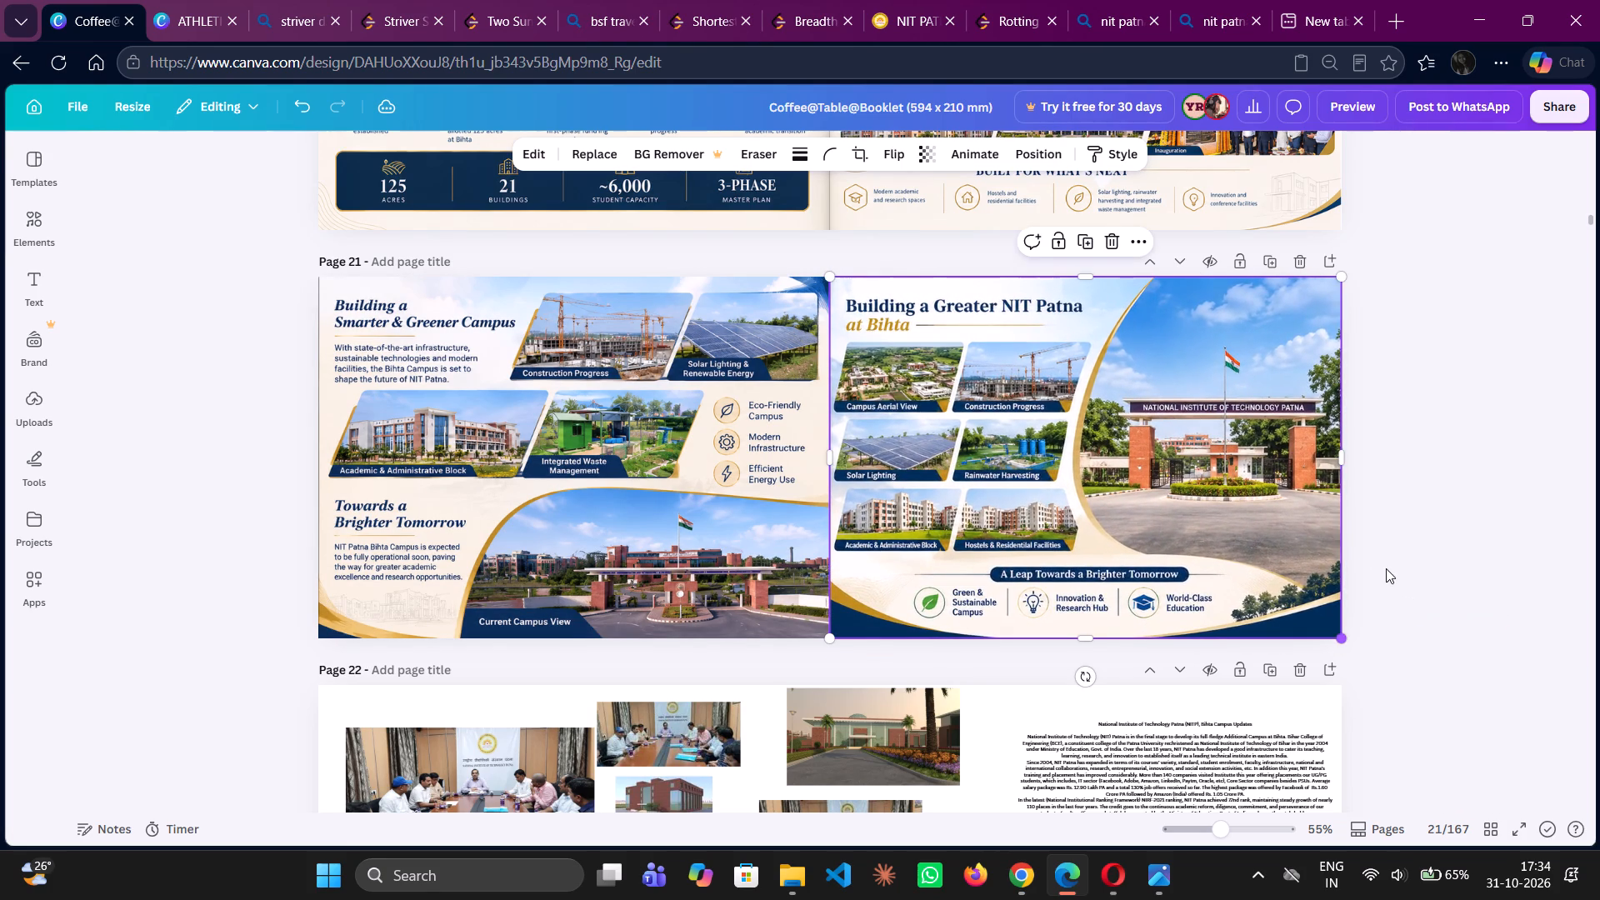
left_click(1445, 573)
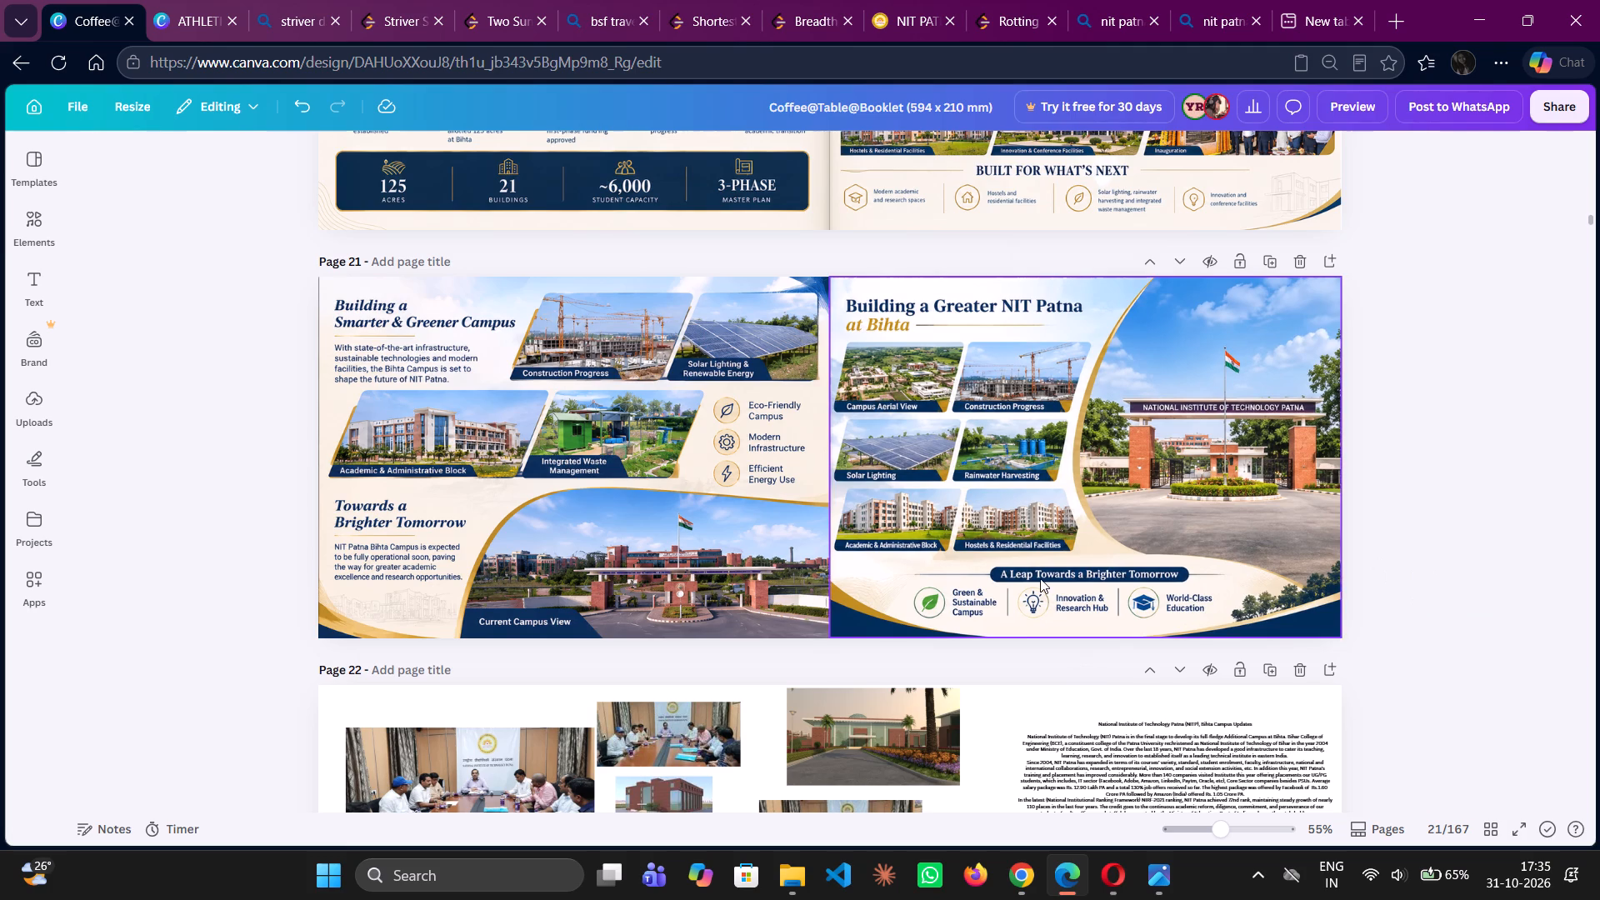
Delete the long Bihta Campus Updates text block from page 22 and the body text from the right half of page 23.
scroll(1040, 578, "up", 3)
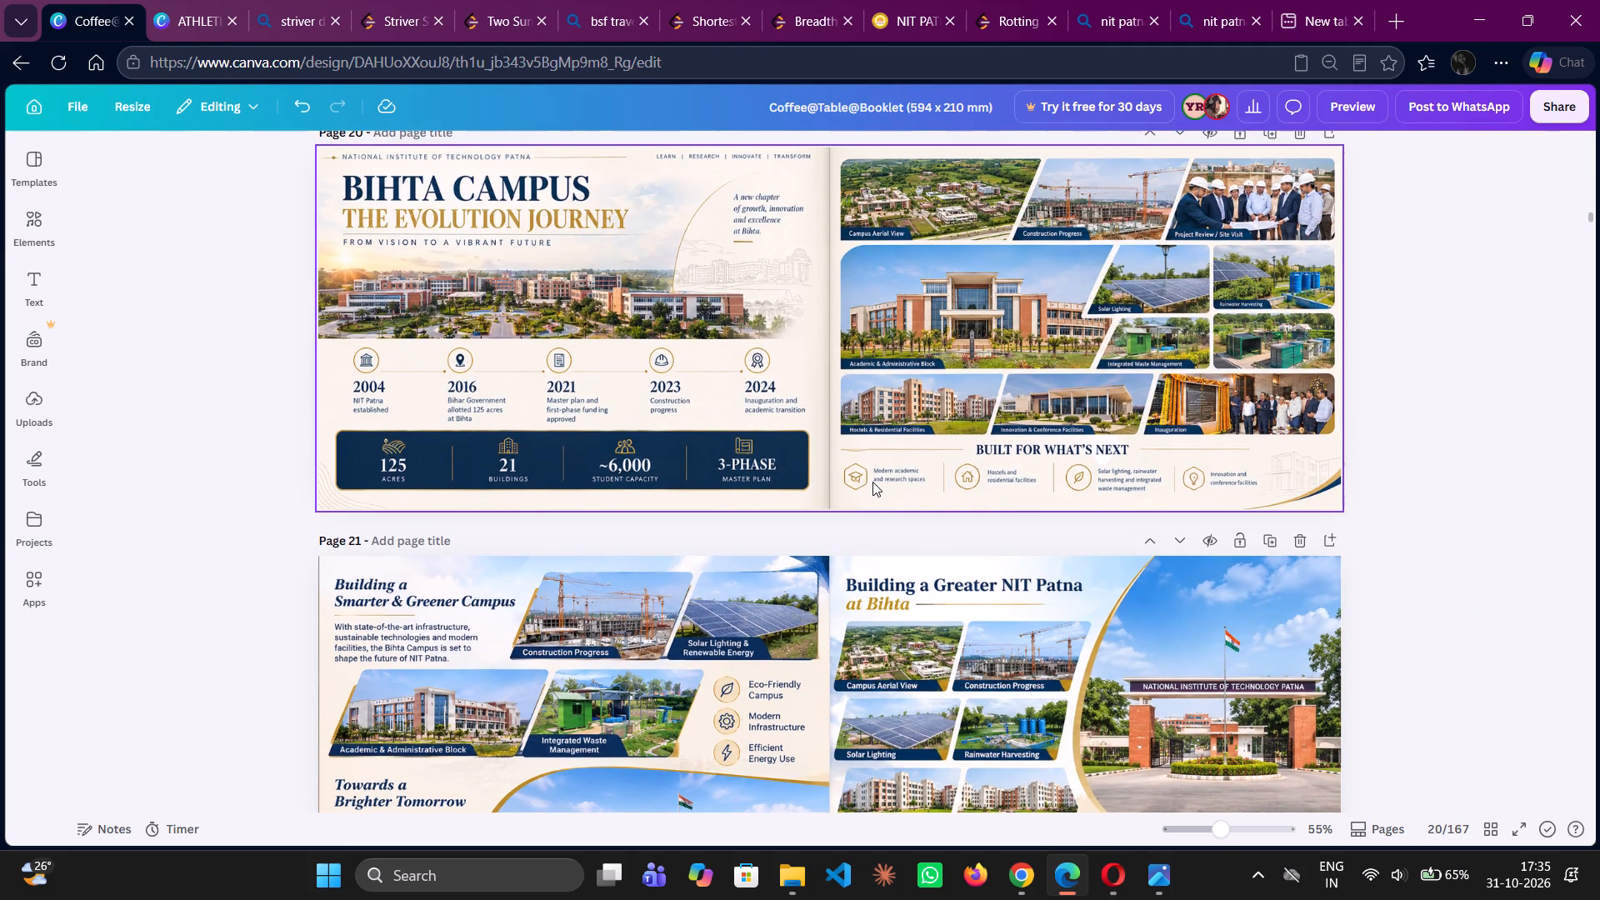
scroll(872, 482, "up", 1)
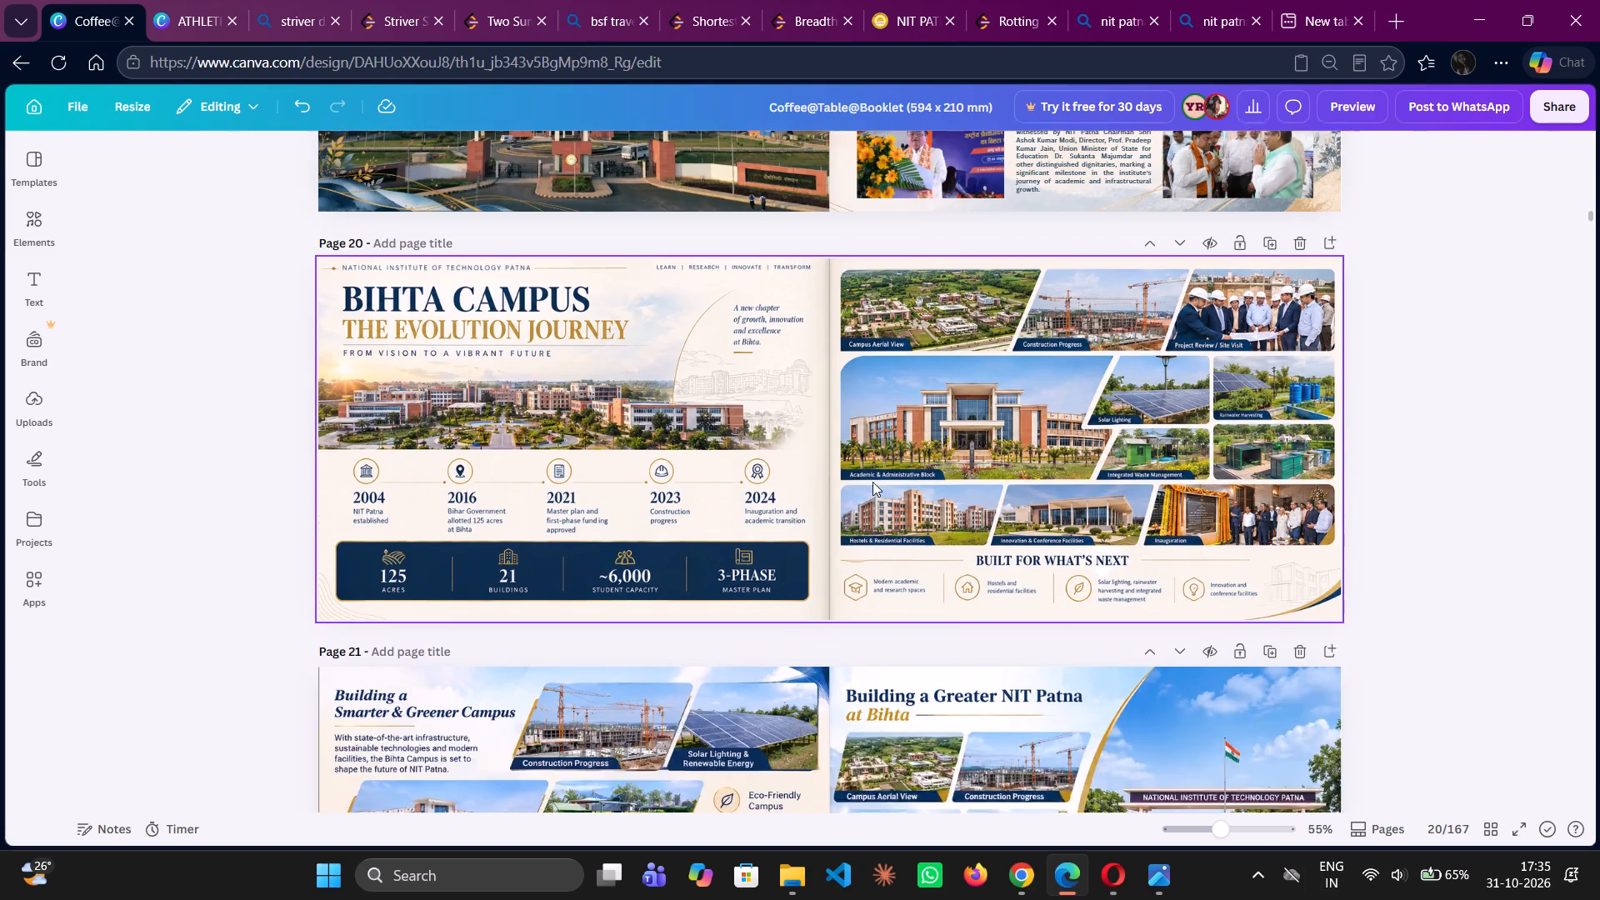
scroll(872, 482, "up", 2)
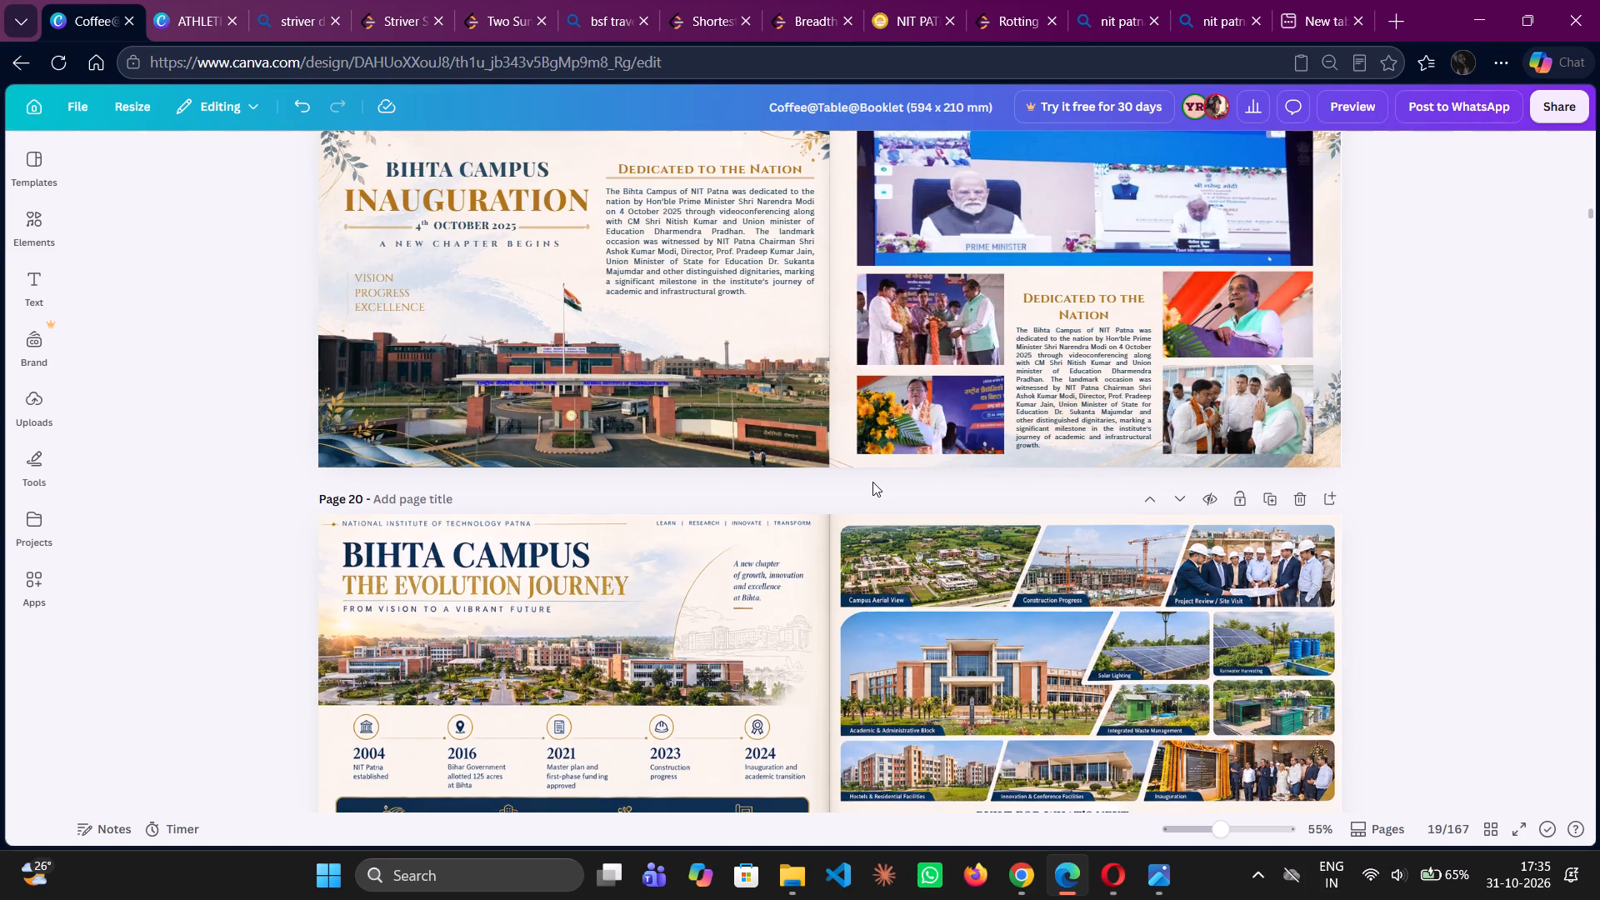
scroll(872, 482, "down", 4)
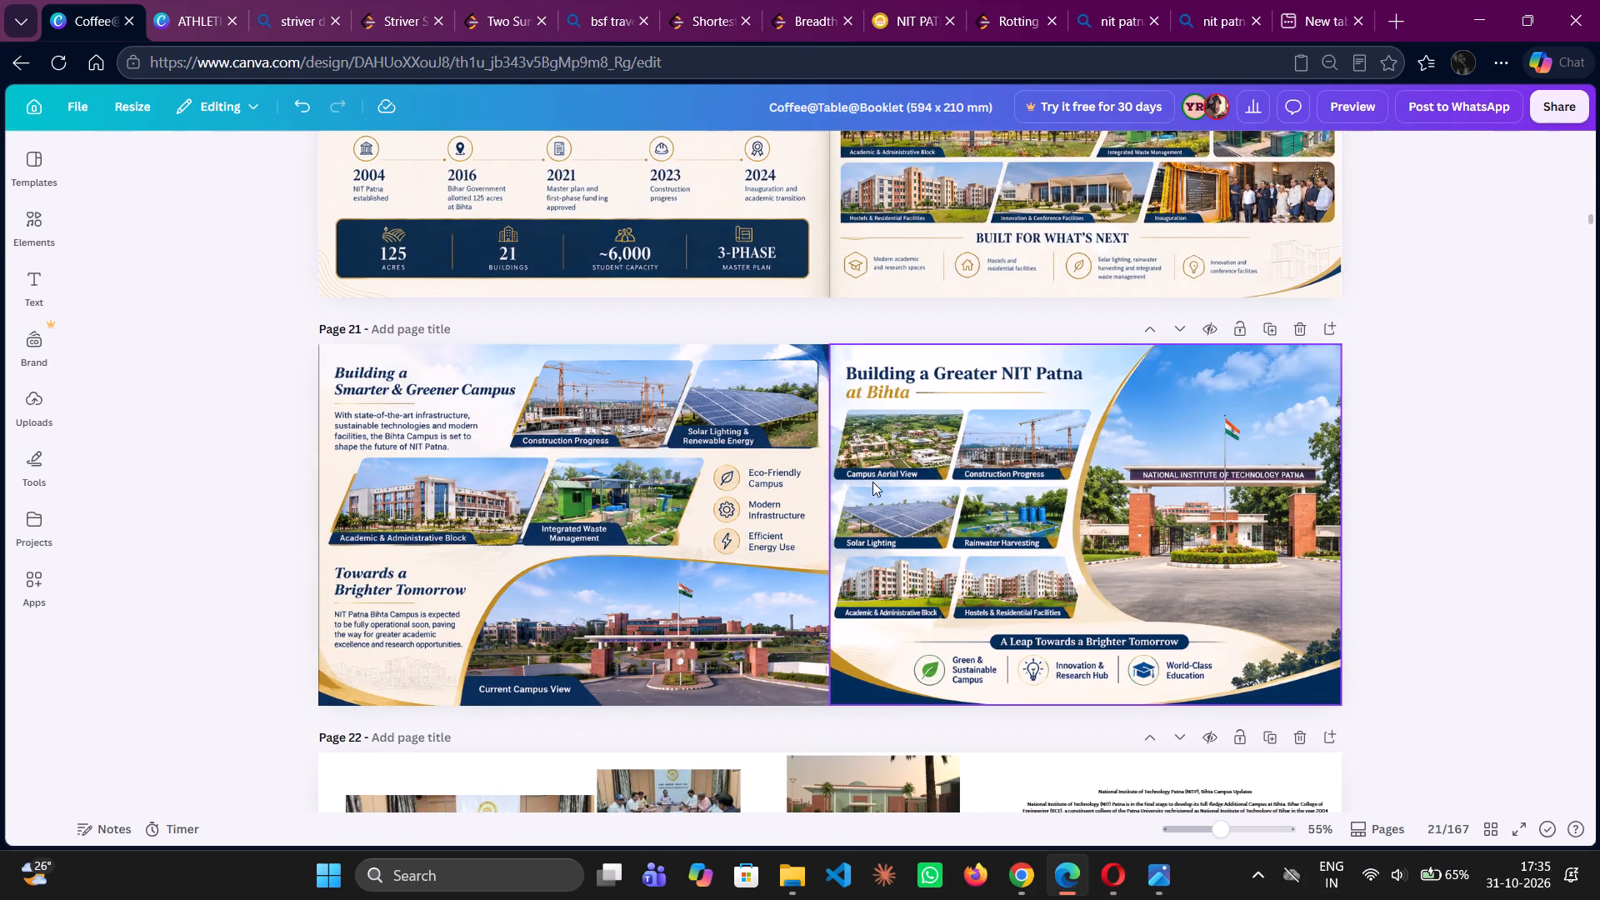
scroll(872, 482, "down", 4)
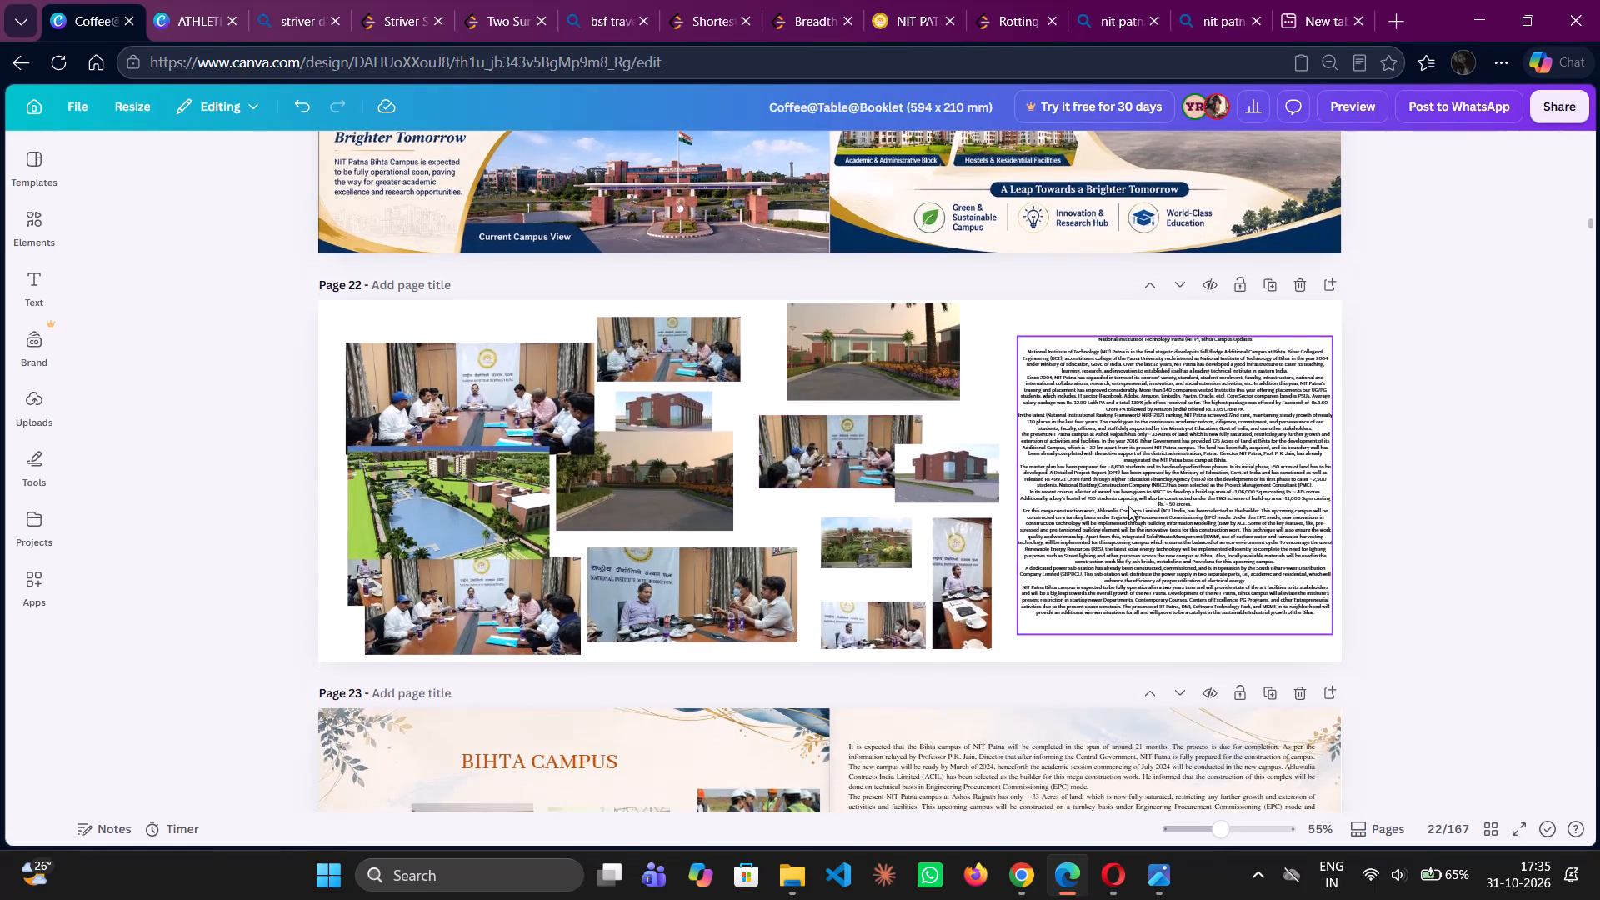
left_click(1149, 509)
key("Delete")
scroll(1149, 509, "down", 1)
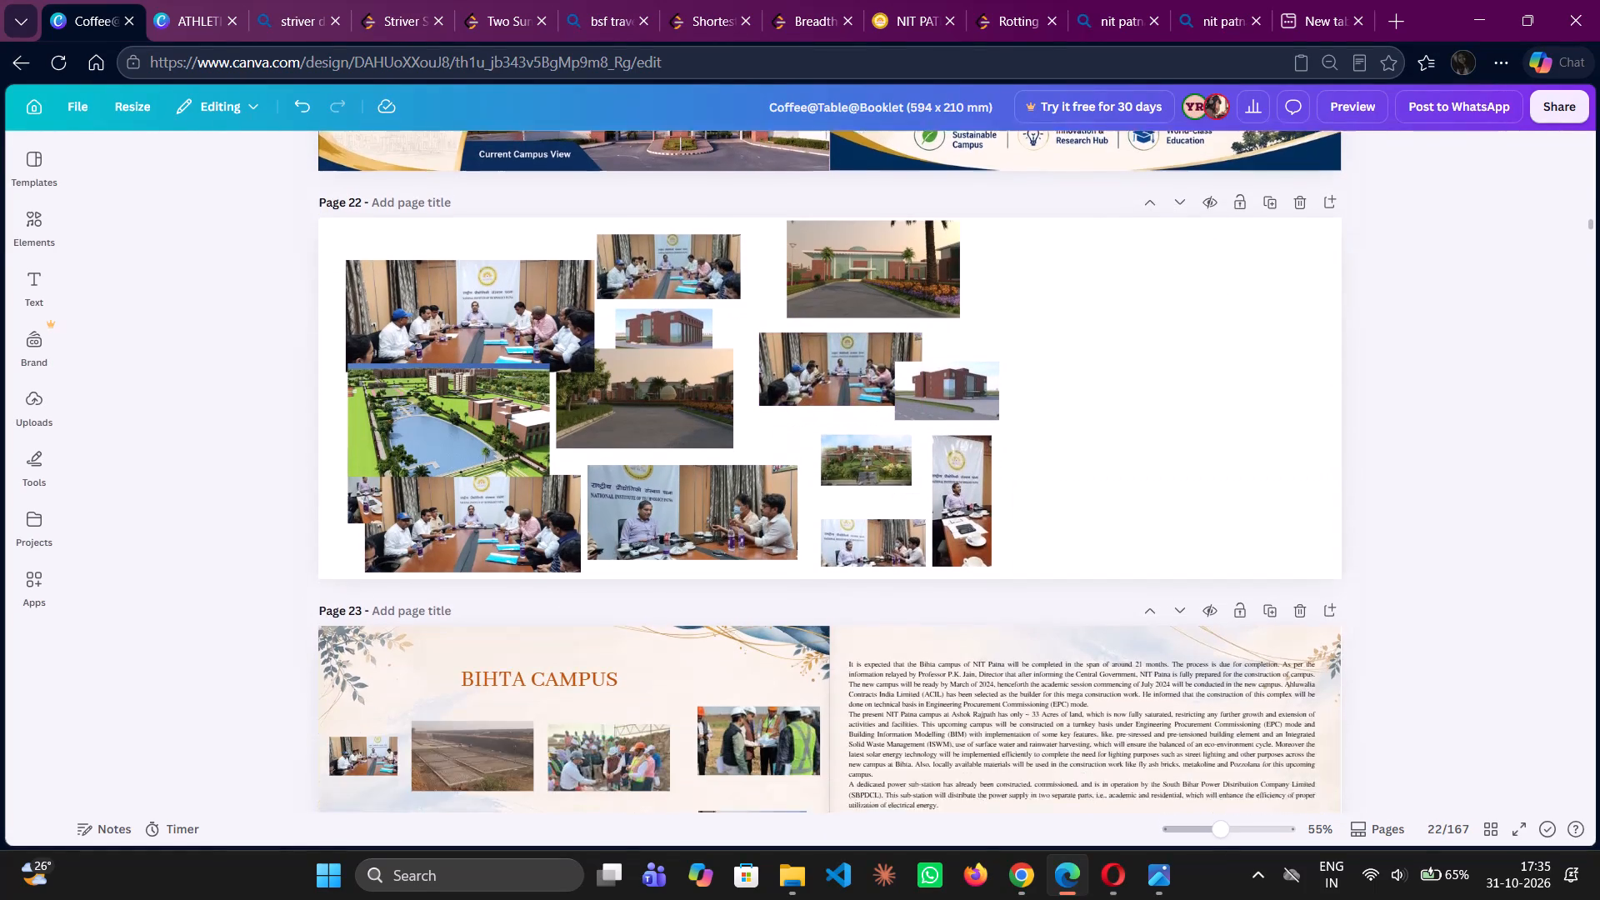
scroll(1149, 509, "down", 1)
left_click(1065, 612)
key("Delete")
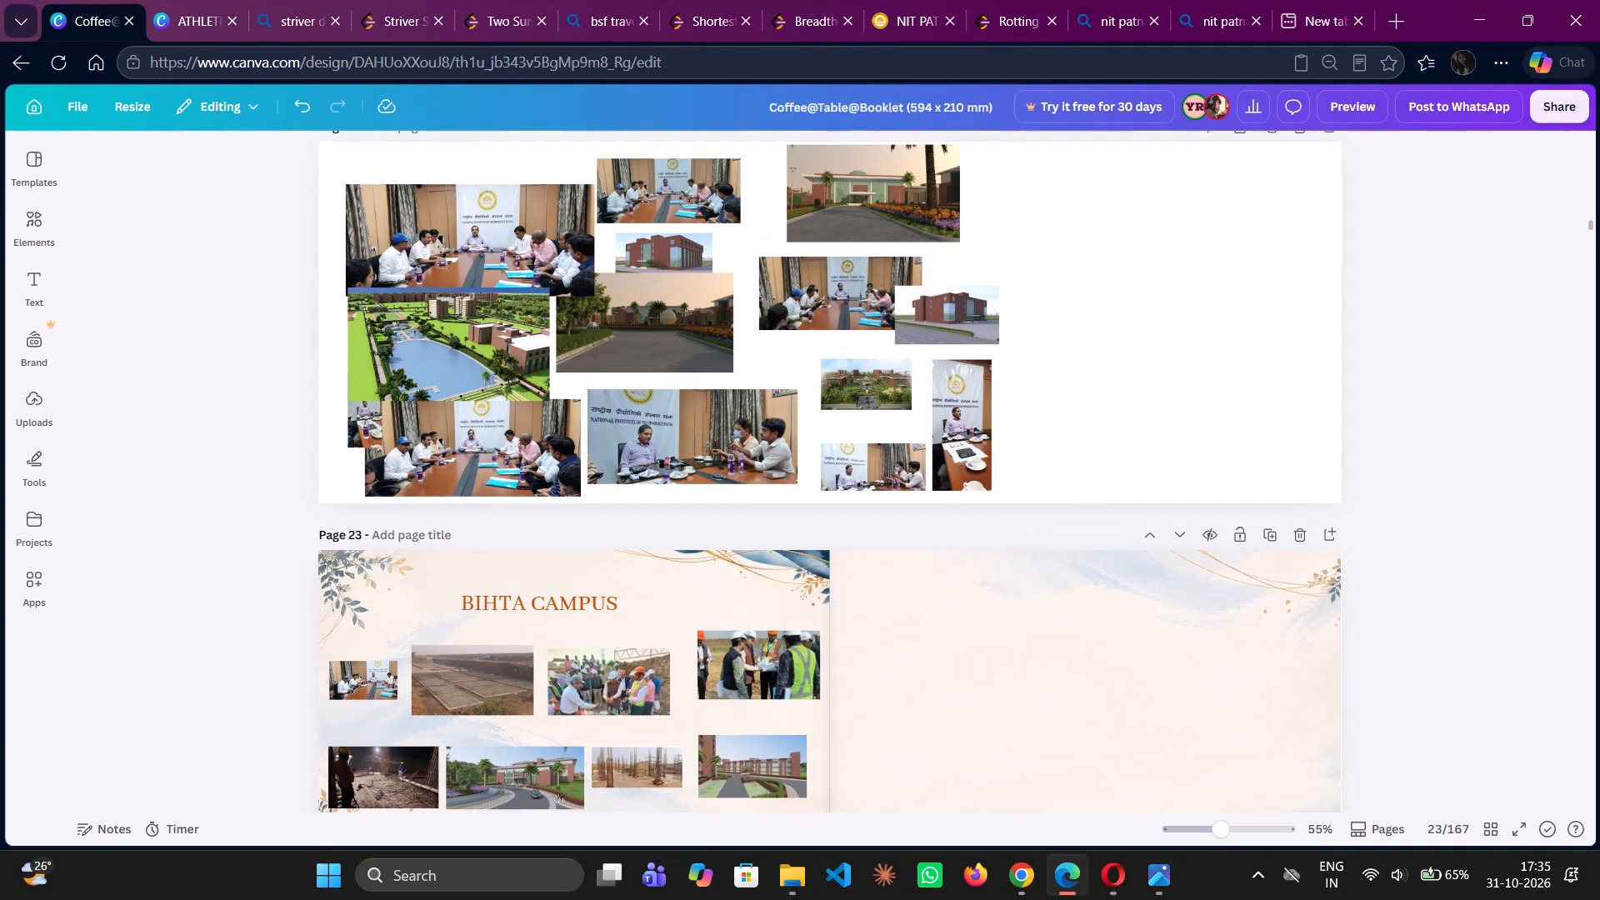
Delete the five paragraph text boxes inside the bordered frame beside the "NITP Bihta Campus Update" photos on page 24.
scroll(1065, 612, "down", 5)
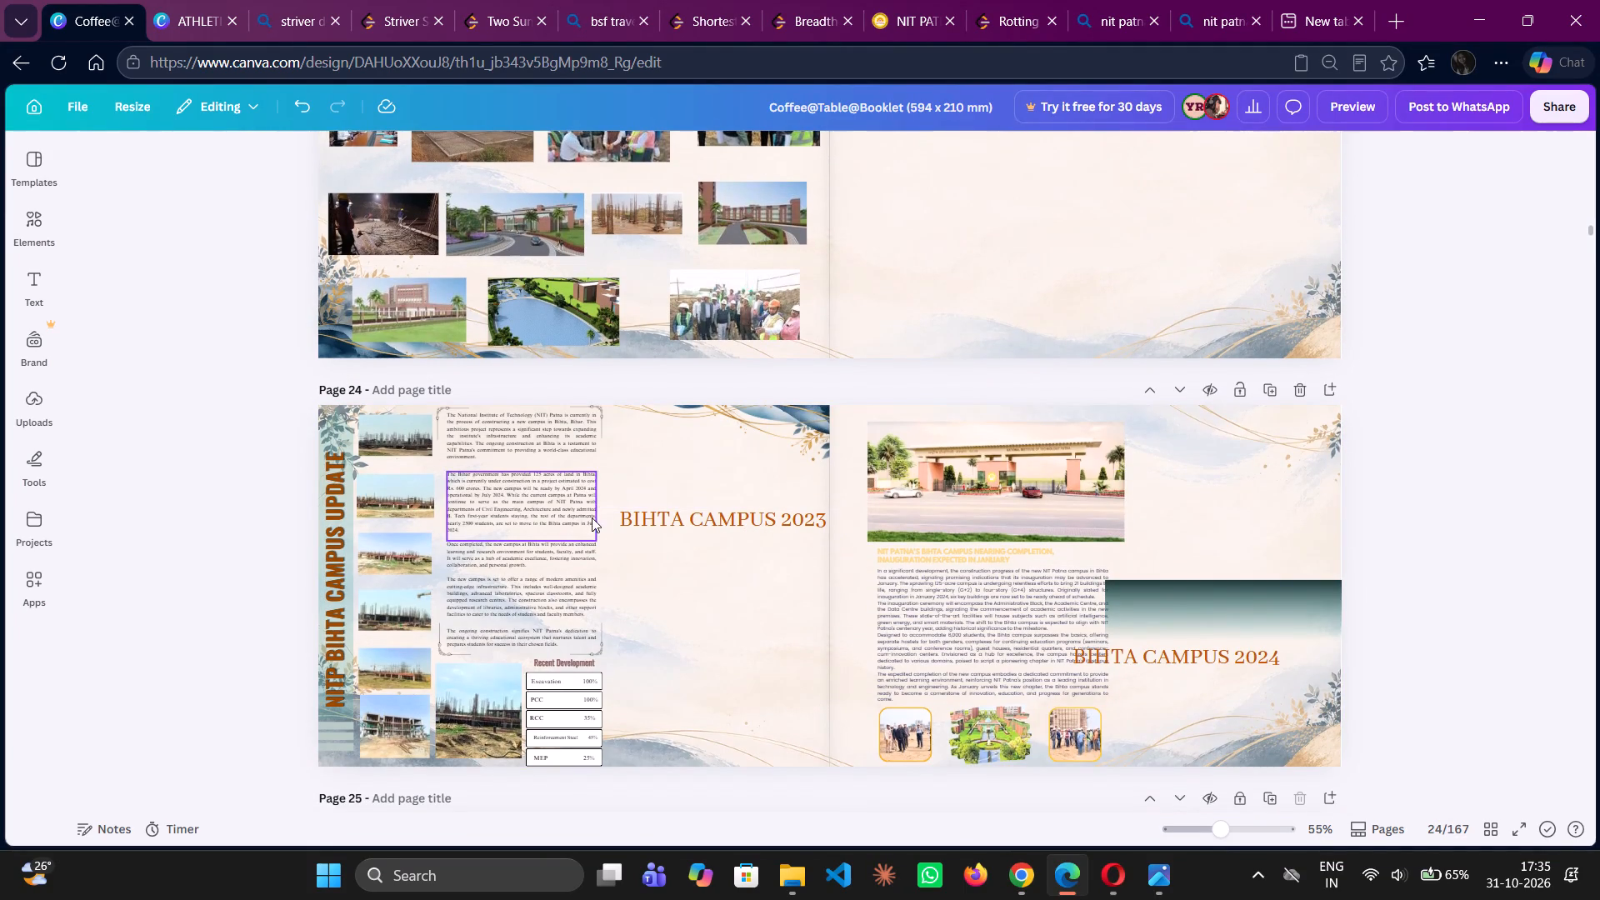
left_click(575, 523)
key("Delete")
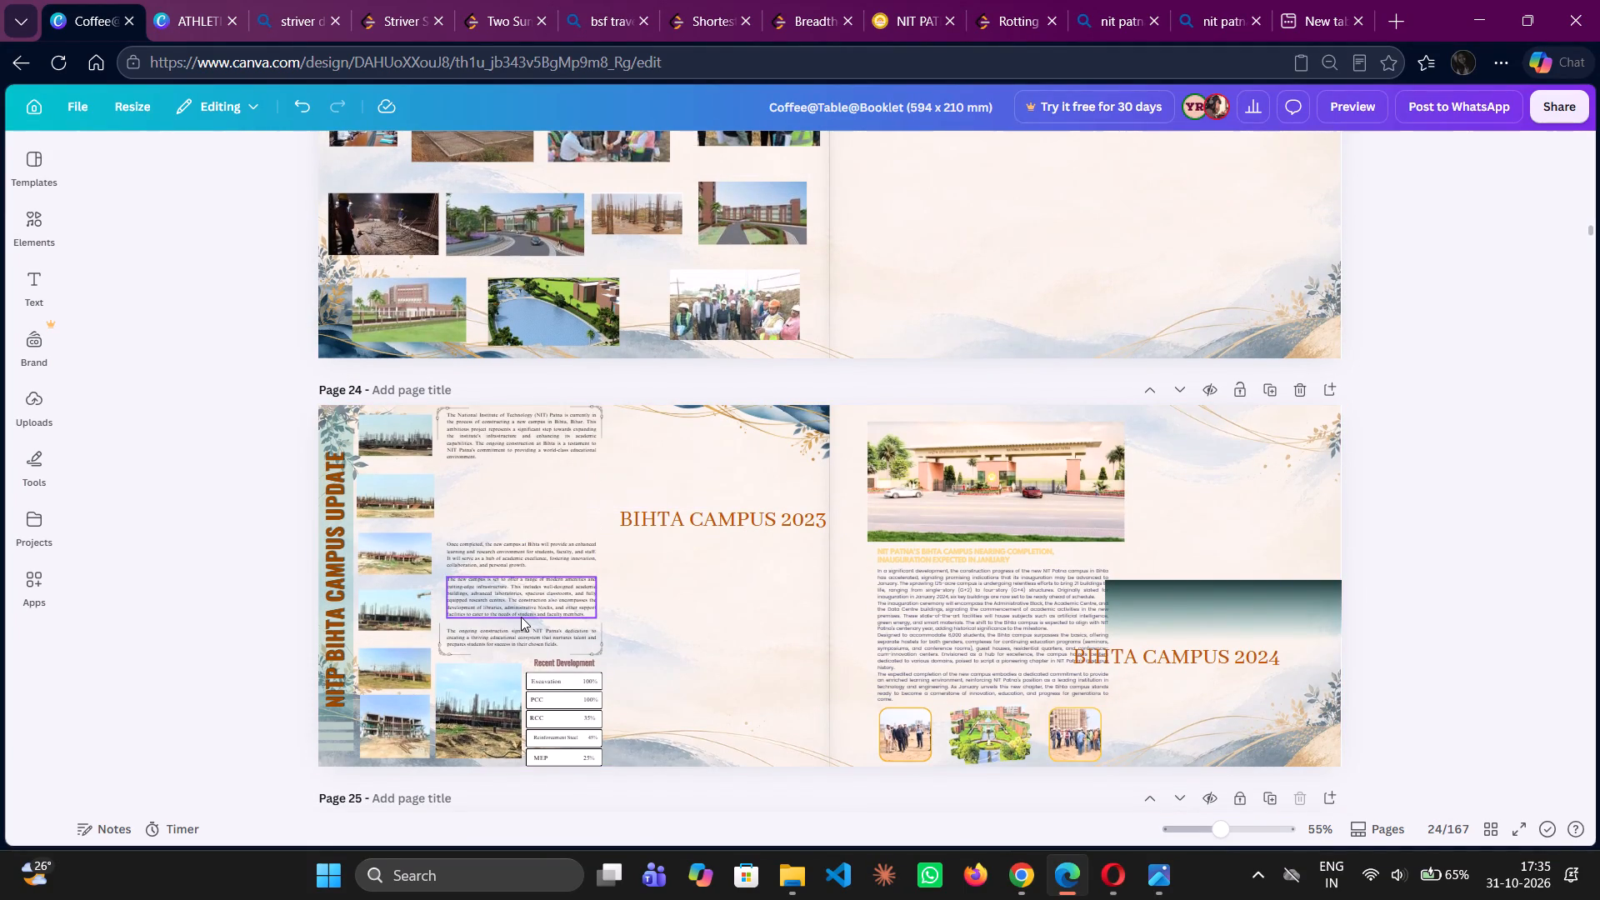
left_click(521, 617)
key("Delete")
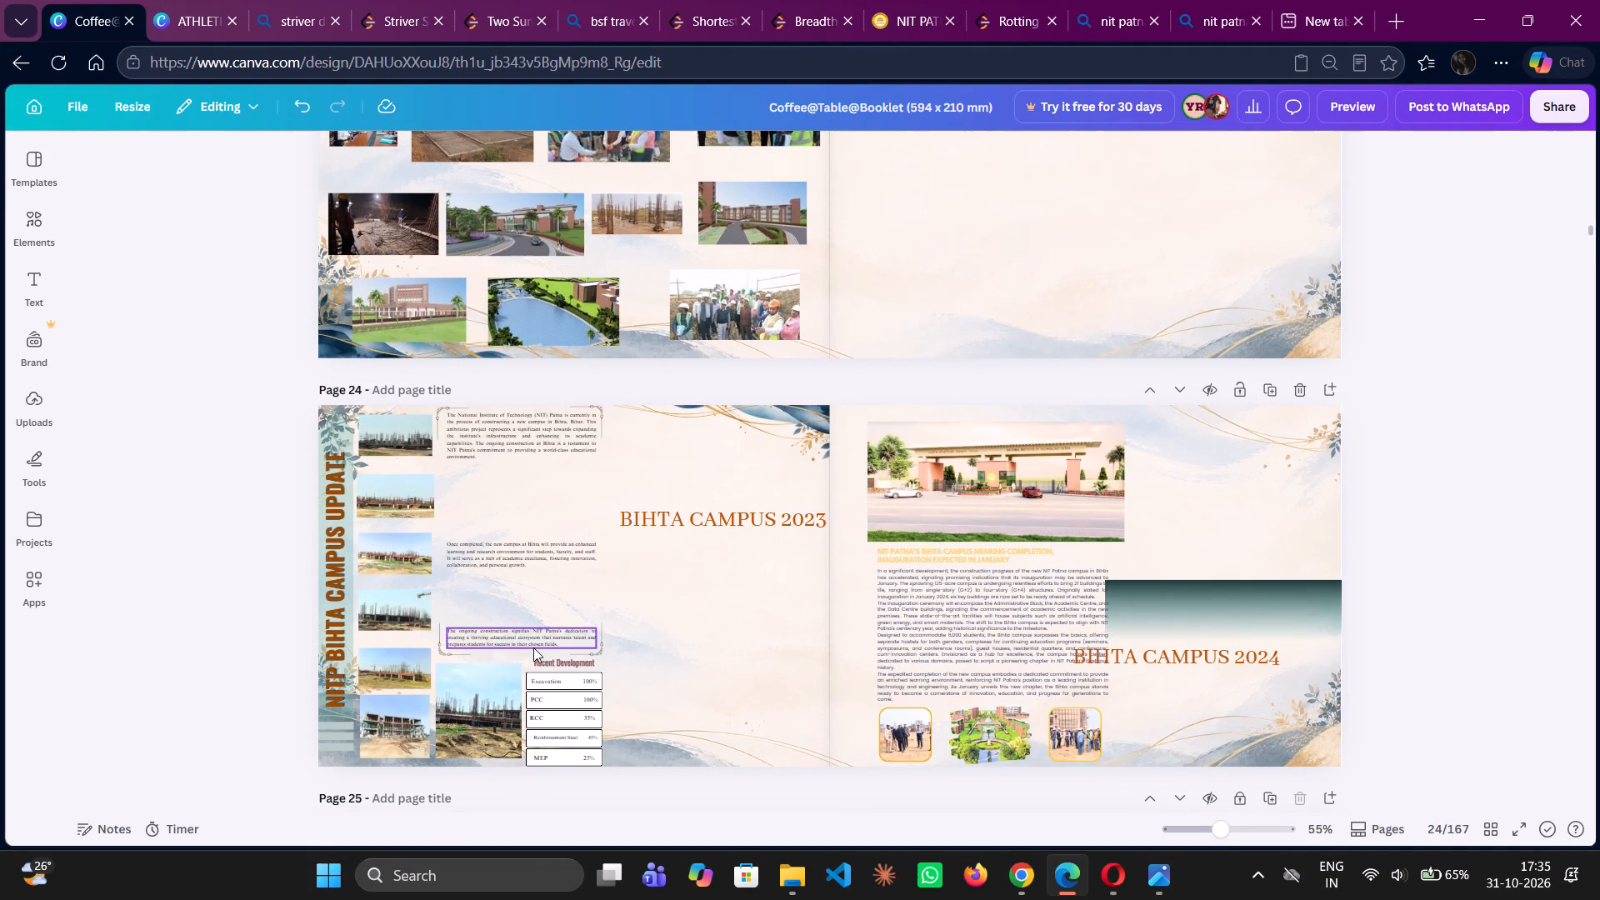
left_click(533, 647)
key("Delete")
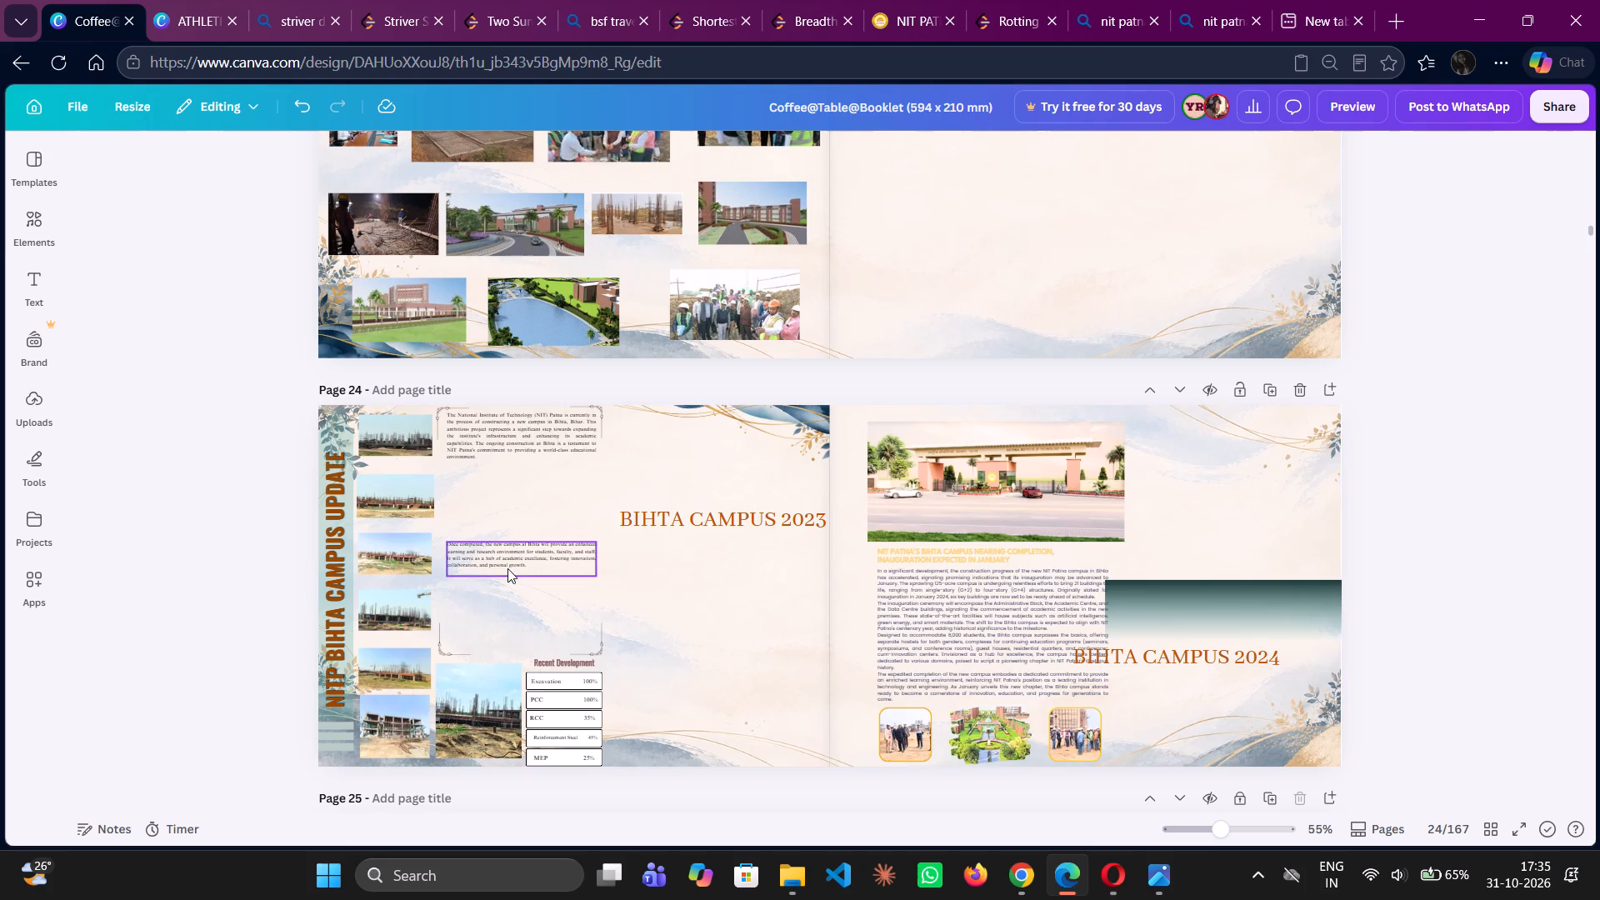
left_click(507, 568)
key("BackSpace")
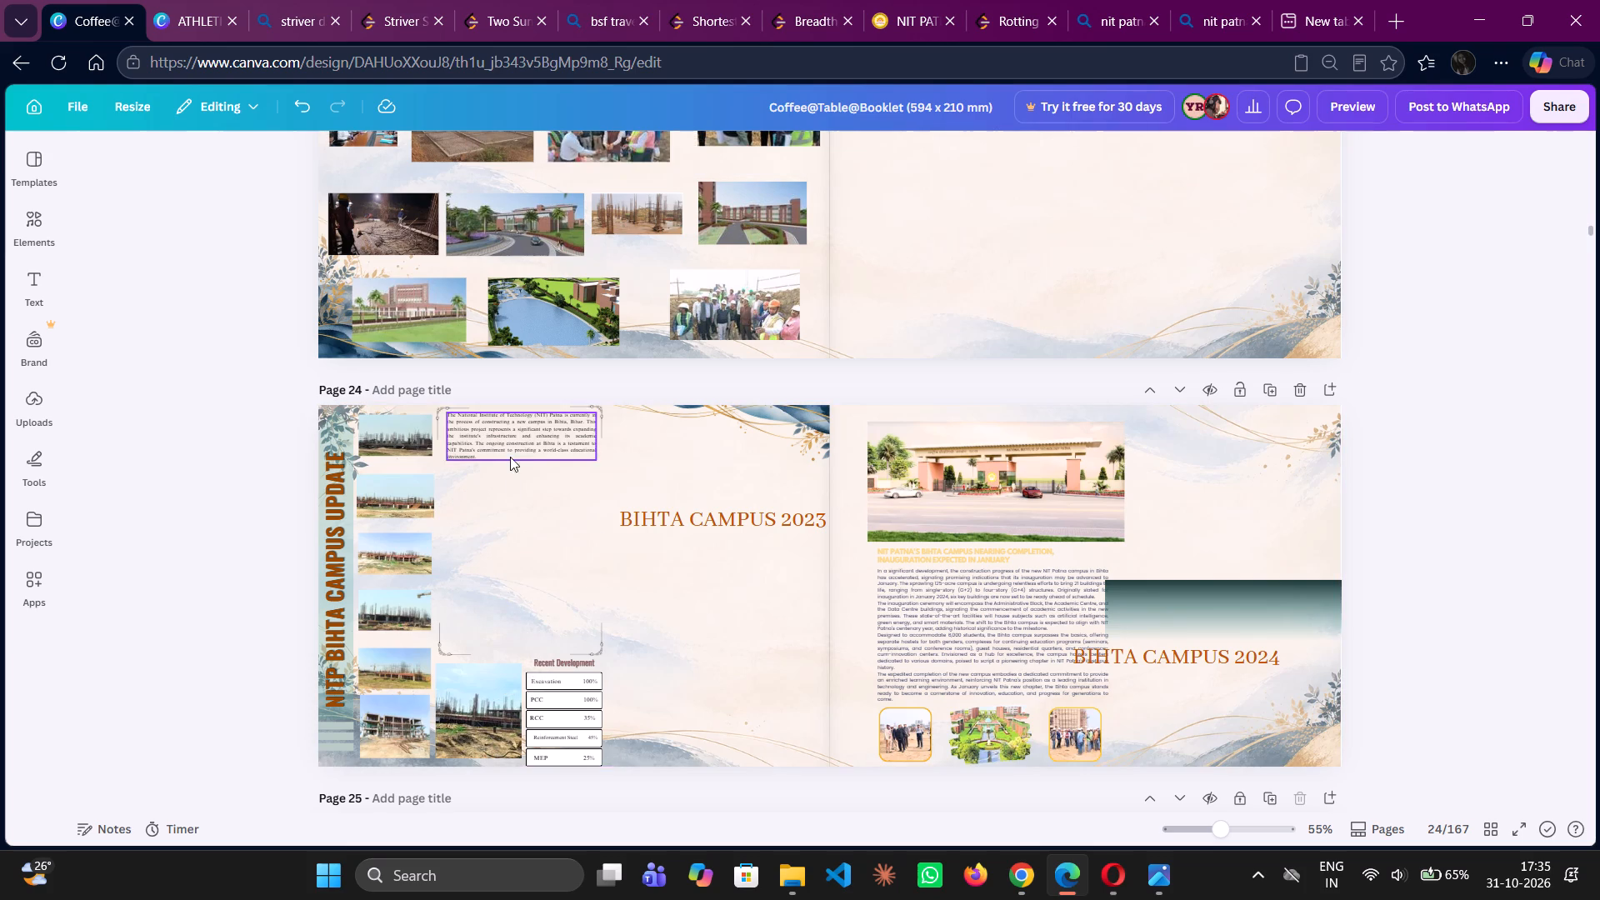
left_click(507, 447)
key("Delete")
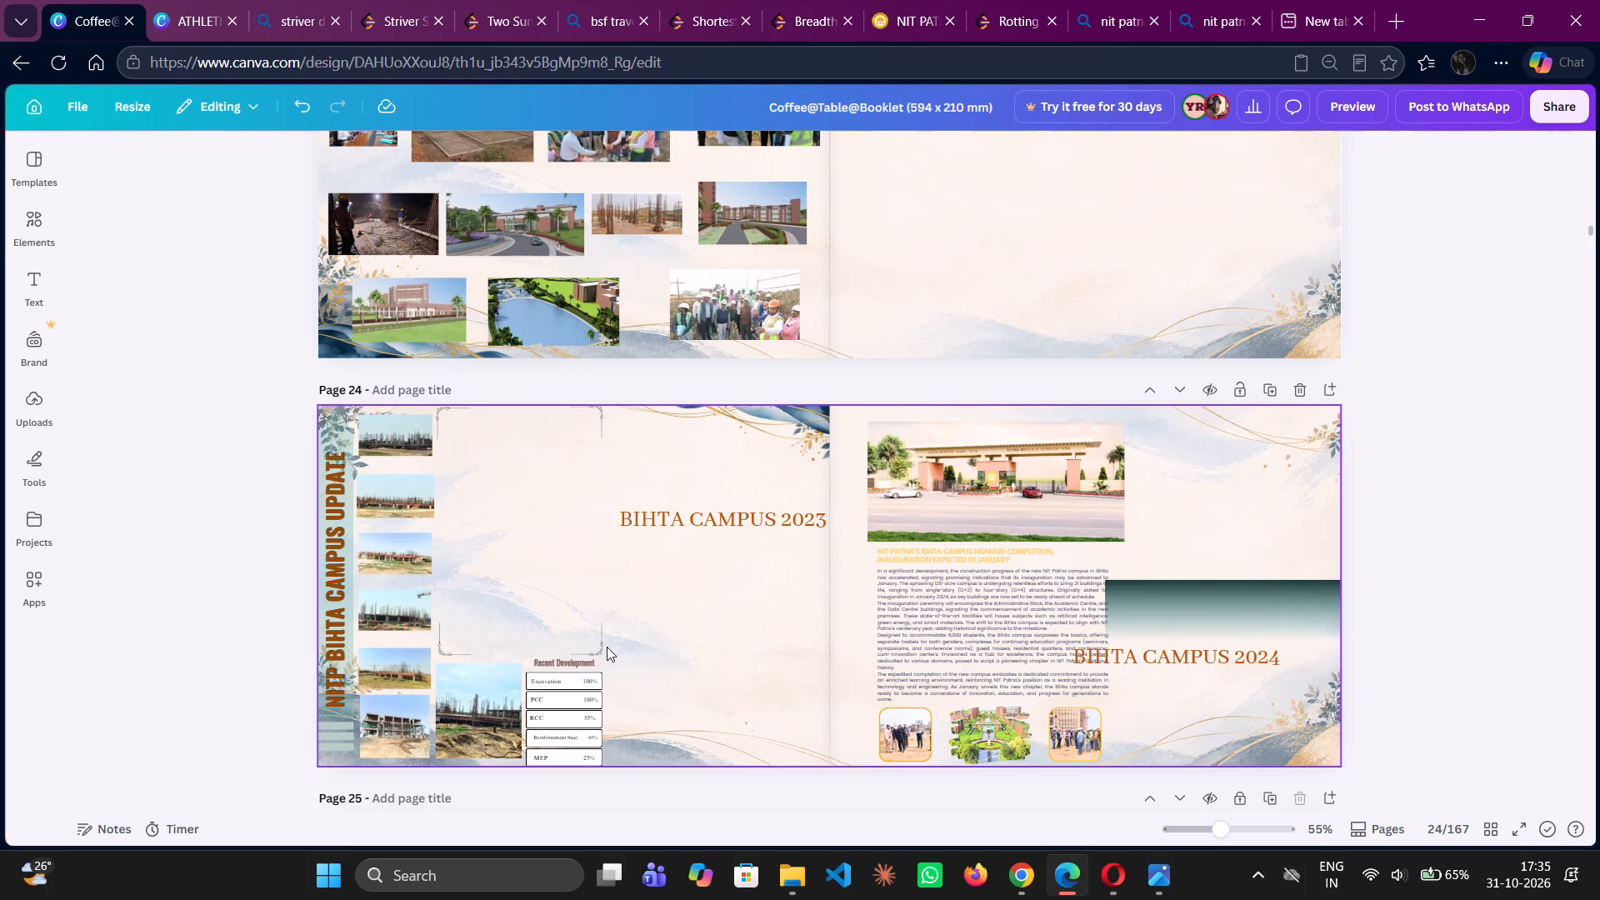
Delete the four corner brackets that framed the empty text area beside the construction photos on page 24.
left_click(600, 647)
key("Delete")
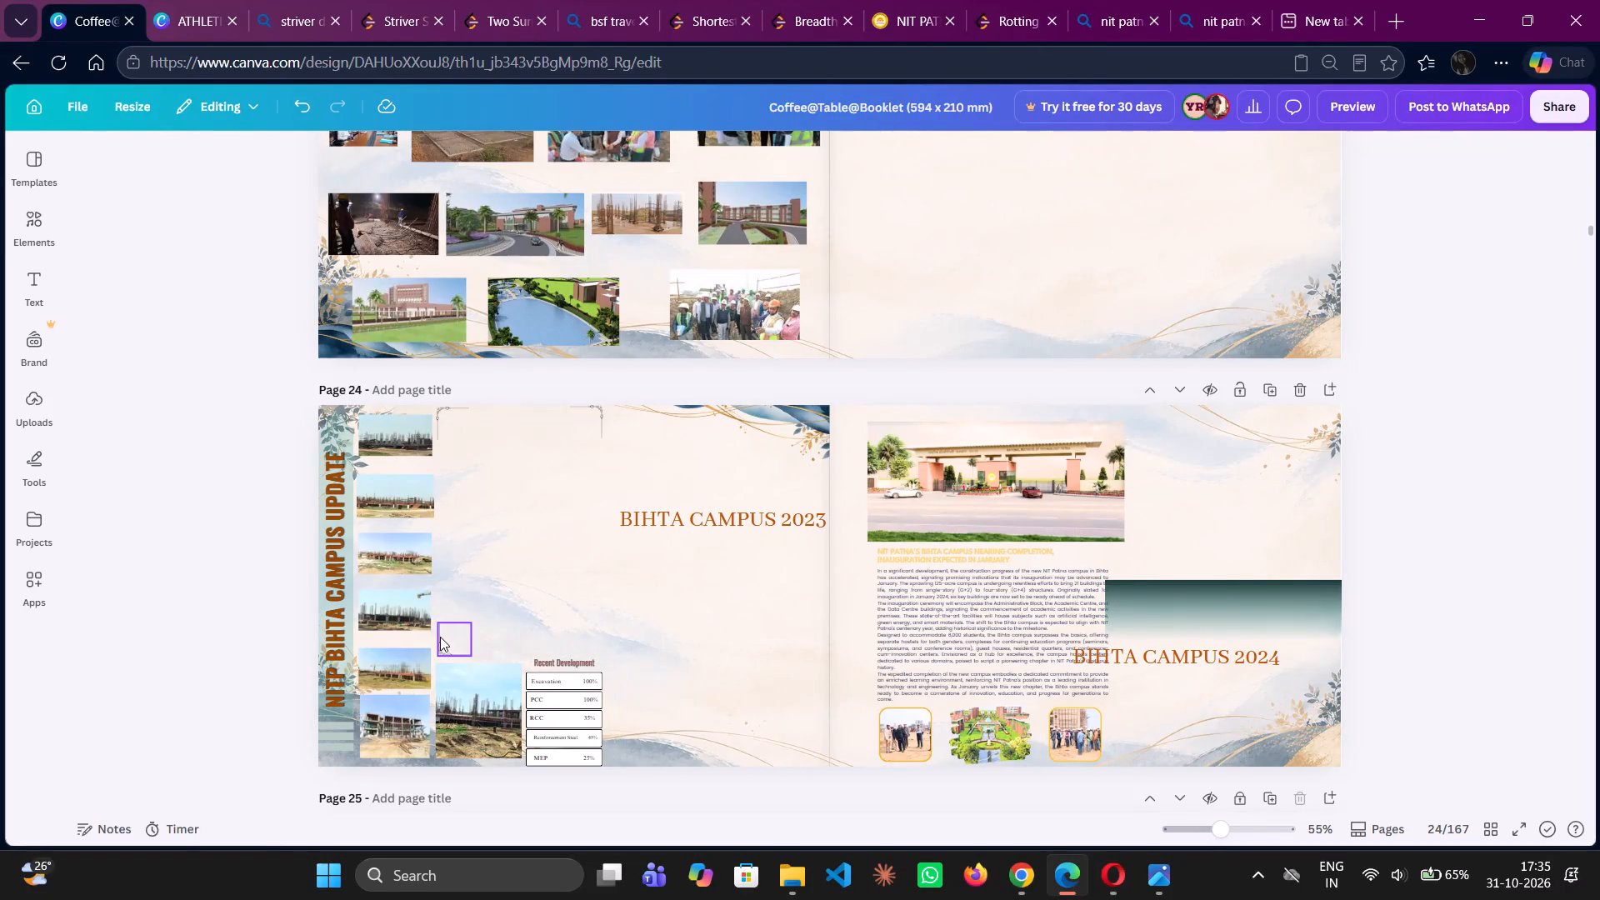
left_click(440, 637)
key("Delete")
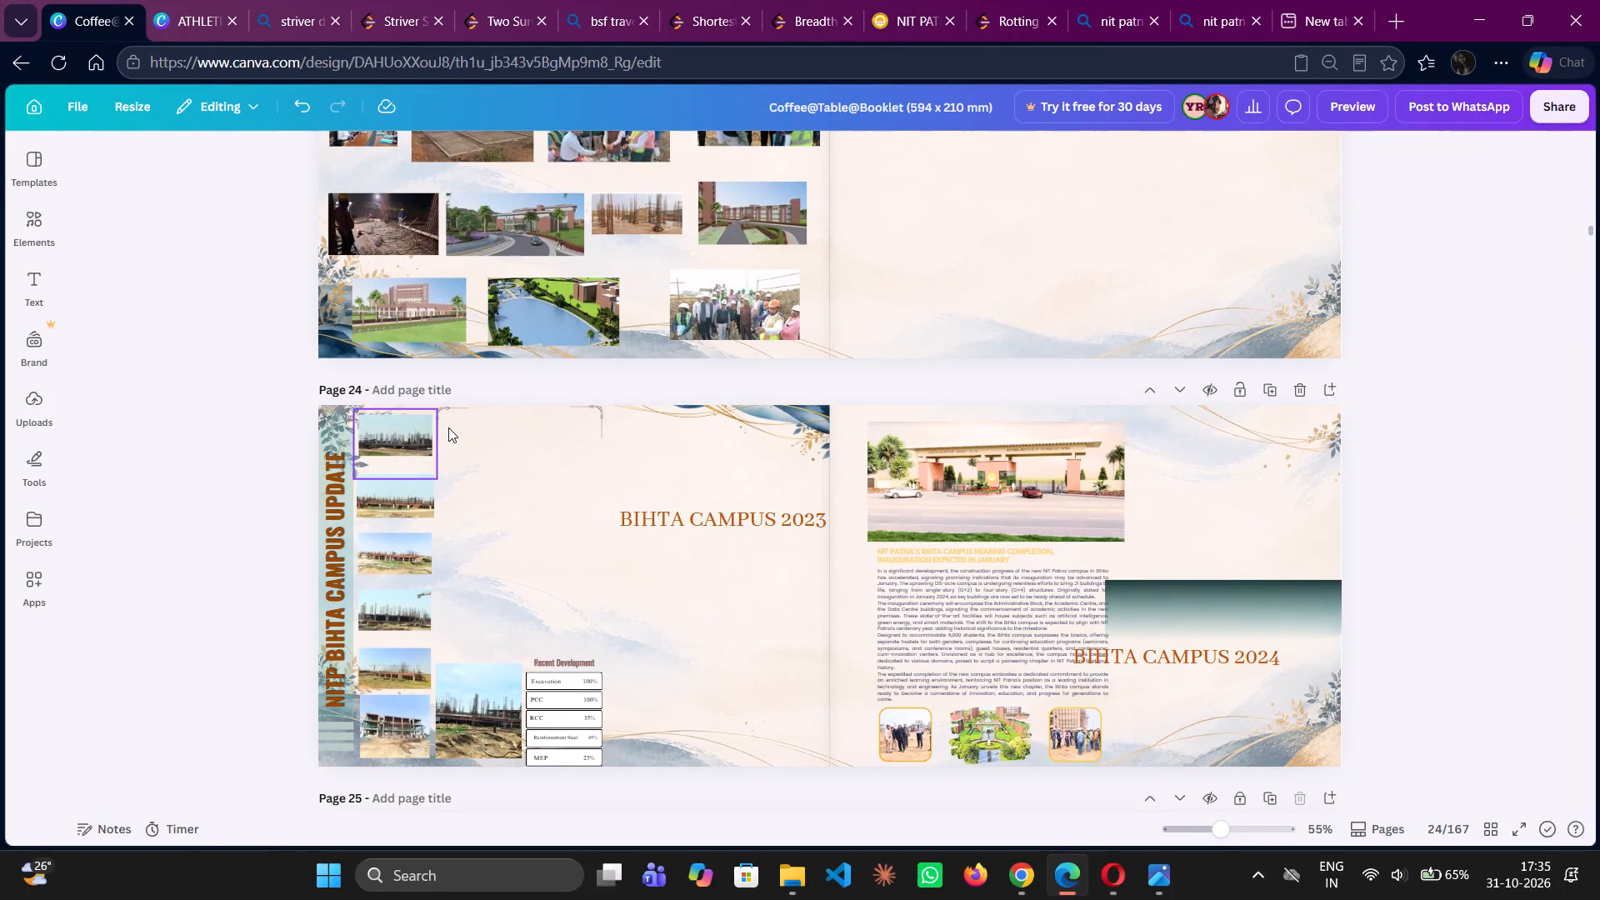
left_click(448, 427)
key("BackSpace")
left_click(587, 427)
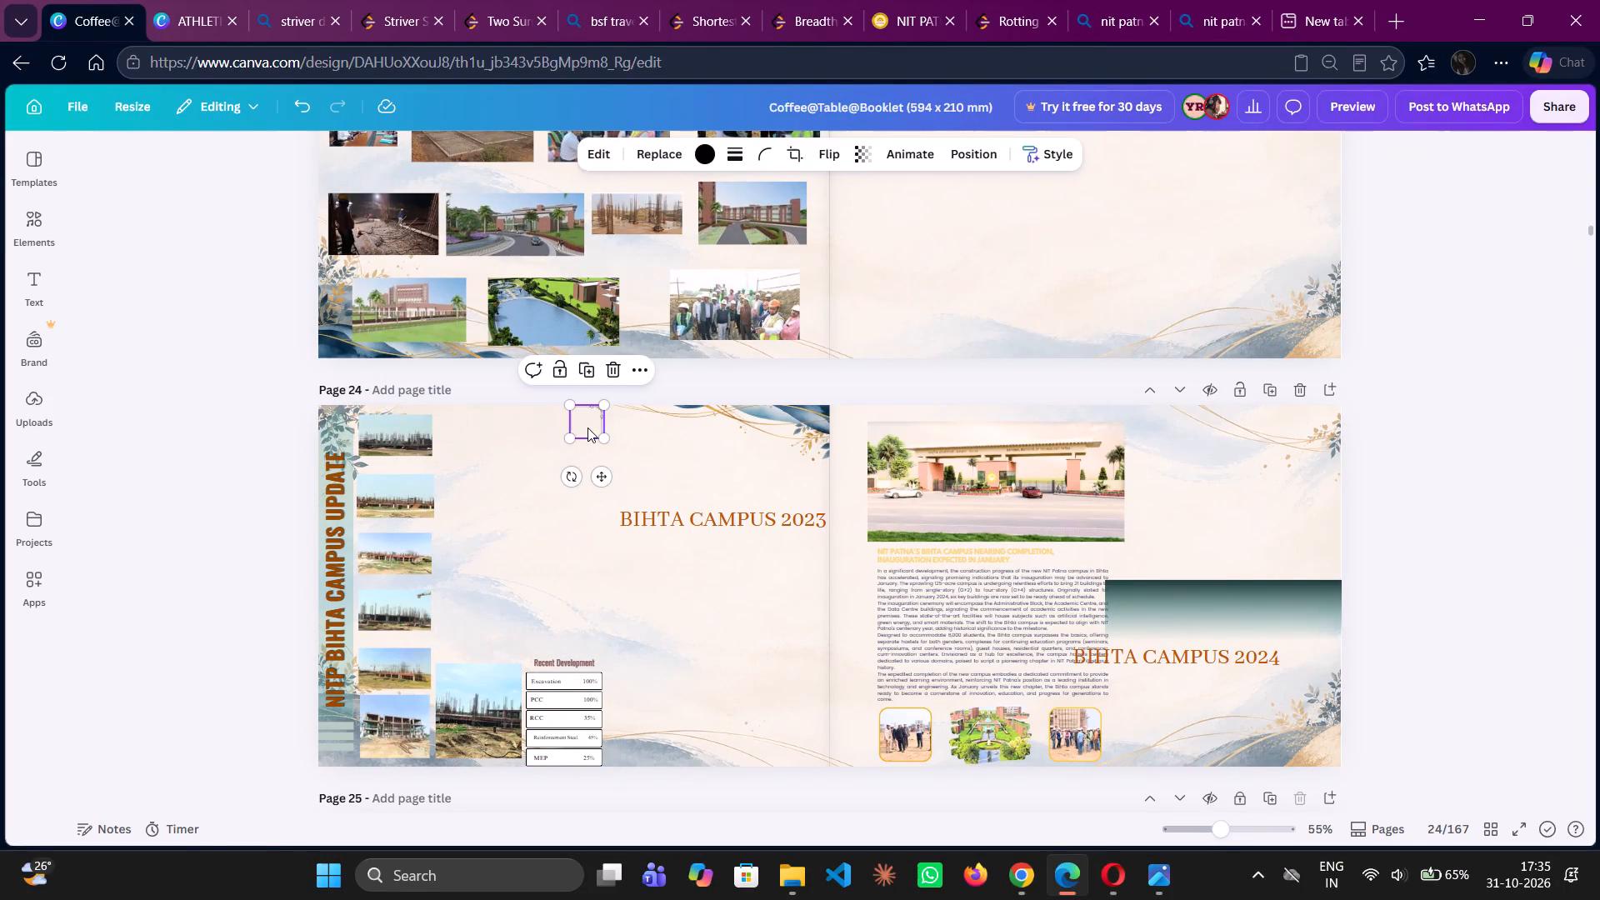
key("Delete")
Delete the Recent Development progress table and its heading from page 24.
left_click(587, 694)
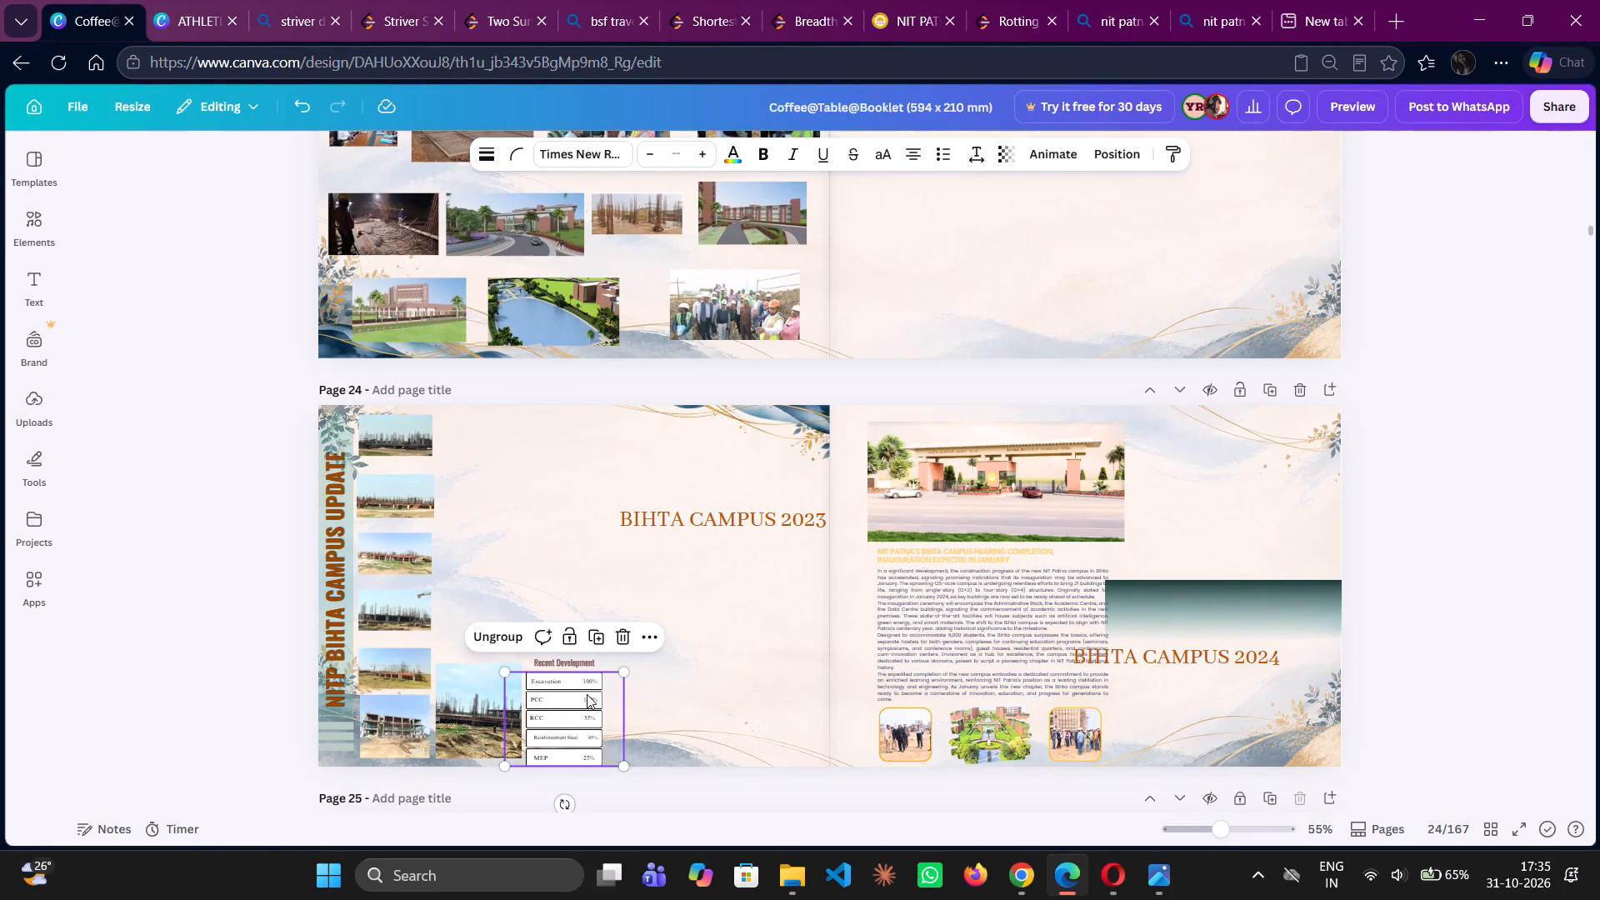
key("Delete")
left_click(564, 668)
key("Delete")
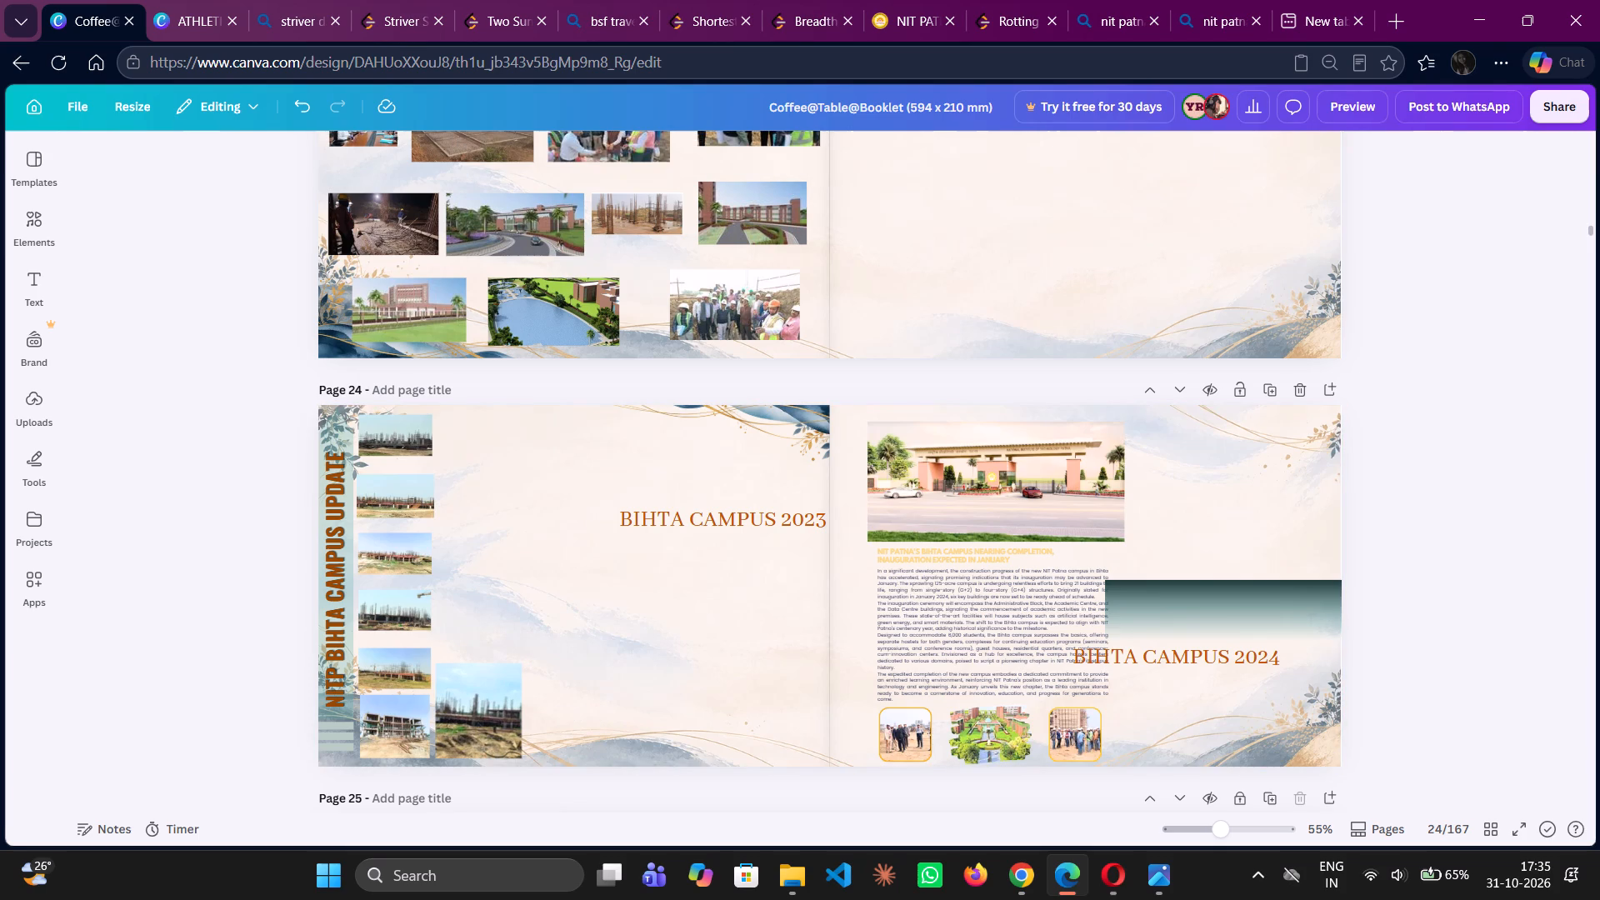
Delete the "BIHTA CAMPUS 2023" and "BIHTA CAMPUS 2024" titles and the dark gradient band from page 24.
left_click(736, 527)
key("Delete")
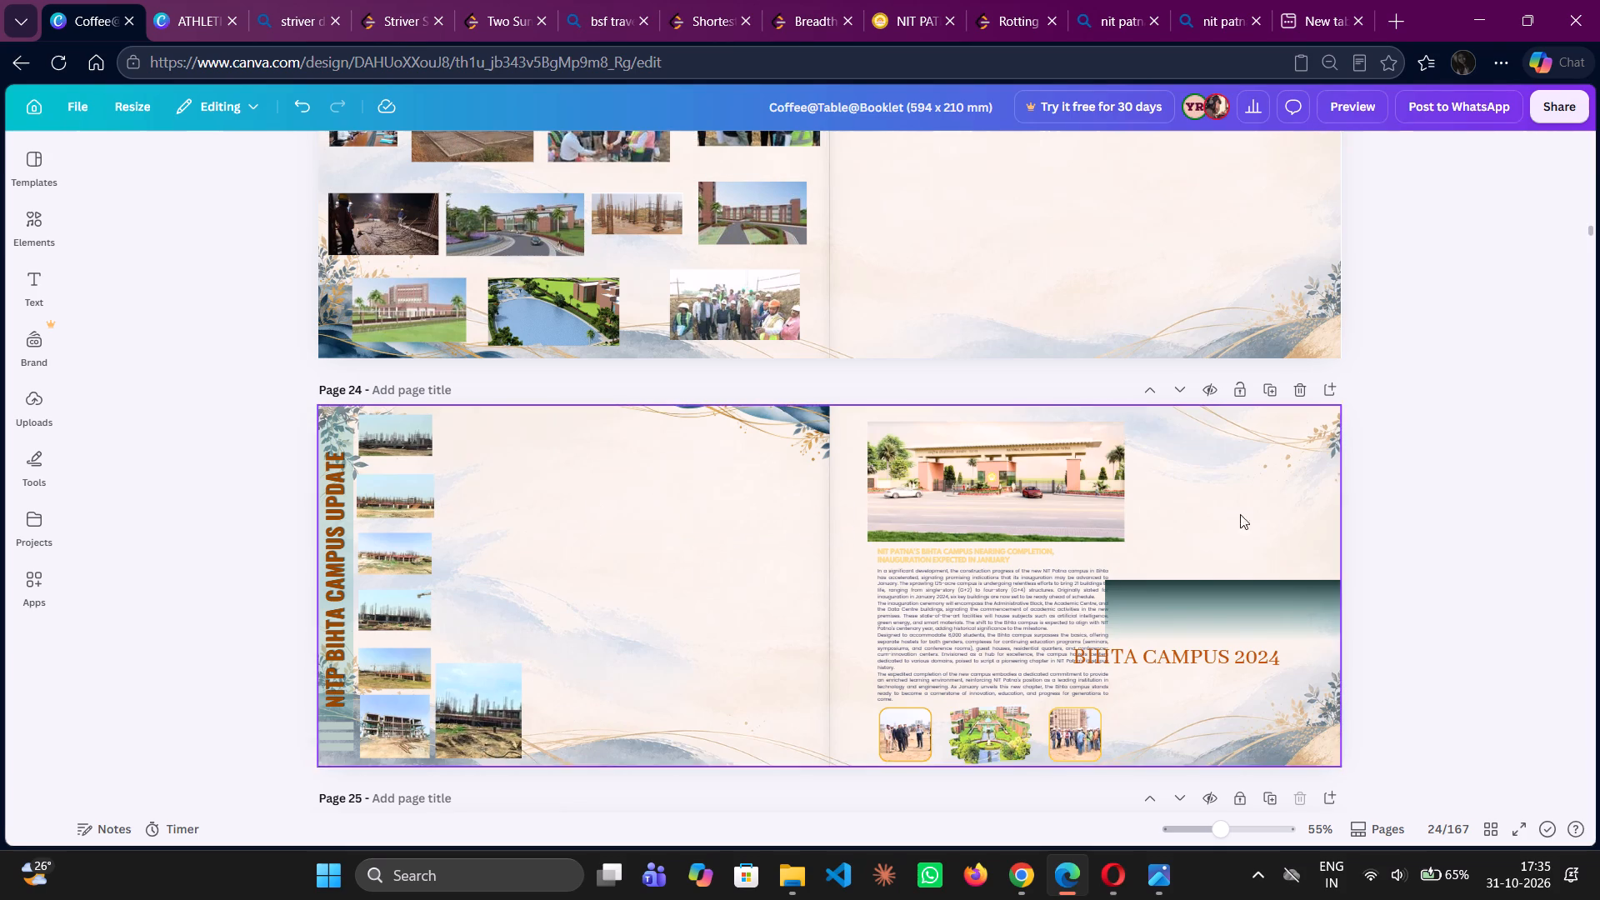
left_click(1221, 664)
key("Delete")
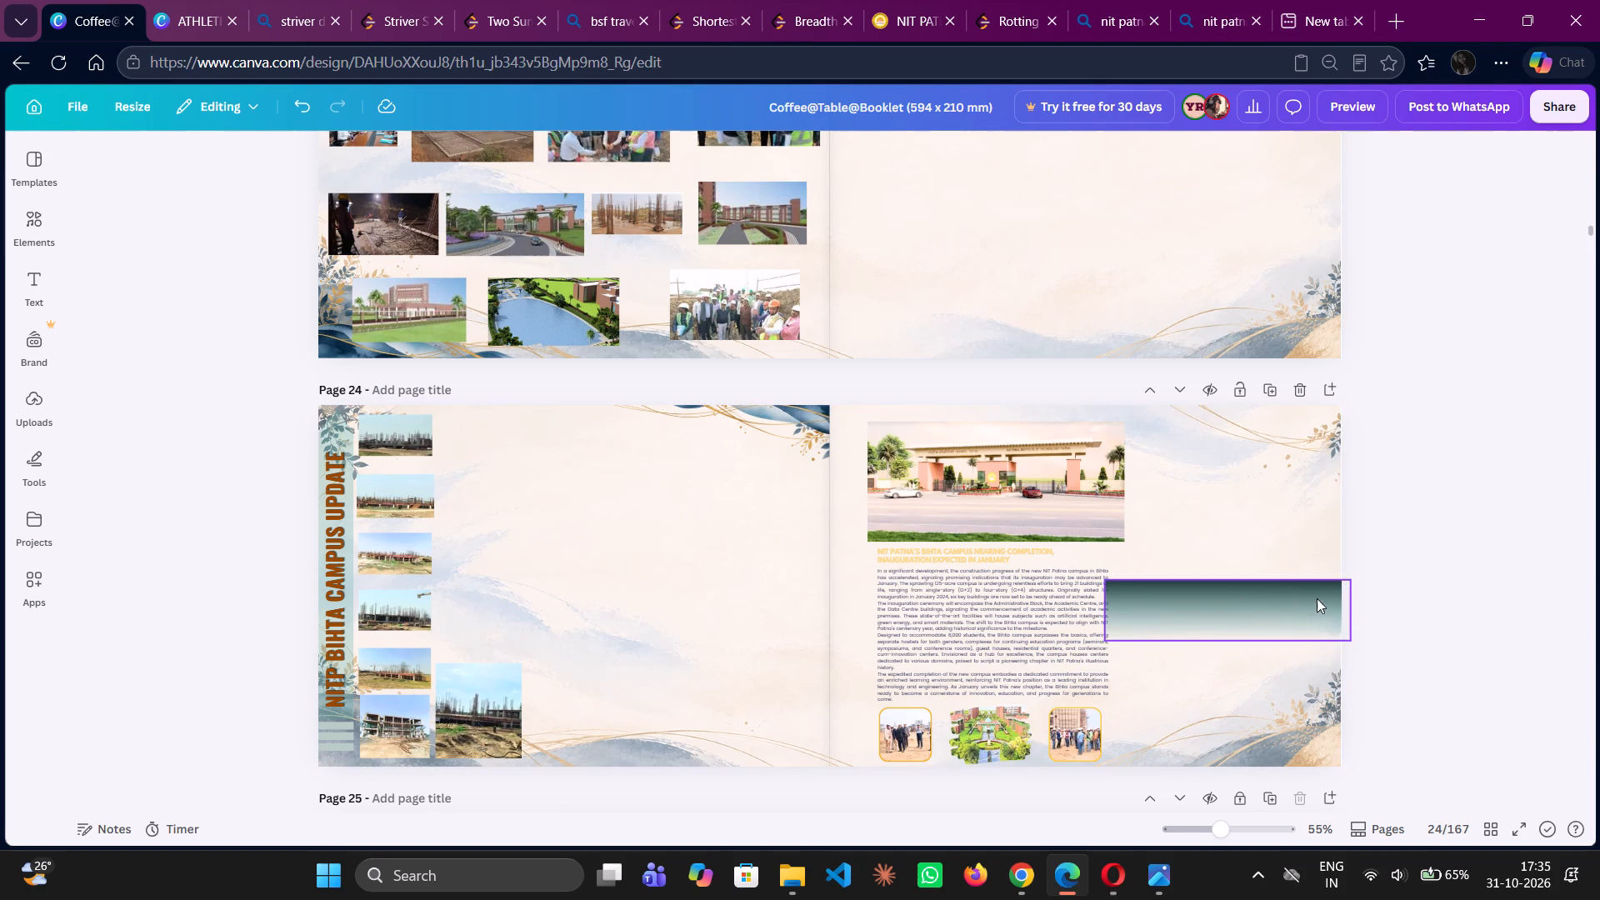
left_click(1275, 604)
key("Delete")
Delete the small article text and its yellow heading below the entrance gate photo on page 24.
left_click(1049, 620)
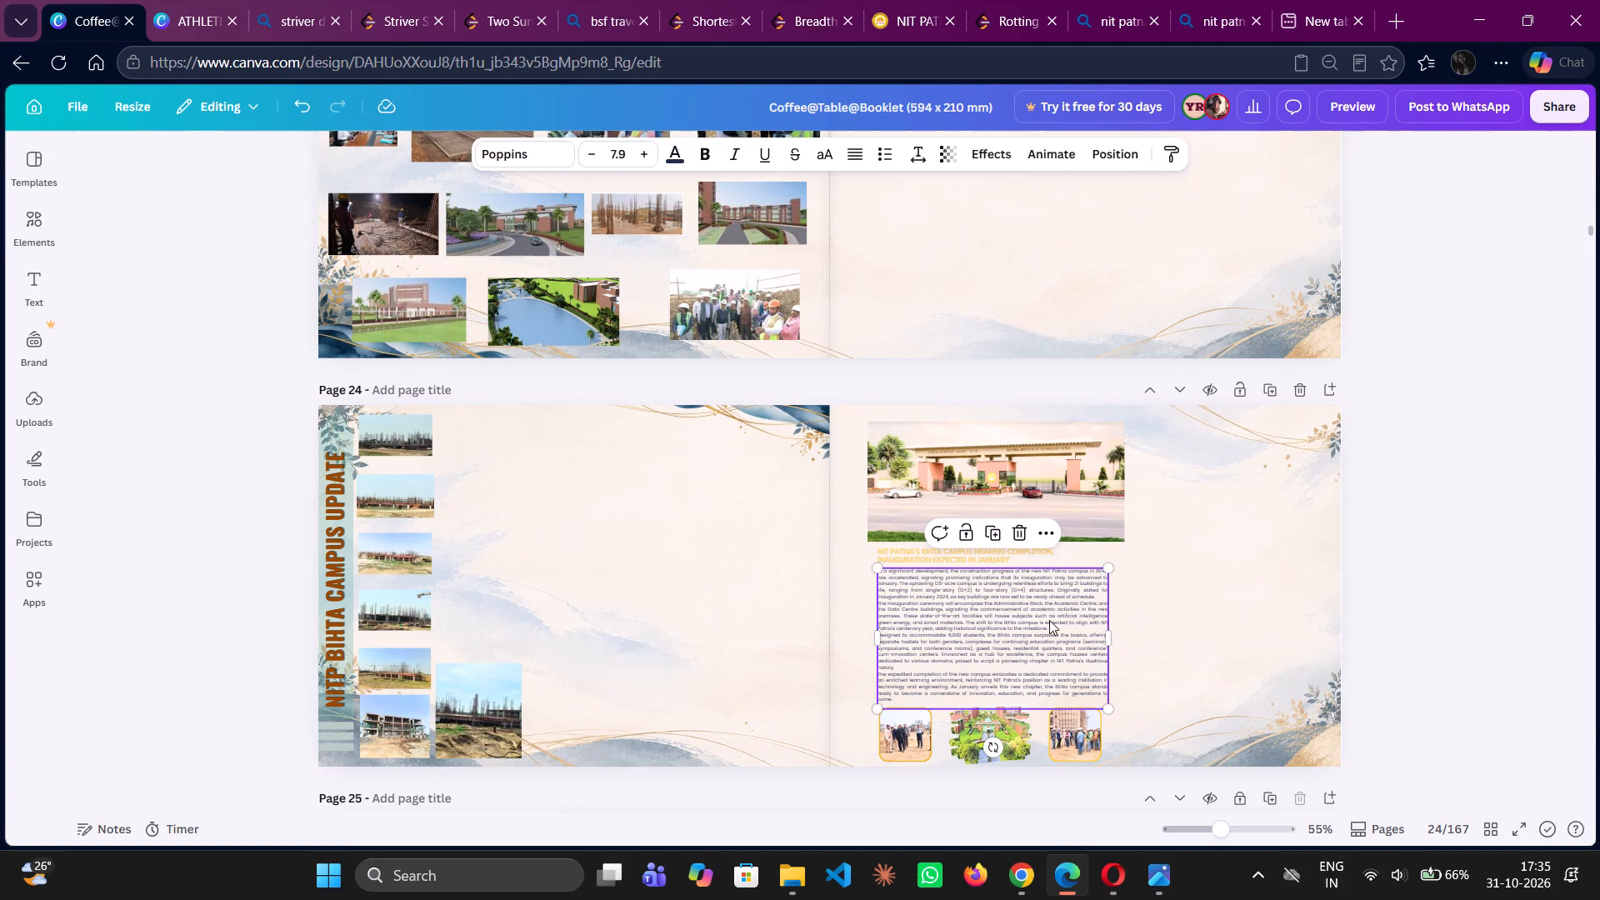
key("Delete")
left_click(932, 563)
key("BackSpace")
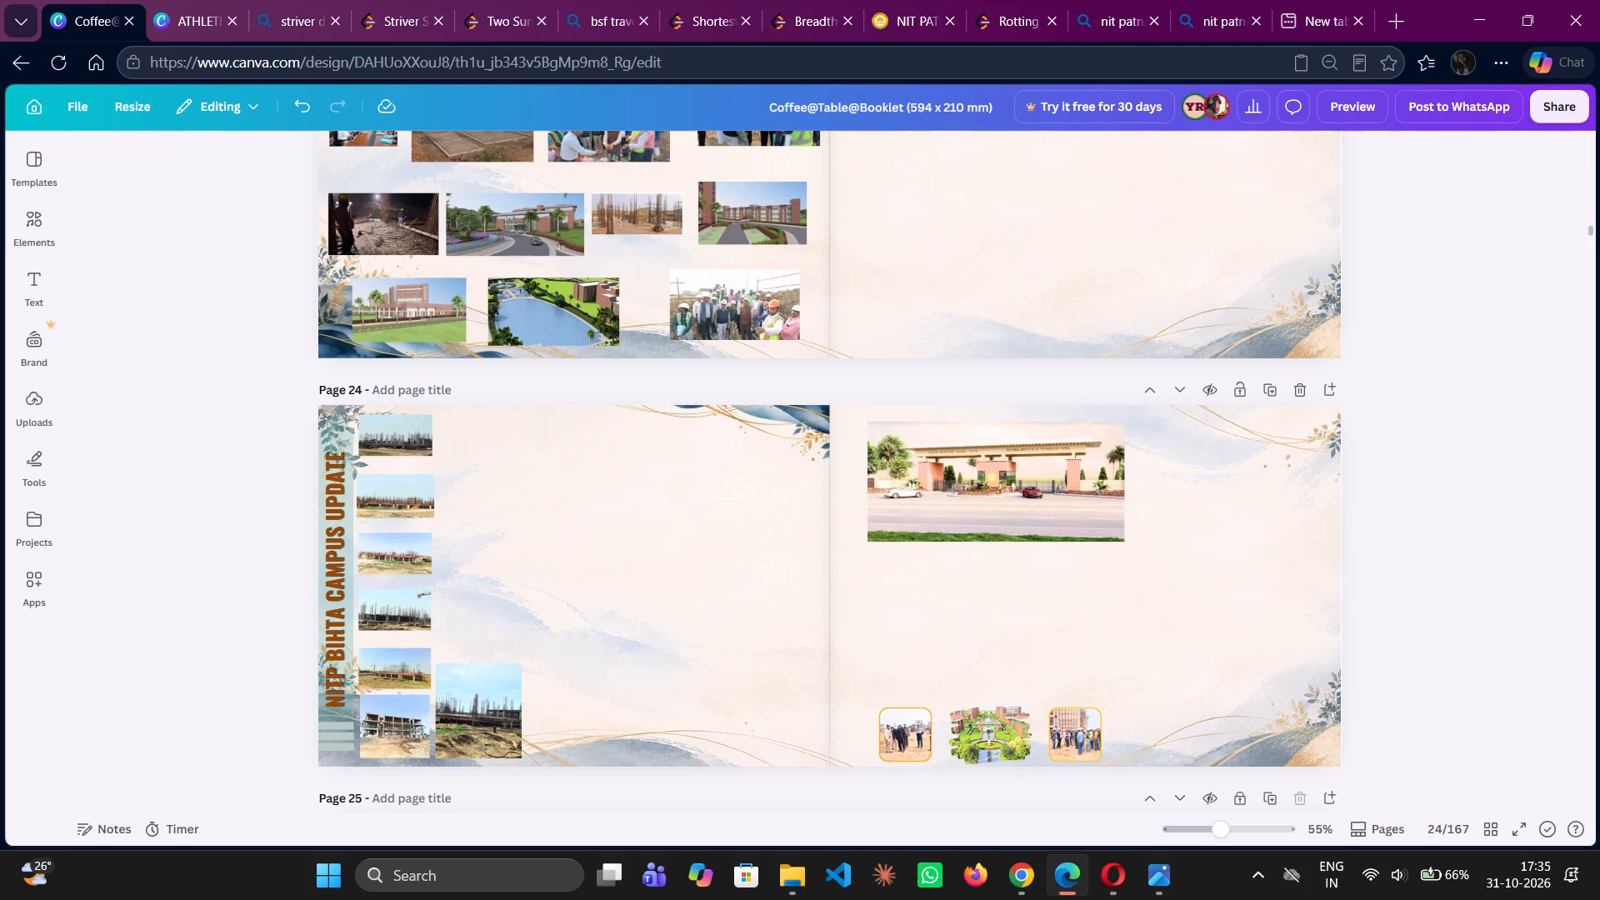
Delete the blue and gold corner ornament at the top of page 24's left half.
left_click(780, 419)
key("BackSpace")
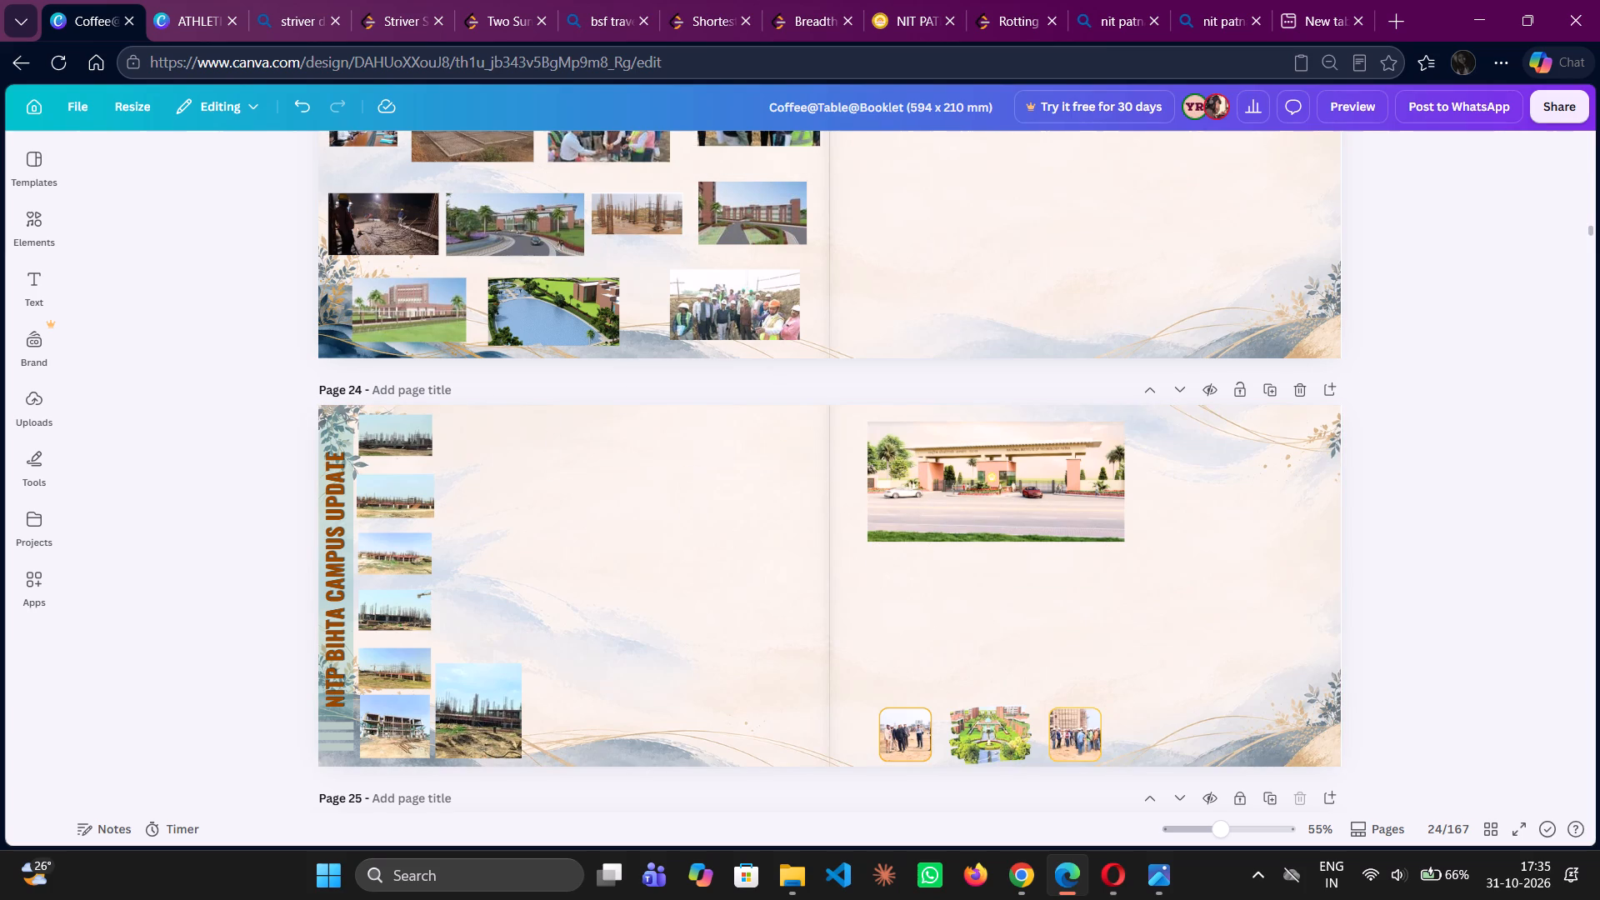
left_click_drag(630, 733, 776, 669)
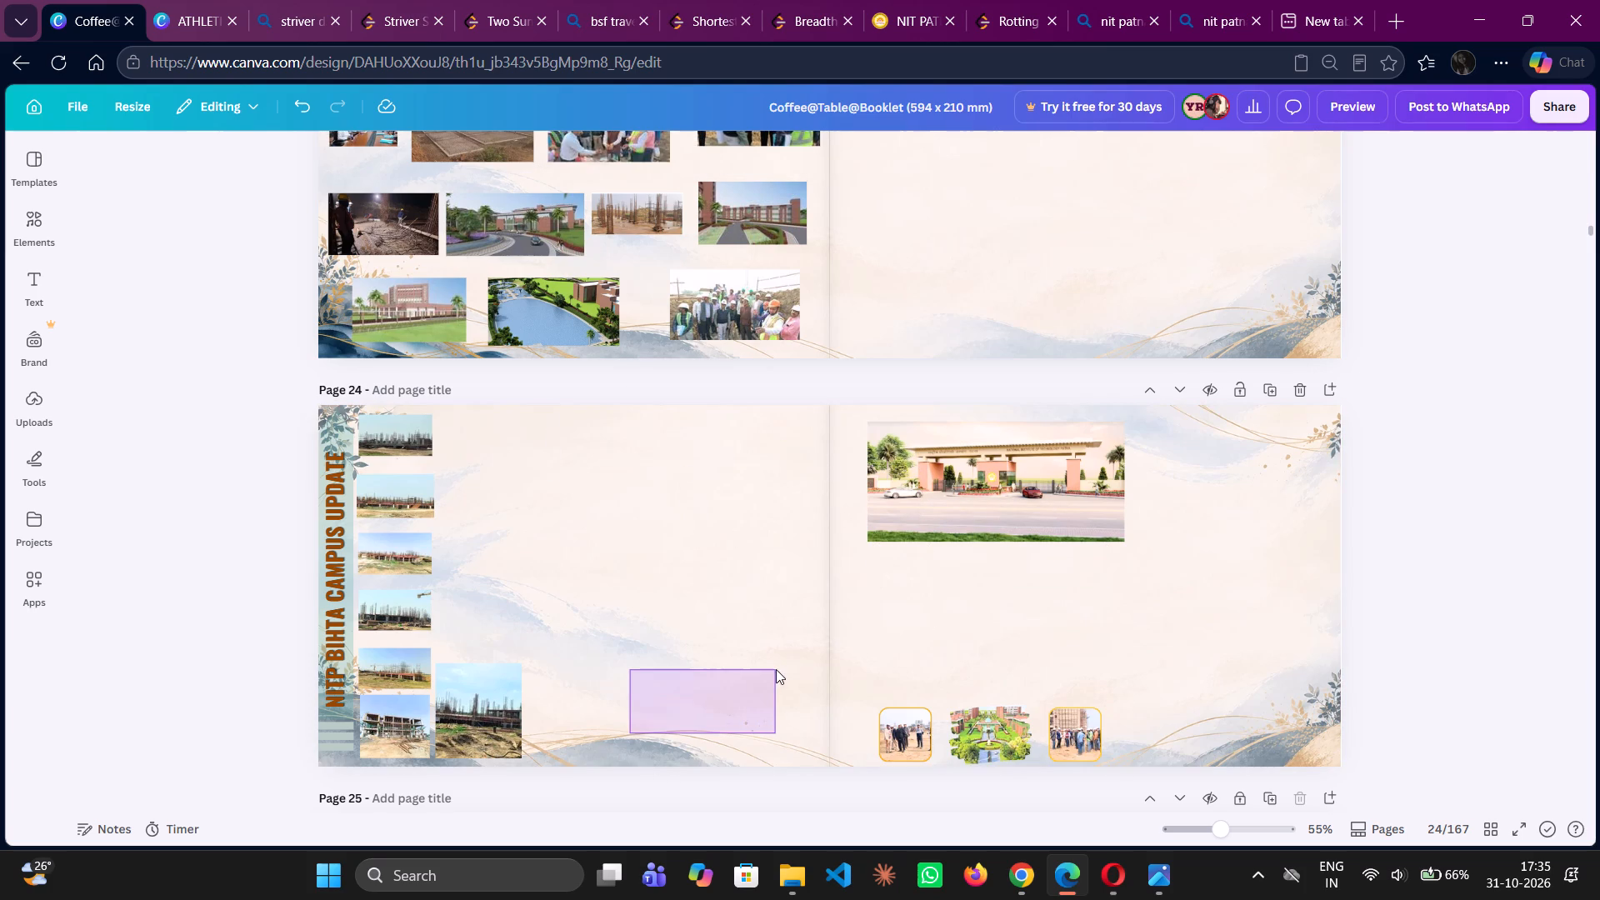
left_click_drag(560, 575, 677, 633)
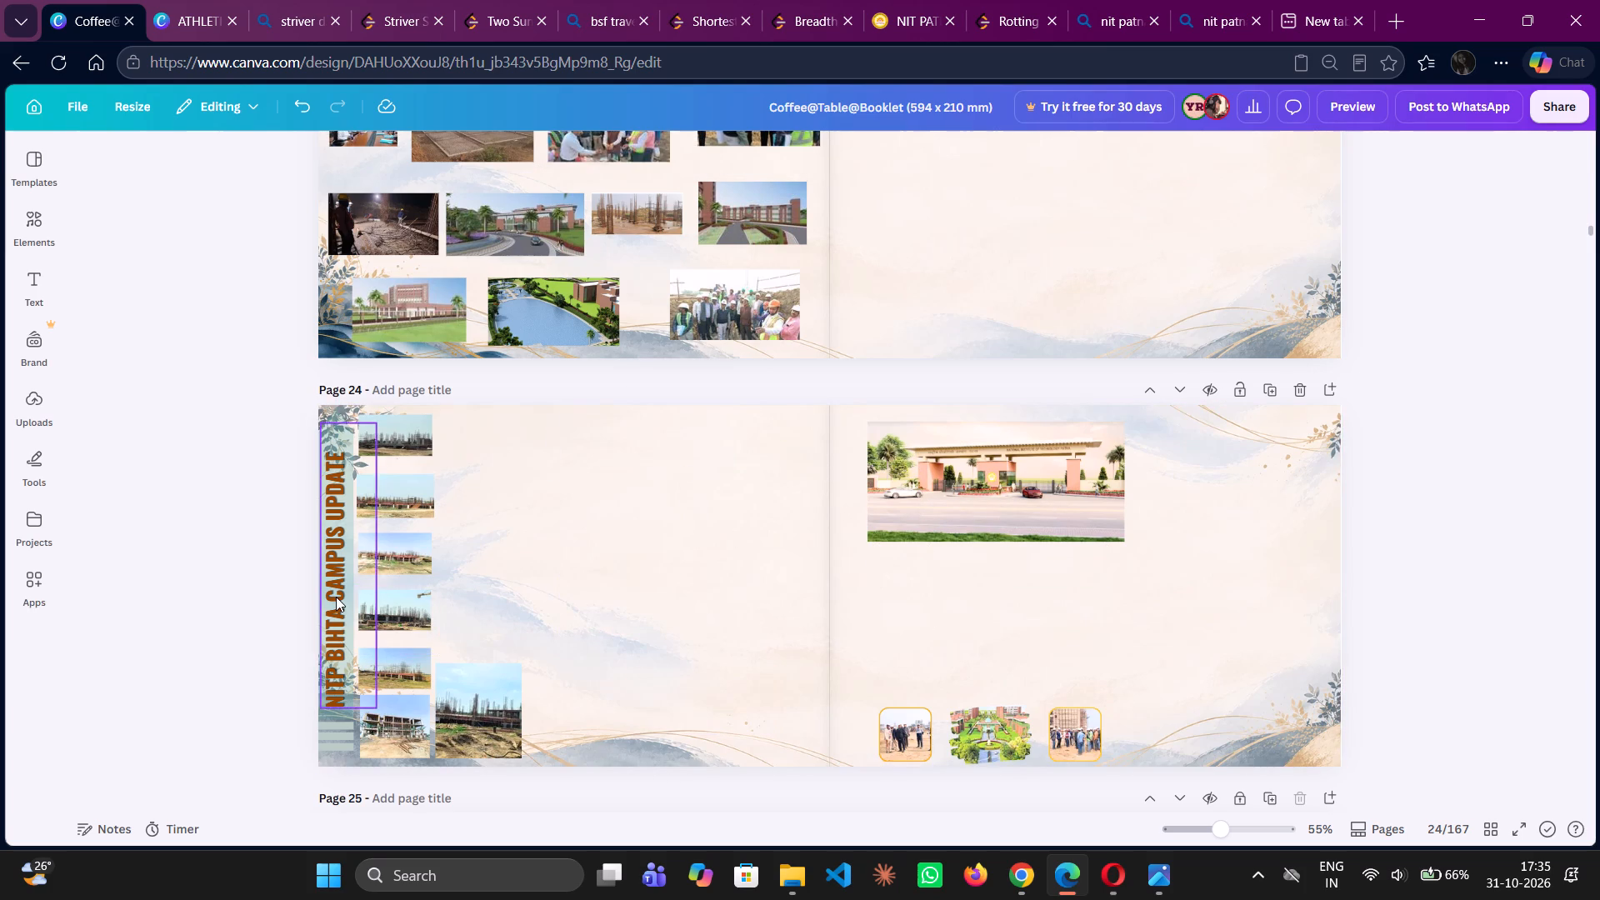
Delete the vertical "NITP BIHTA CAMPUS UPDATE" title, the green strip behind it and the small bars below it on page 24.
left_click(336, 597)
key("Delete")
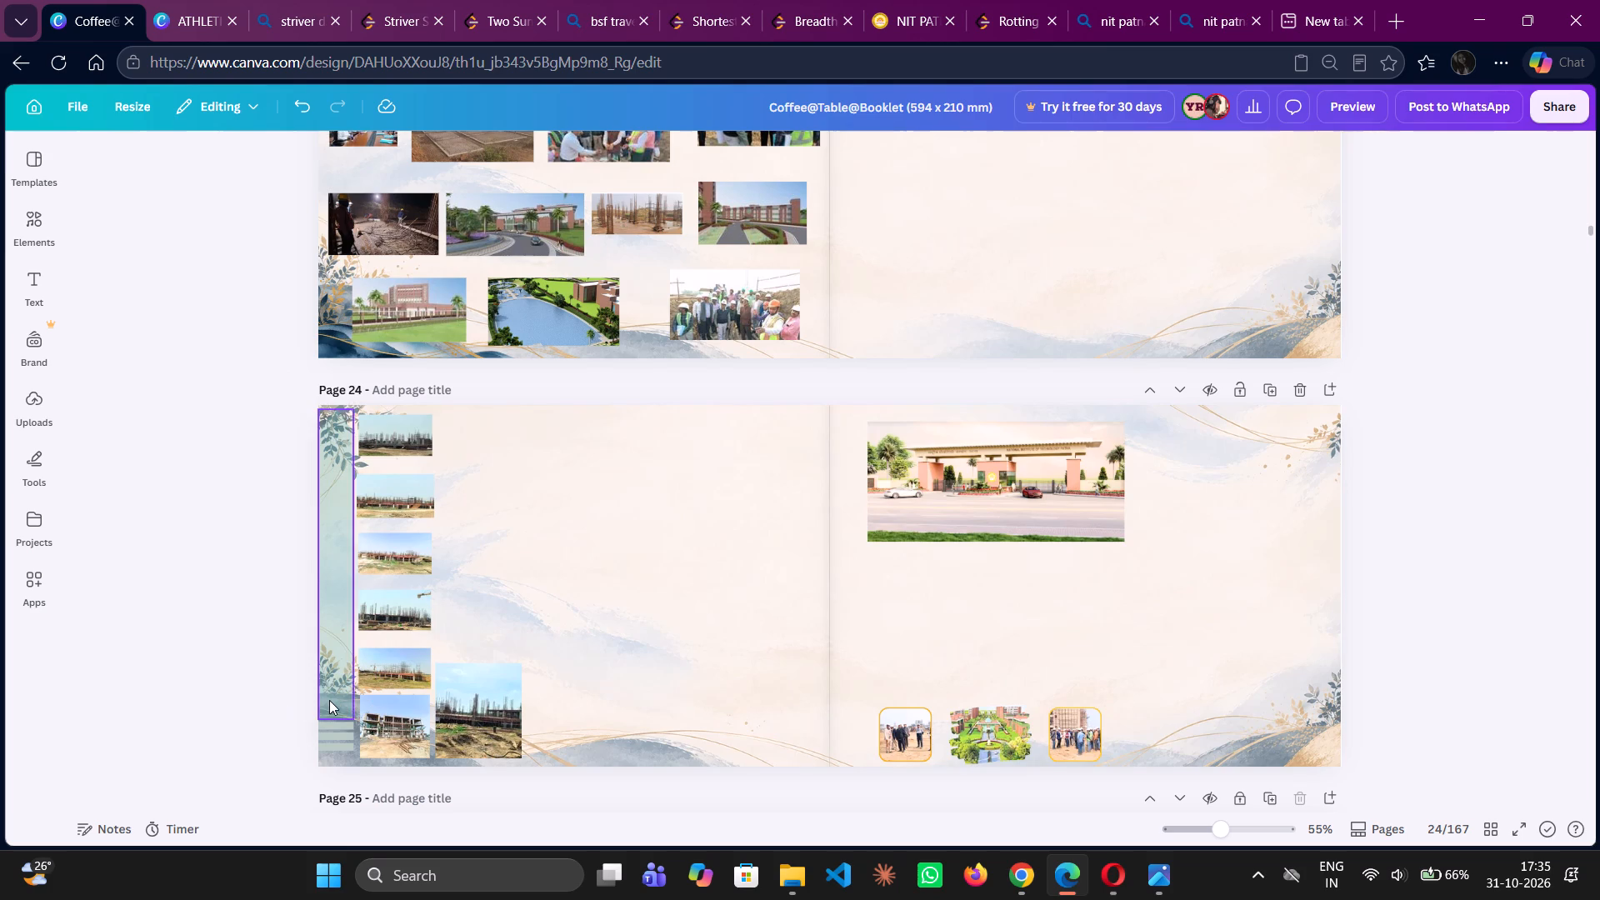
left_click(329, 700)
key("Delete")
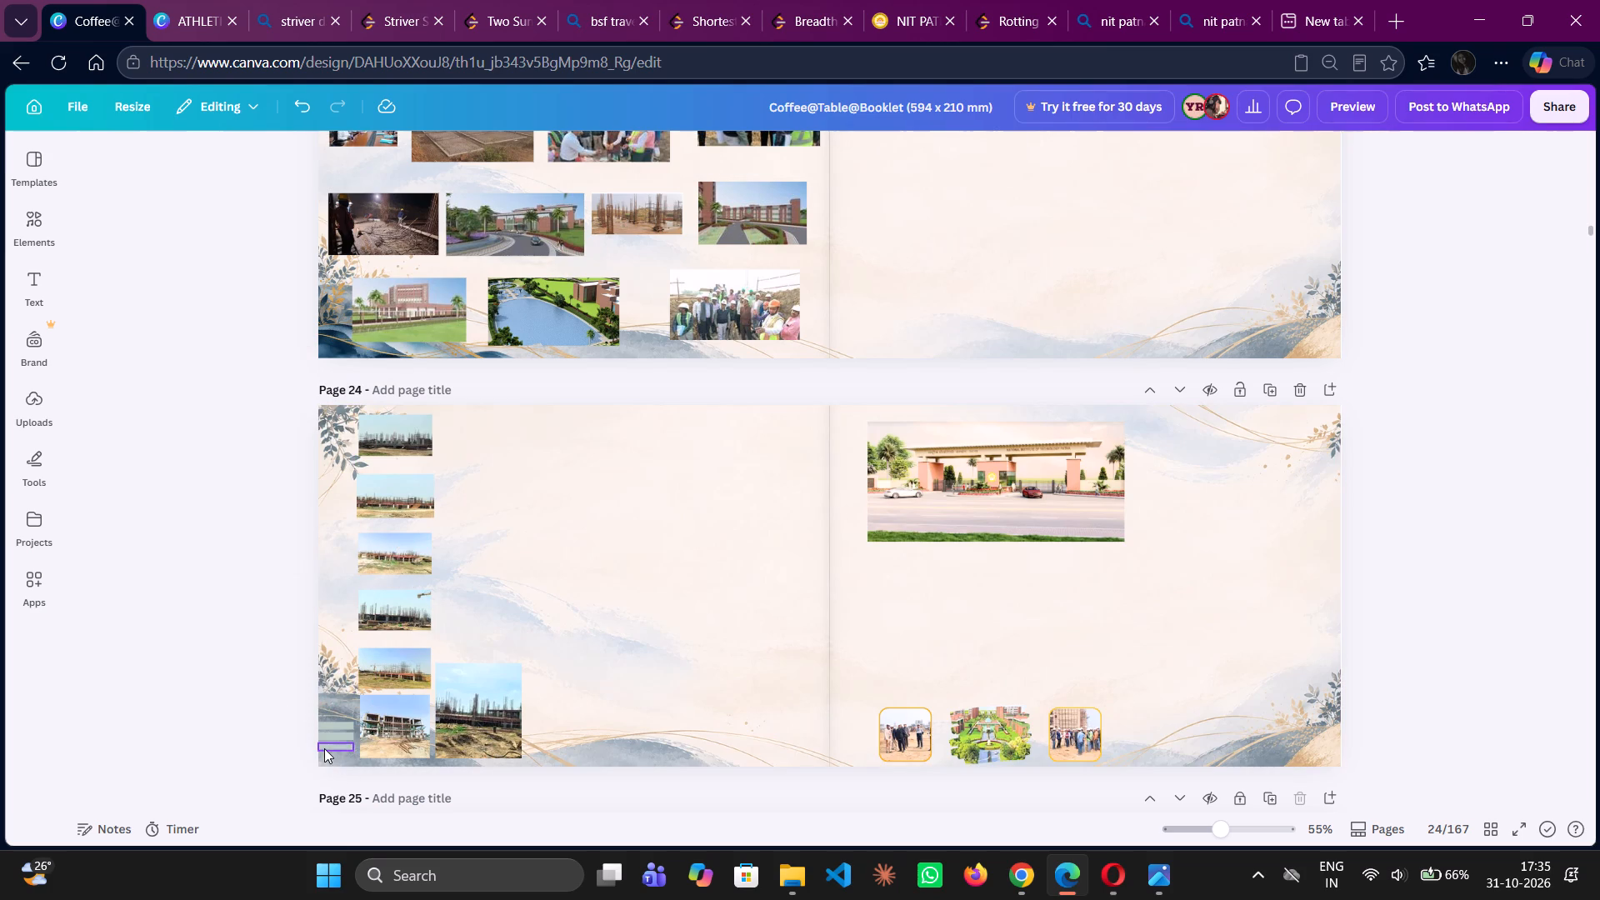
left_click(324, 748)
key("Delete")
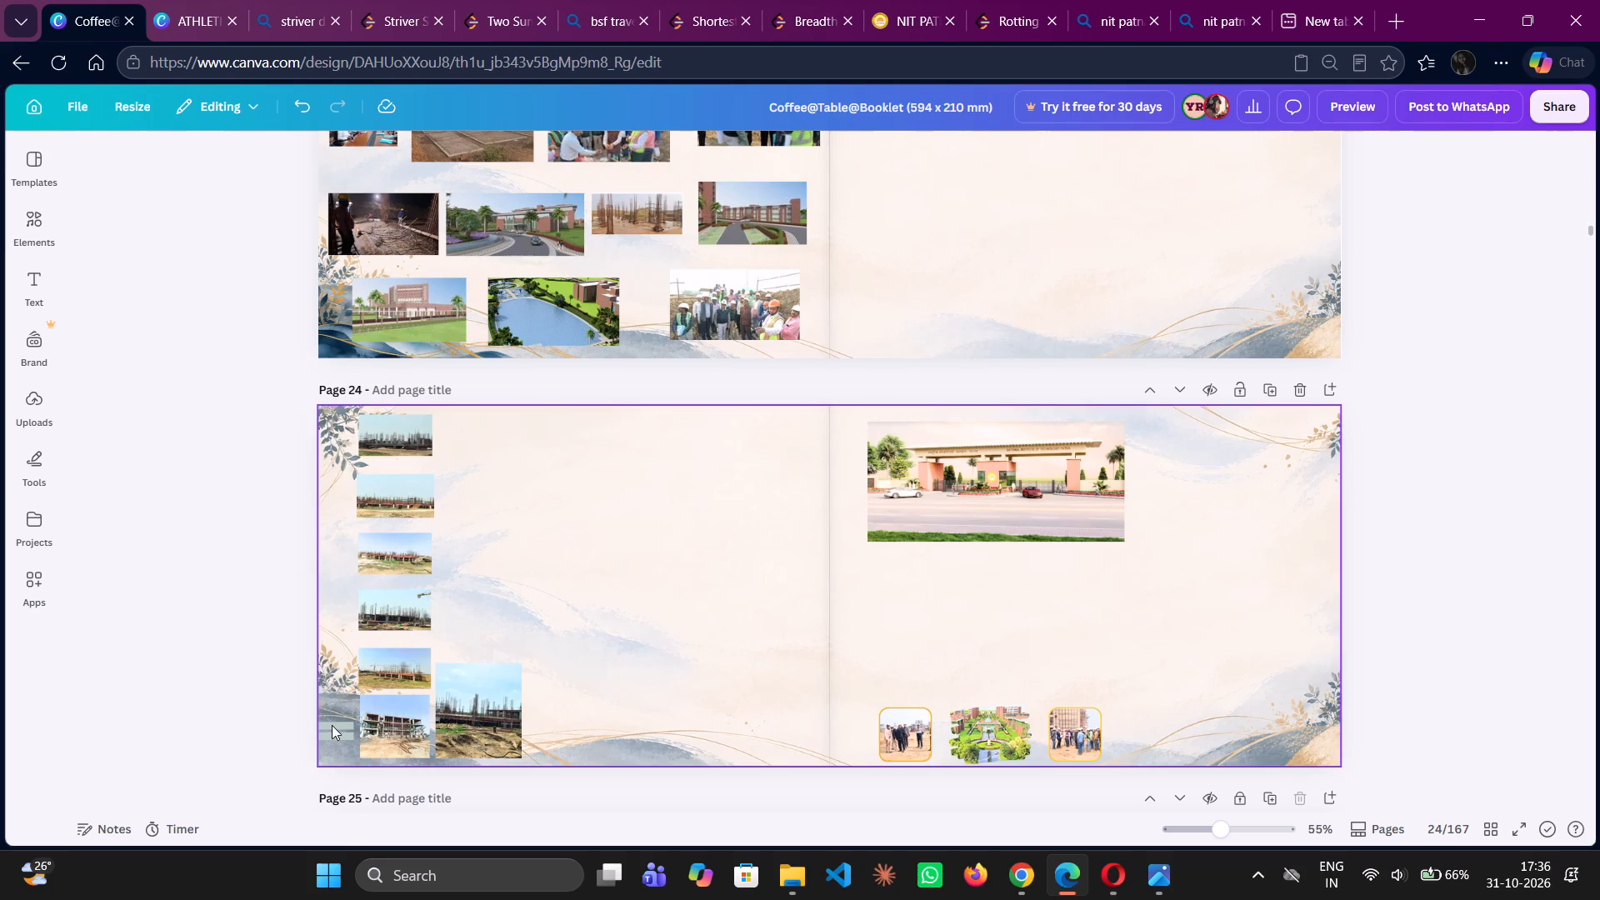
left_click(332, 725)
key("Delete")
Move the entrance gate photo and the three small photos from page 24 onto the right half of page 23.
scroll(617, 628, "up", 3)
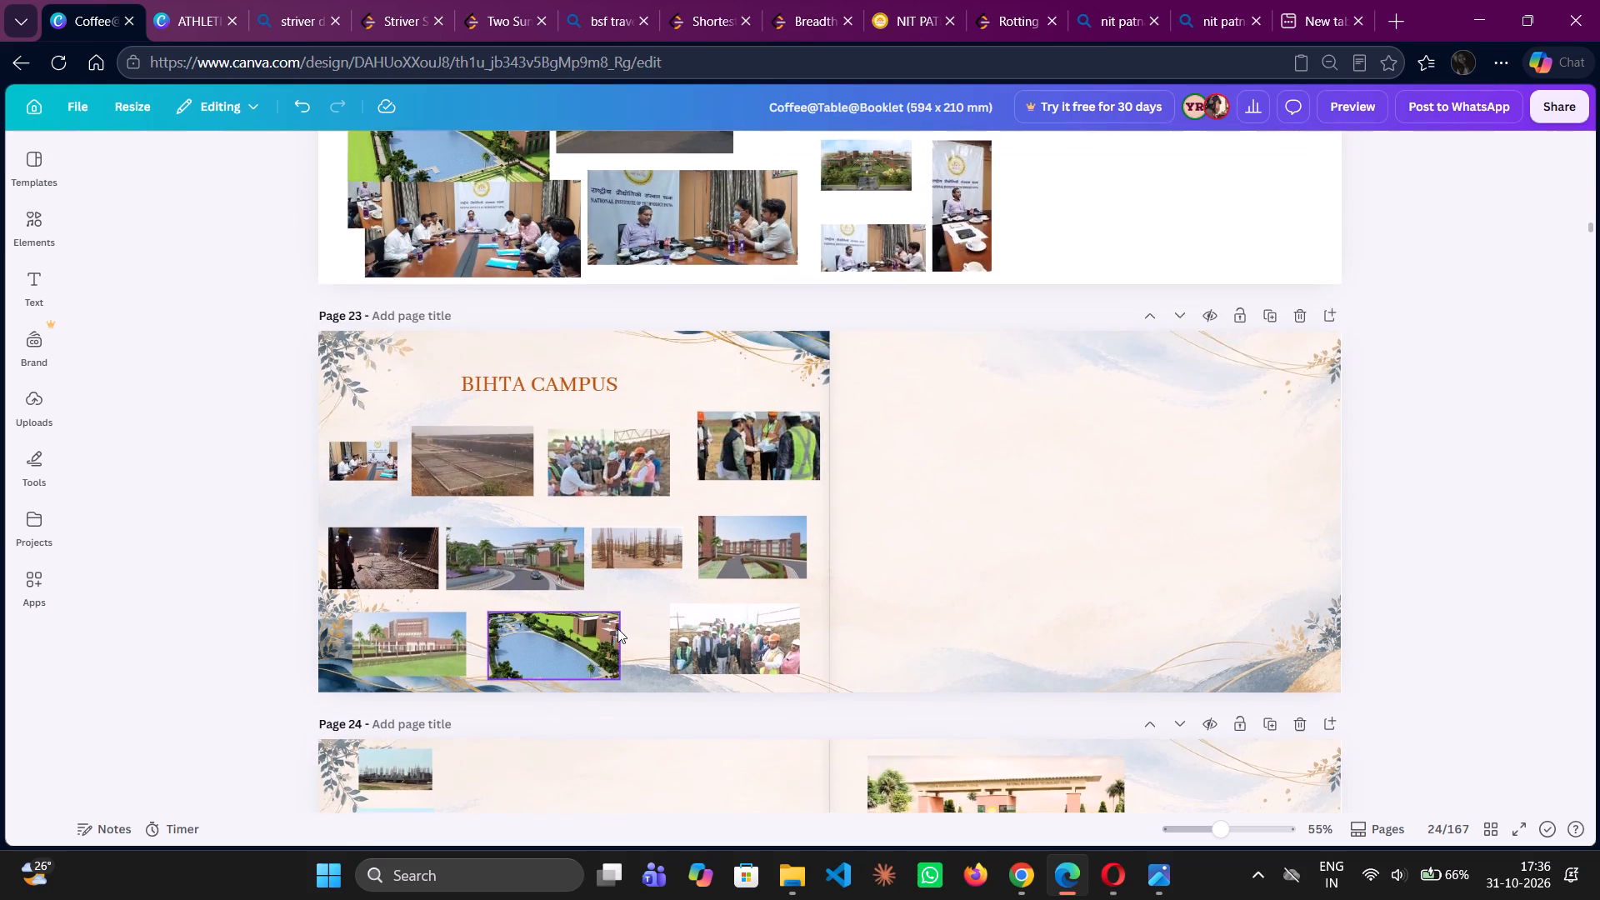
scroll(617, 628, "down", 1)
scroll(761, 452, "up", 1)
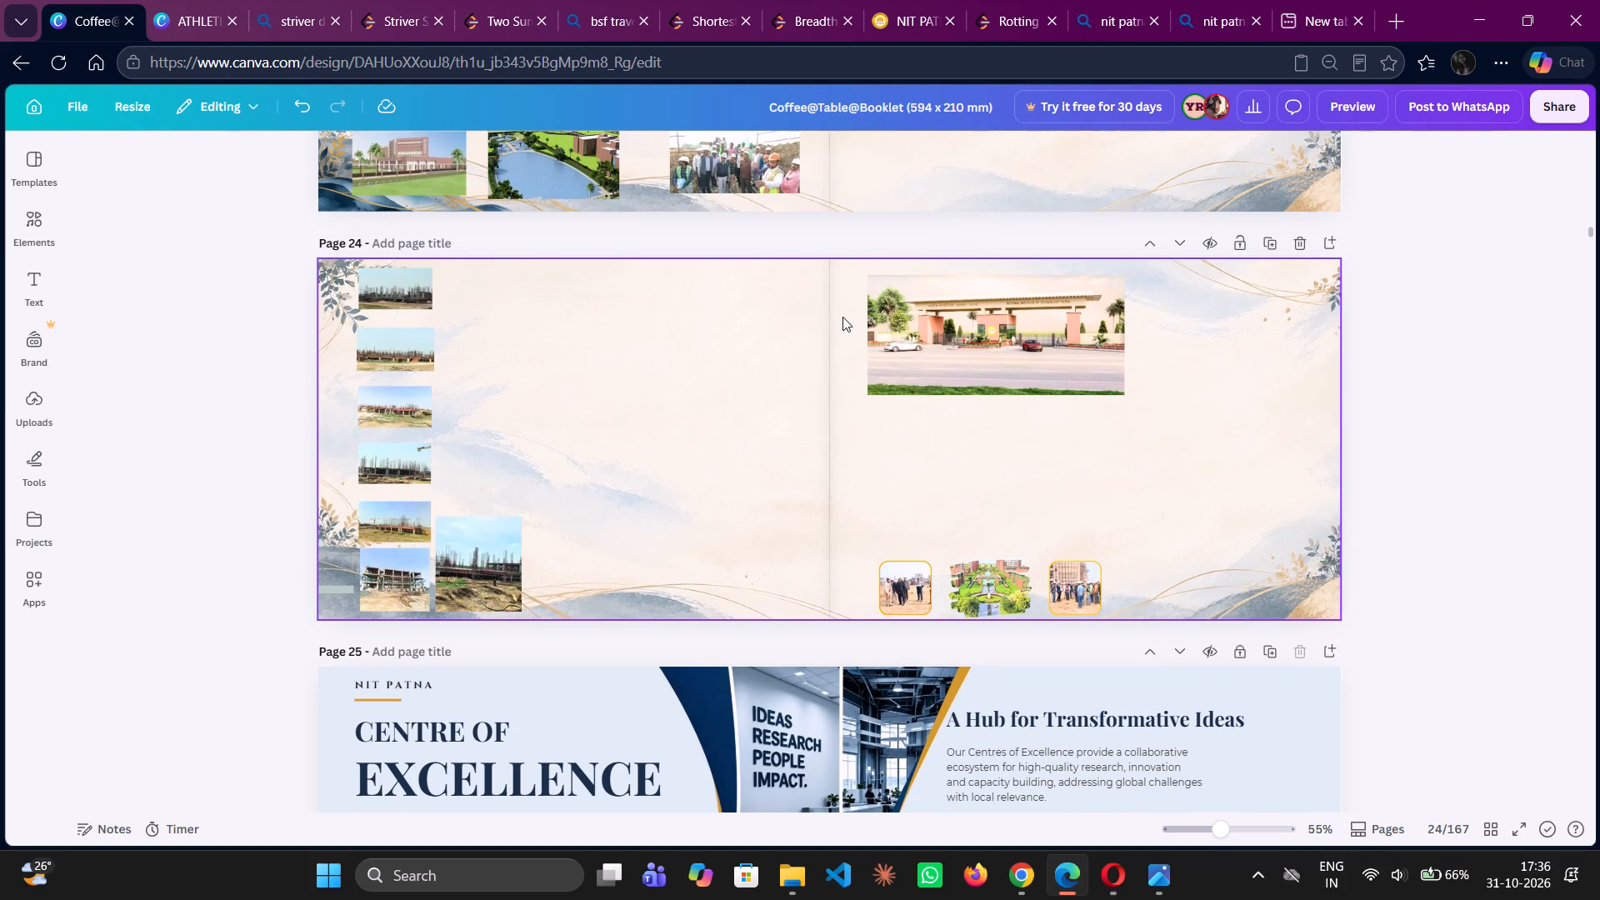
left_click_drag(842, 317, 1120, 595)
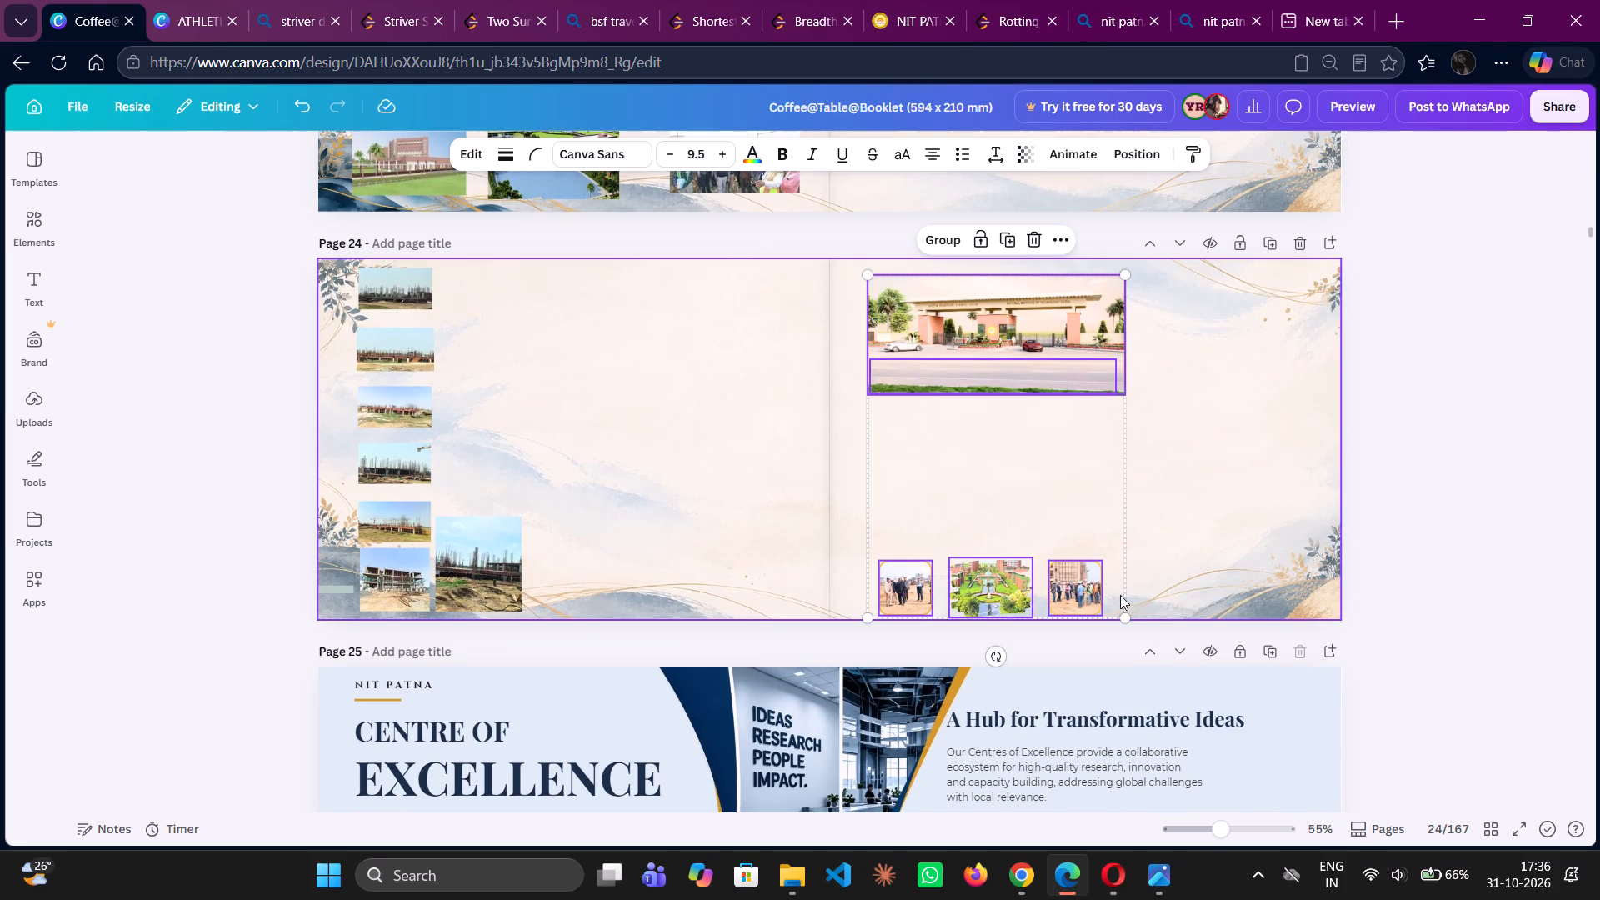
left_click_drag(1062, 482, 1067, 57)
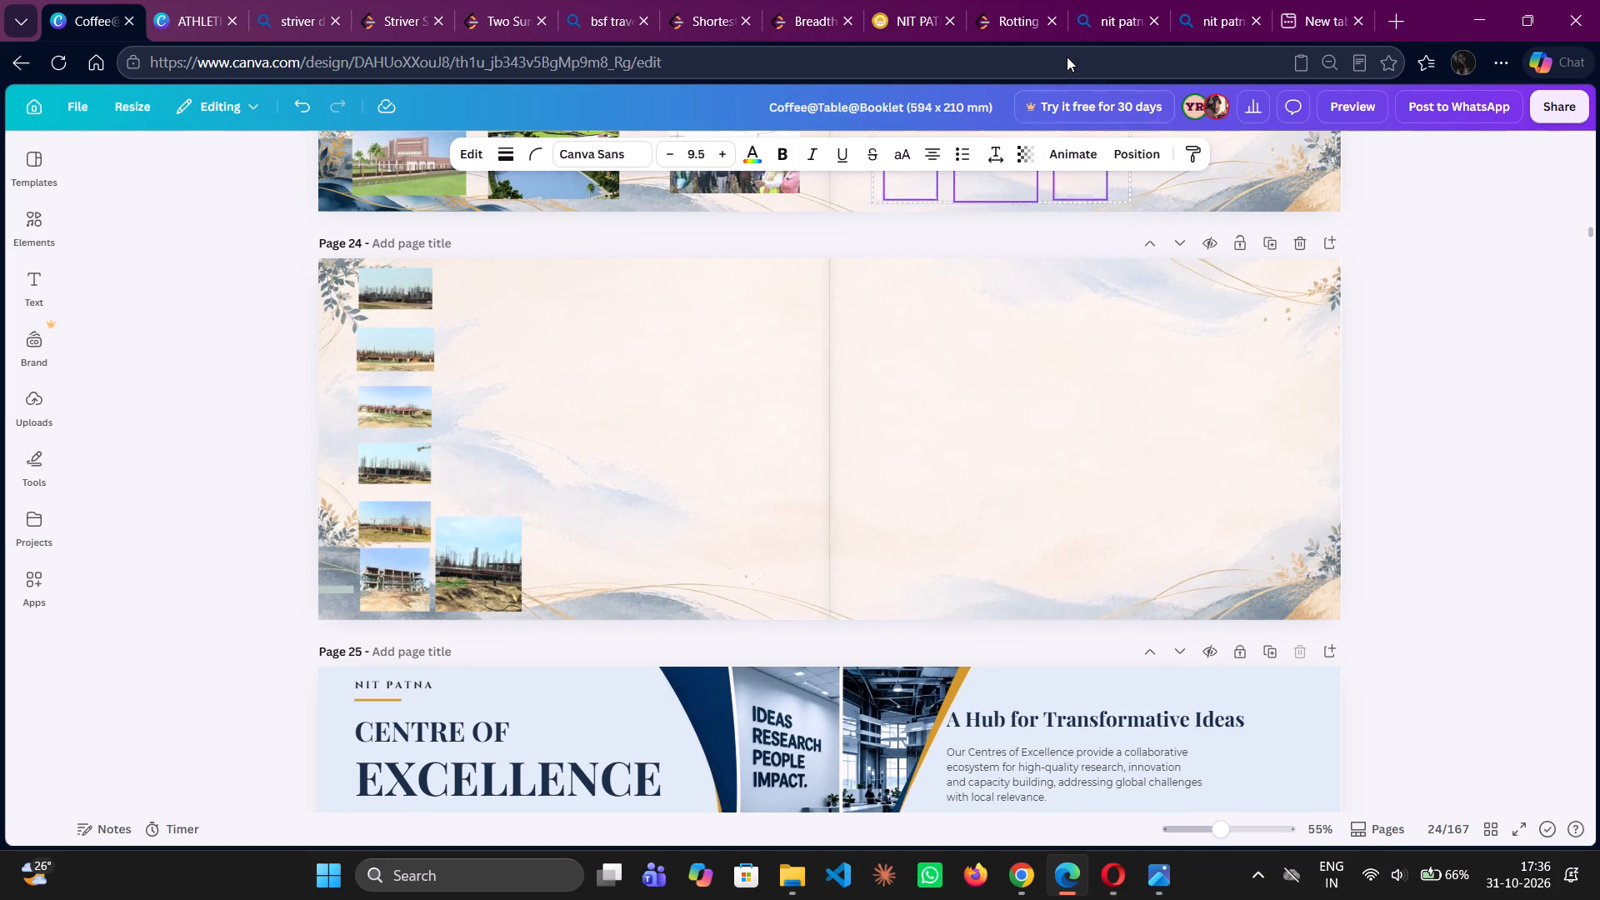
left_click_drag(1067, 57, 1044, 66)
scroll(1049, 417, "up", 1)
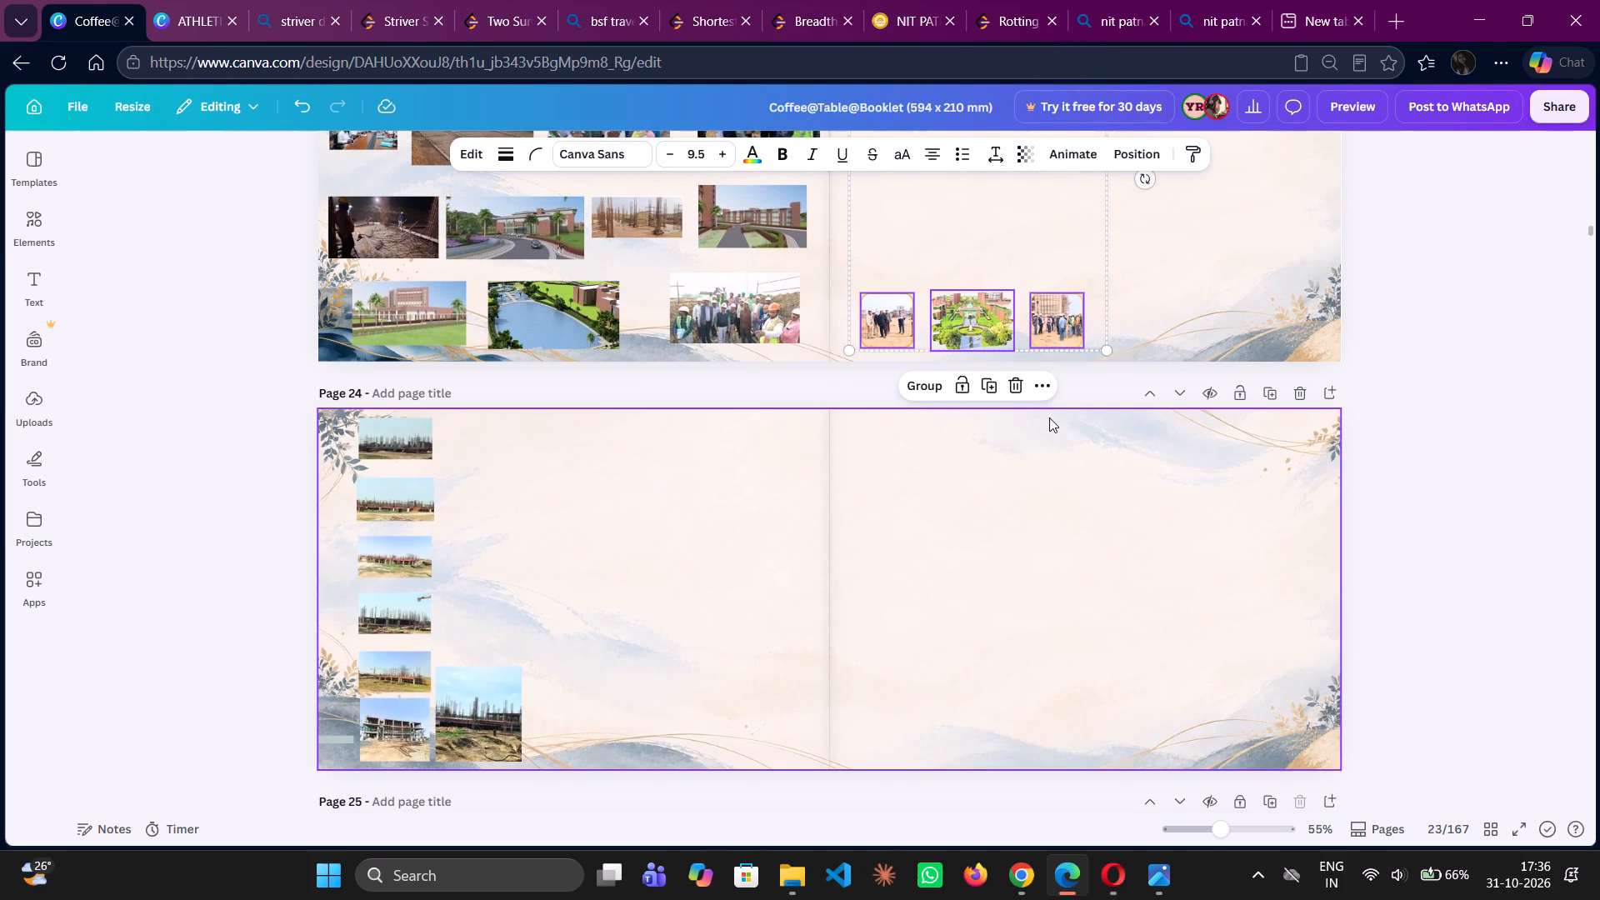
Delete the watercolour background image and the last small grey bar from page 24.
left_click(342, 426)
left_click_drag(342, 426, 489, 665)
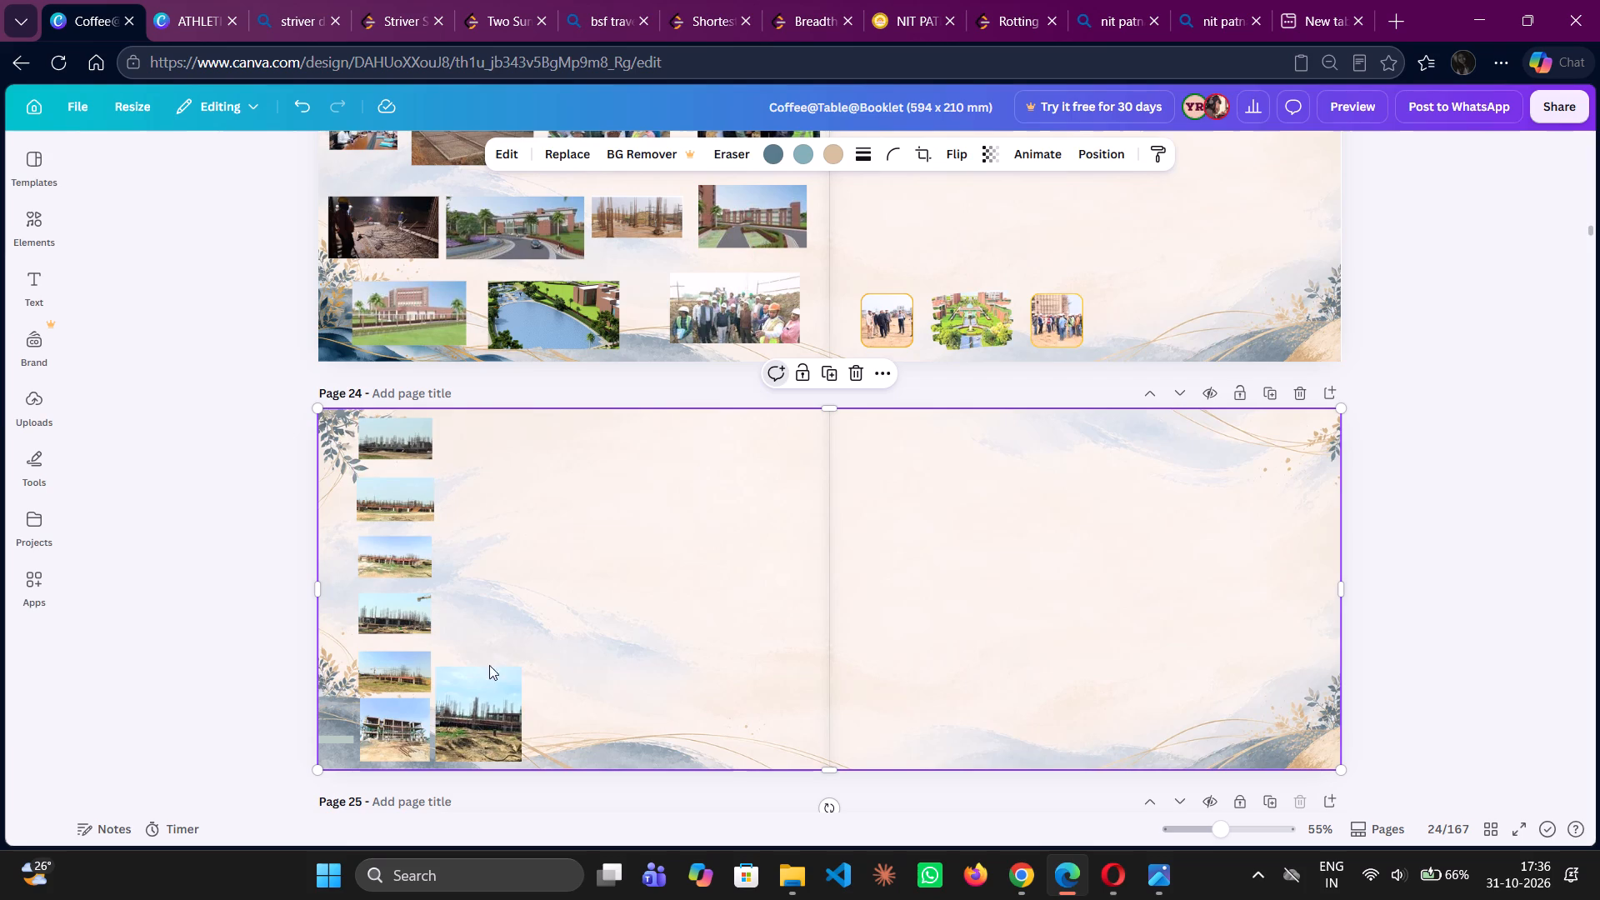
left_click_drag(489, 665, 600, 670)
left_click_drag(600, 670, 546, 549)
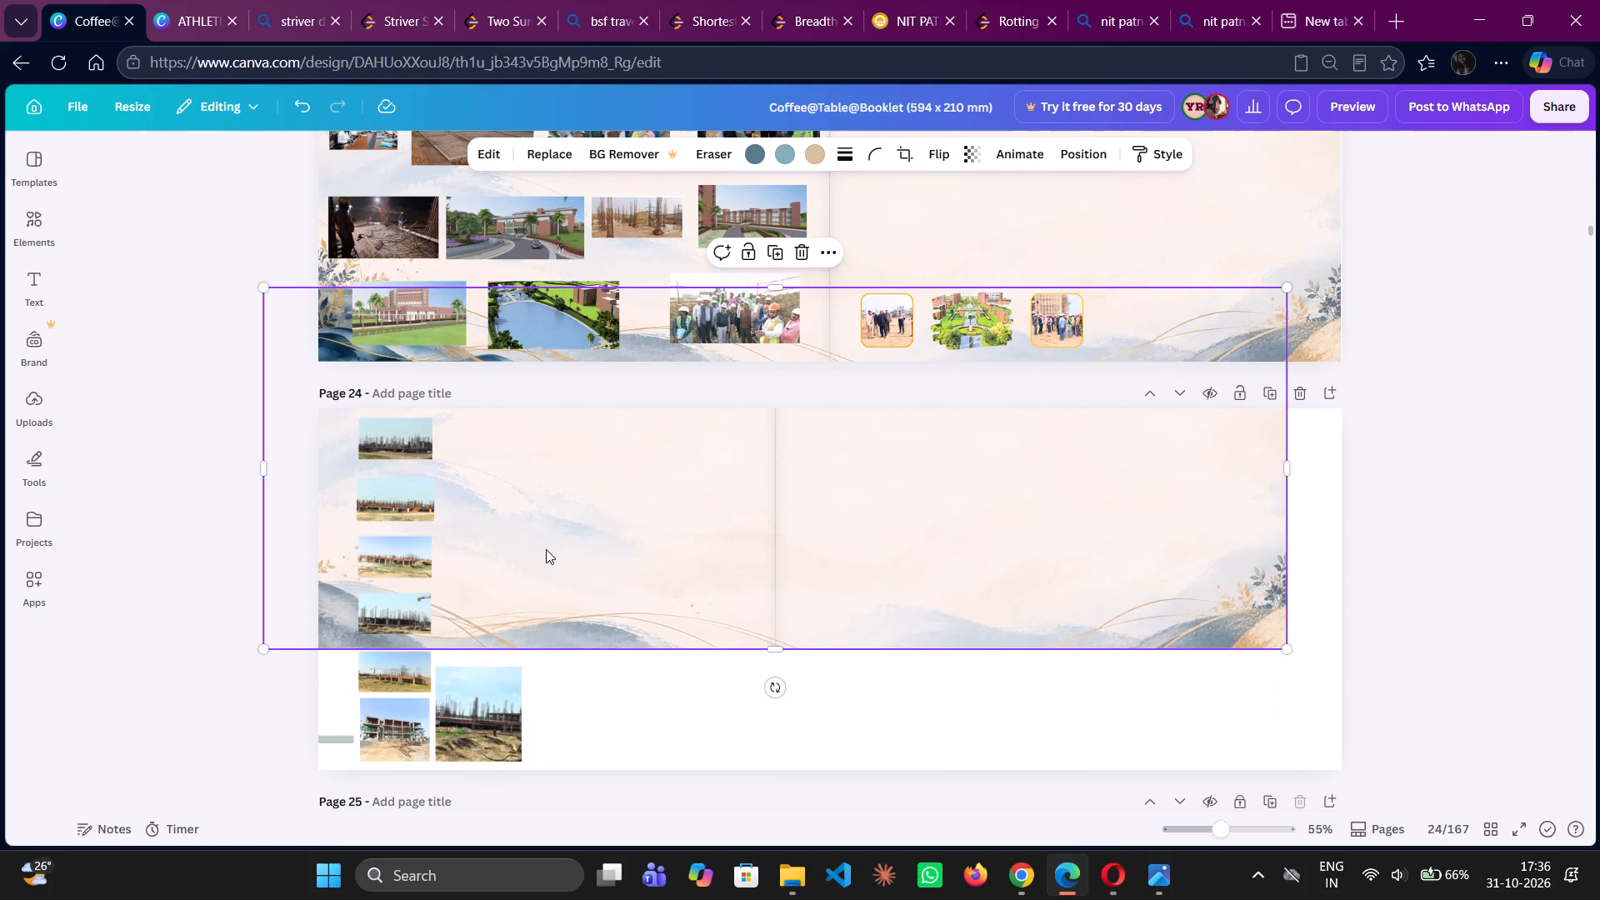
key("Delete")
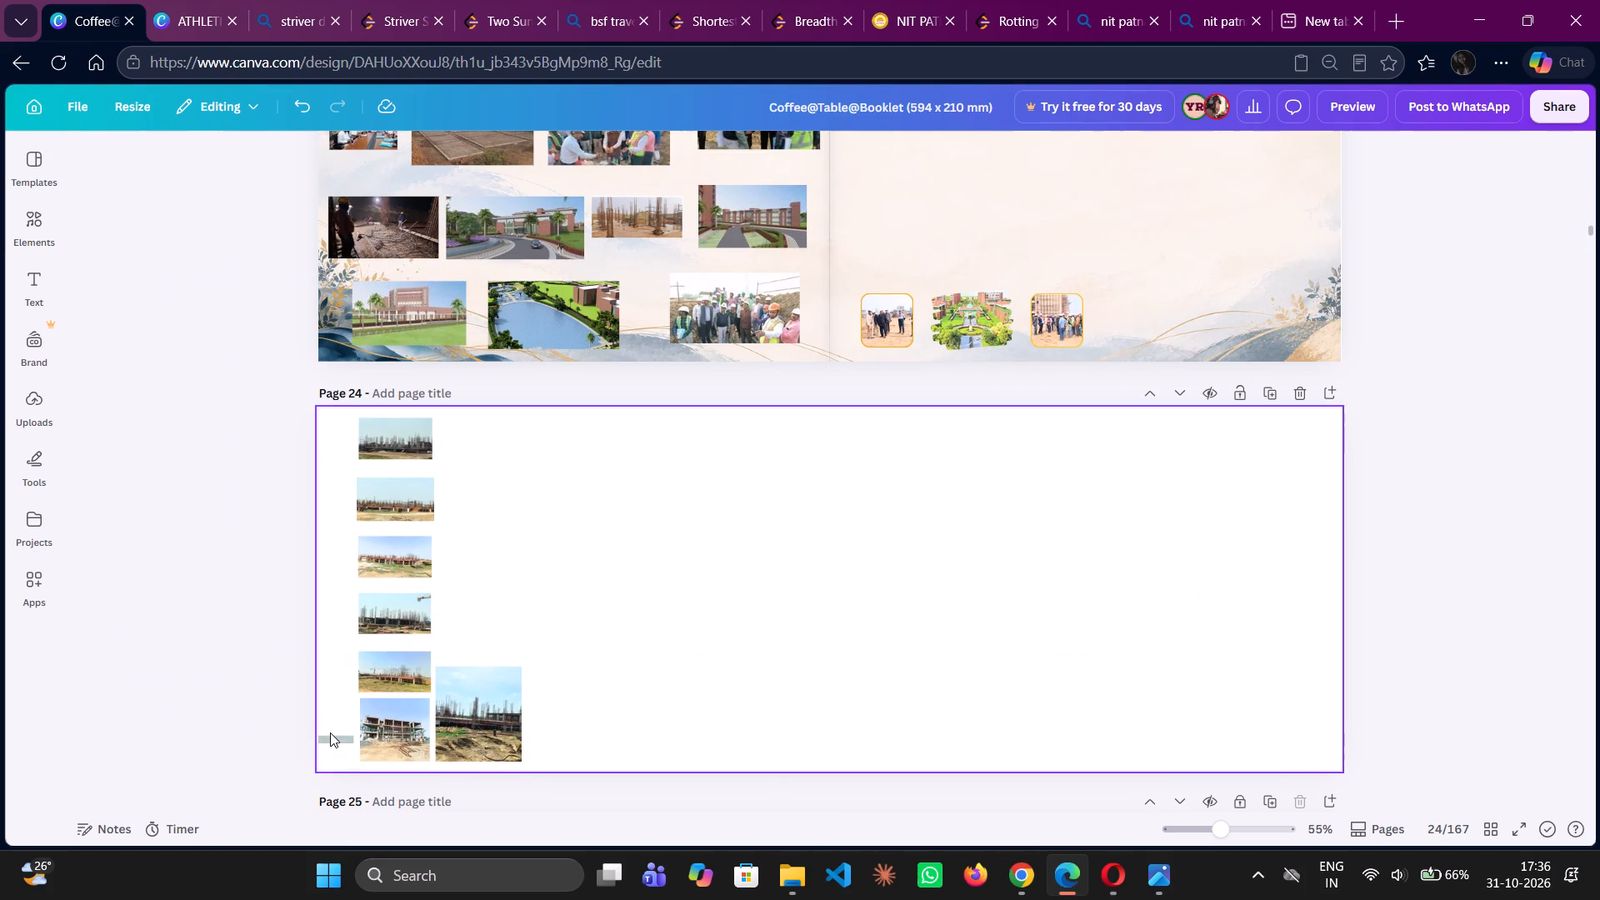
left_click(332, 742)
key("Delete")
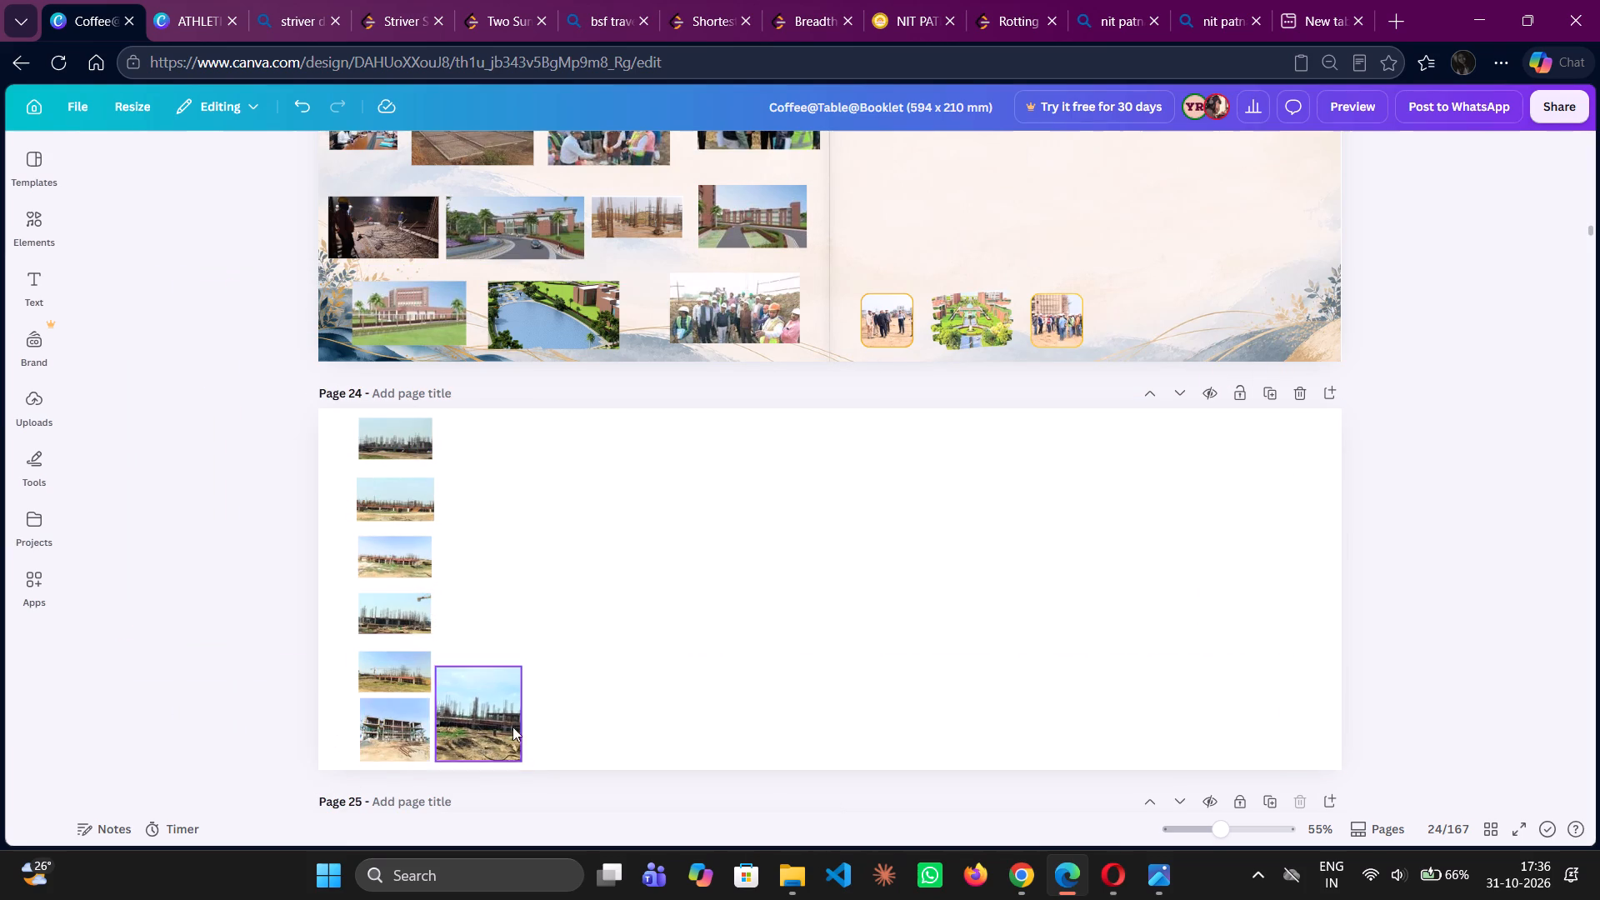
Move all seven construction photos from page 24 onto page 23, beside the entrance gate photo.
left_click_drag(542, 717, 391, 441)
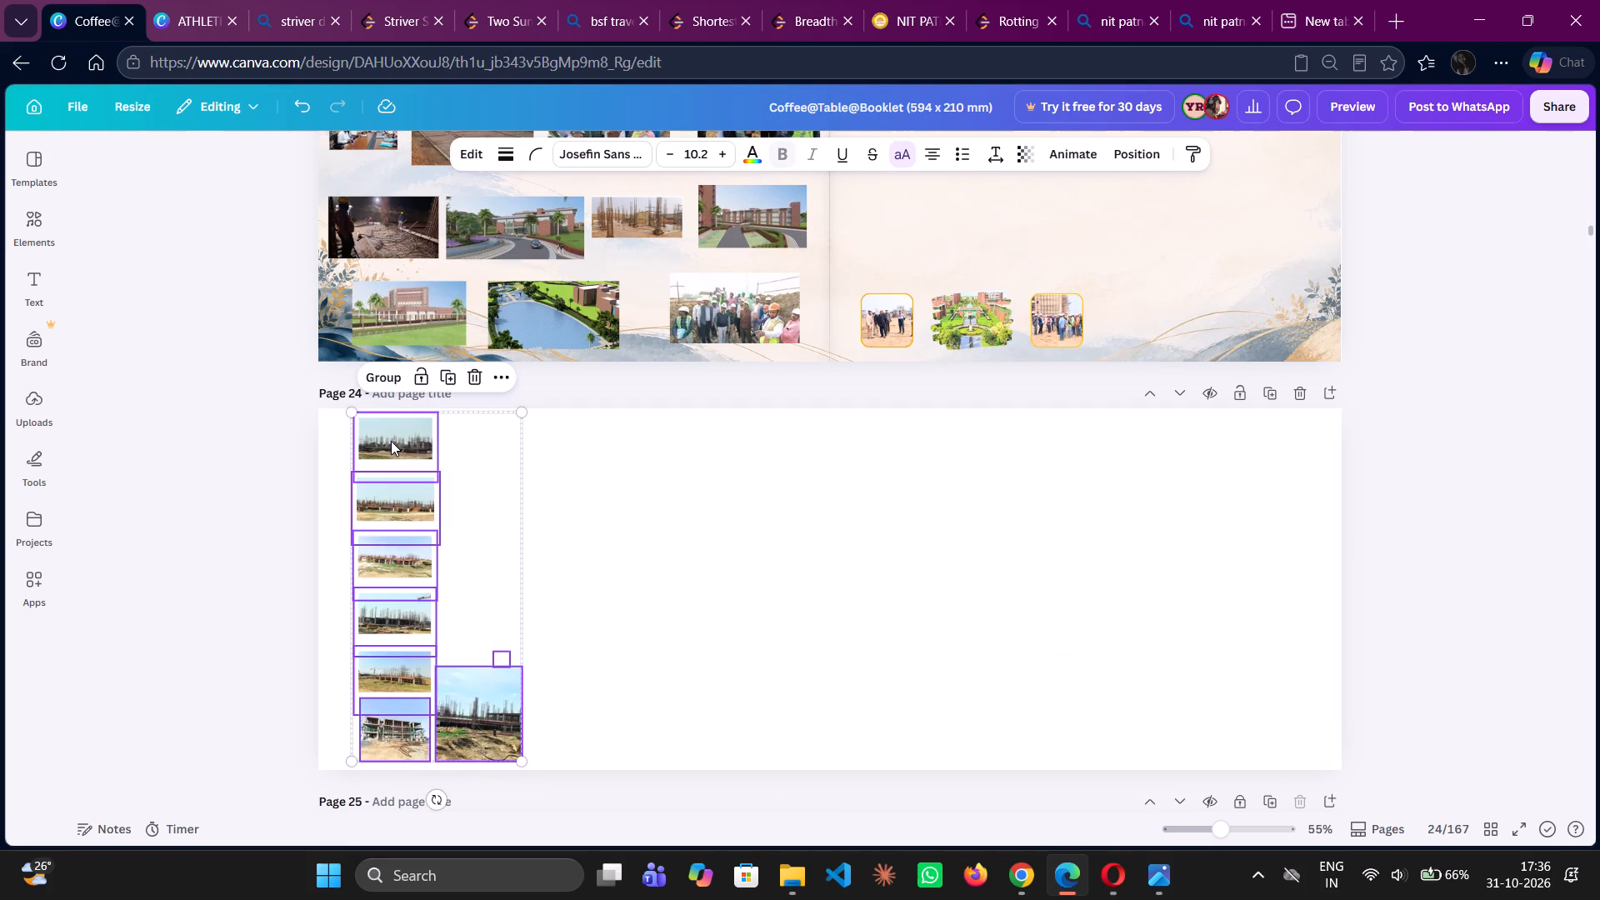
left_click_drag(372, 522, 1088, 90)
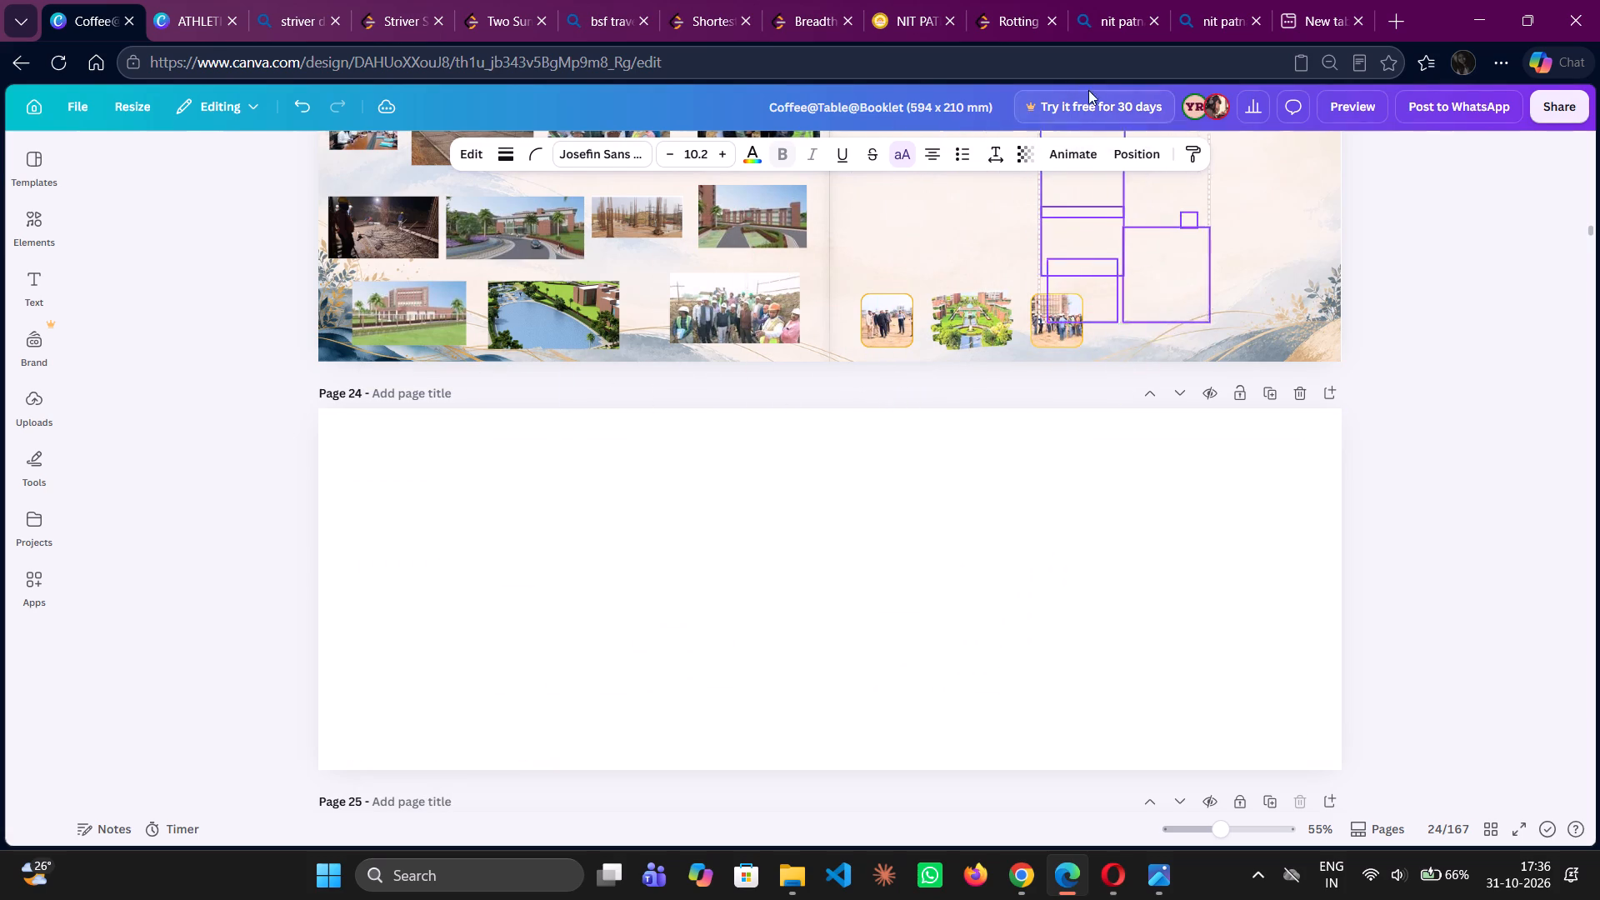
left_click_drag(1088, 90, 1150, 107)
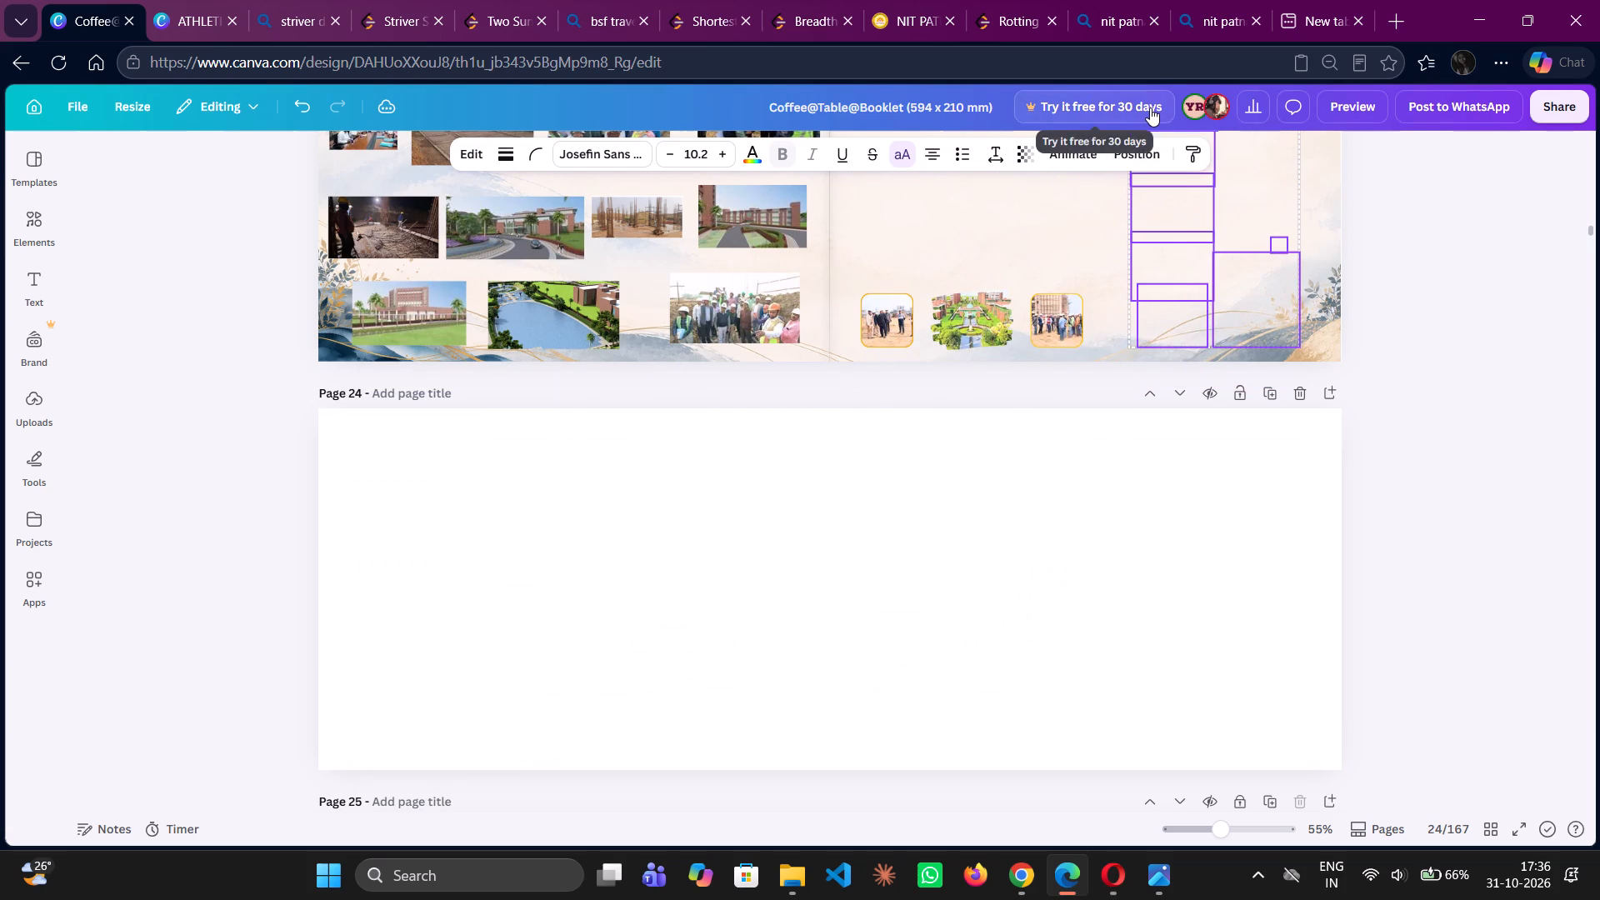
Delete the emptied page 24 from the booklet.
scroll(1039, 535, "up", 2)
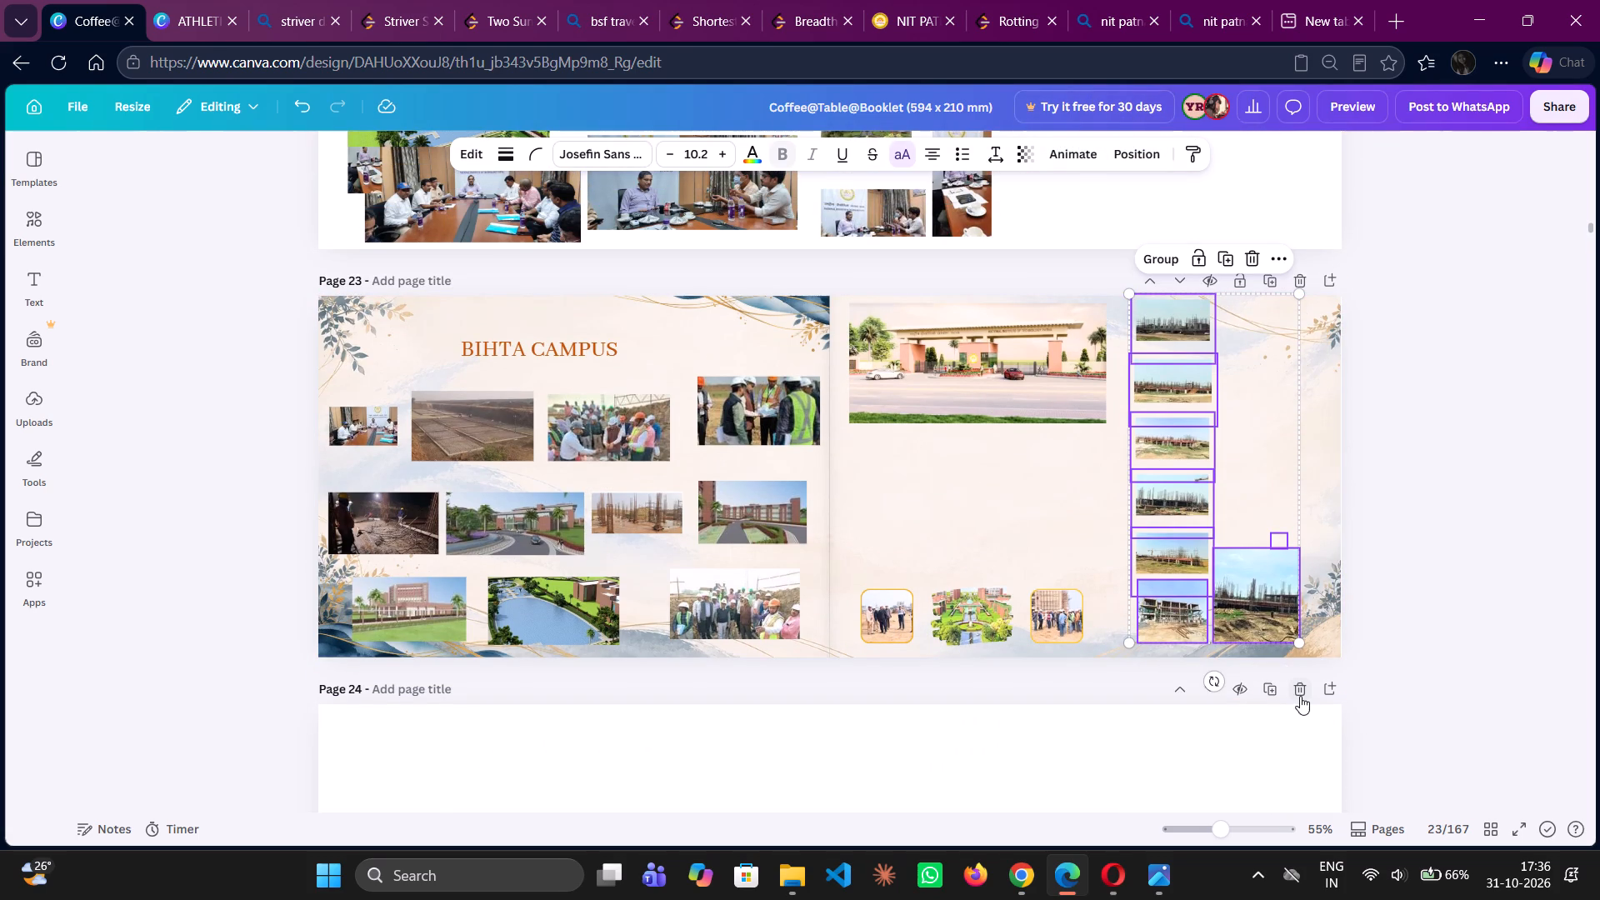
left_click(1300, 695)
Review the new Bihta campus spreads on pages 21 and 20, examining page 21's images up close.
scroll(1417, 662, "up", 1)
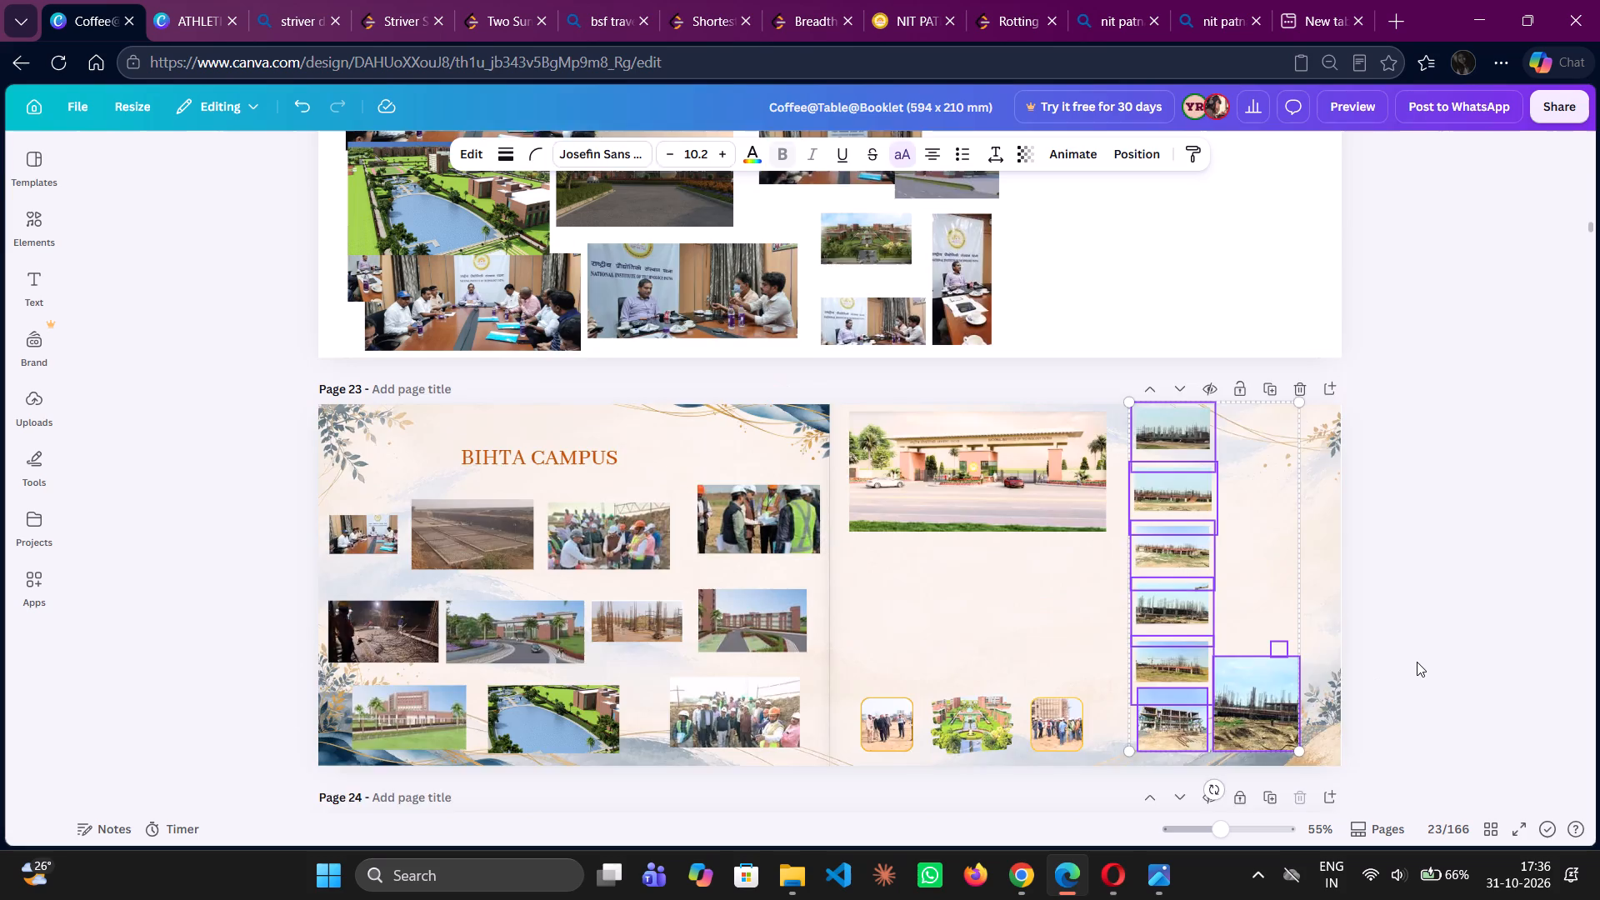
scroll(1417, 662, "up", 3)
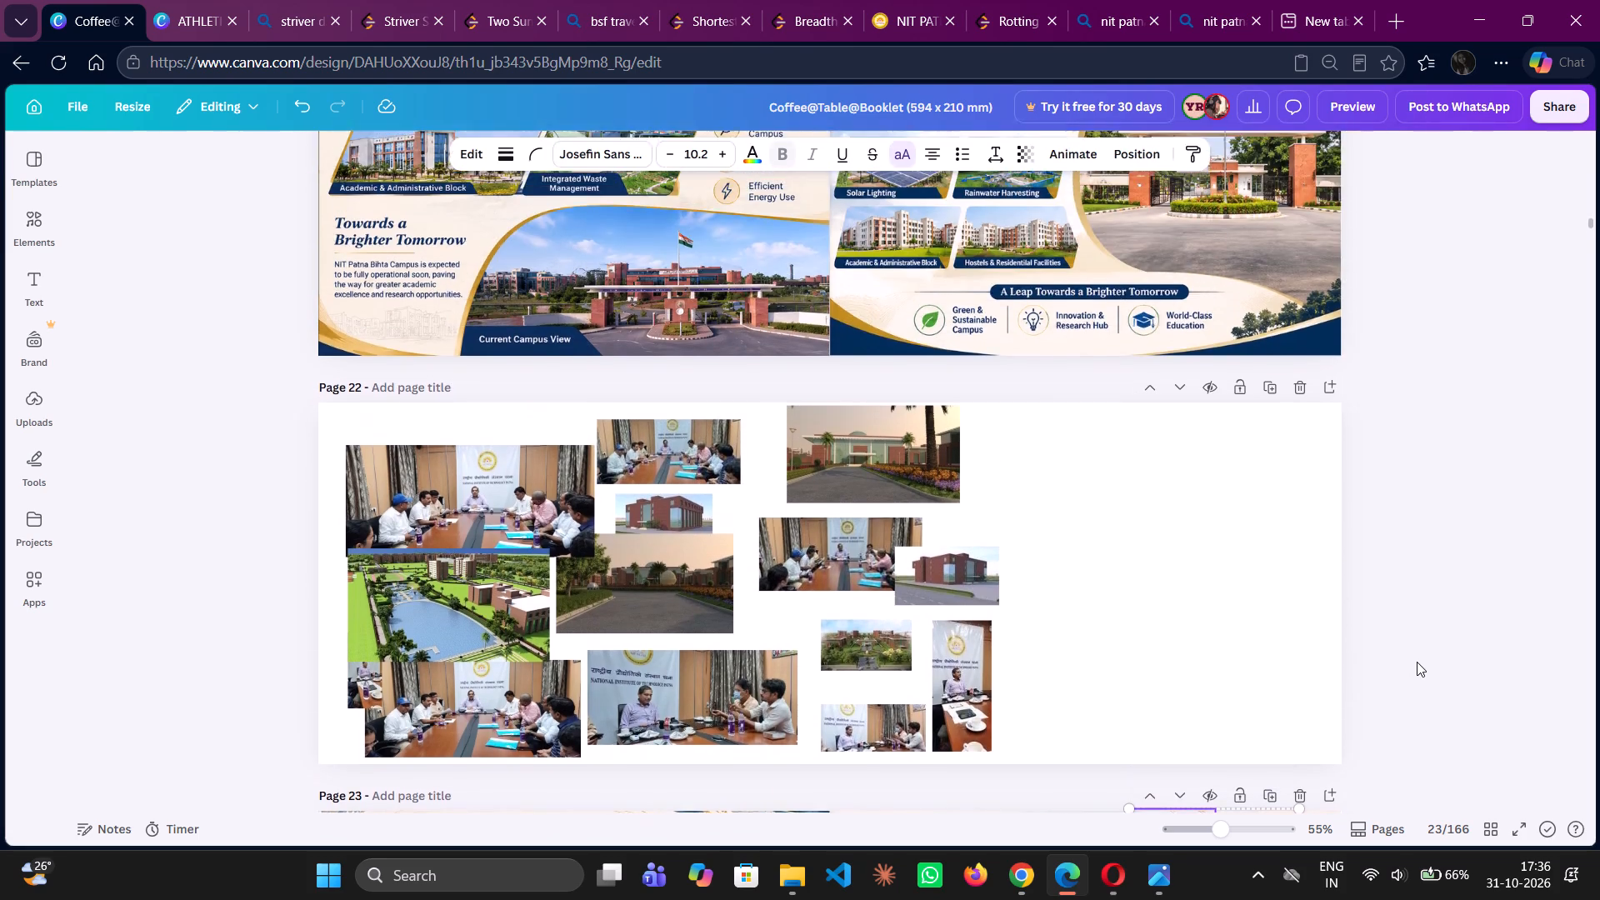
scroll(1417, 662, "up", 2)
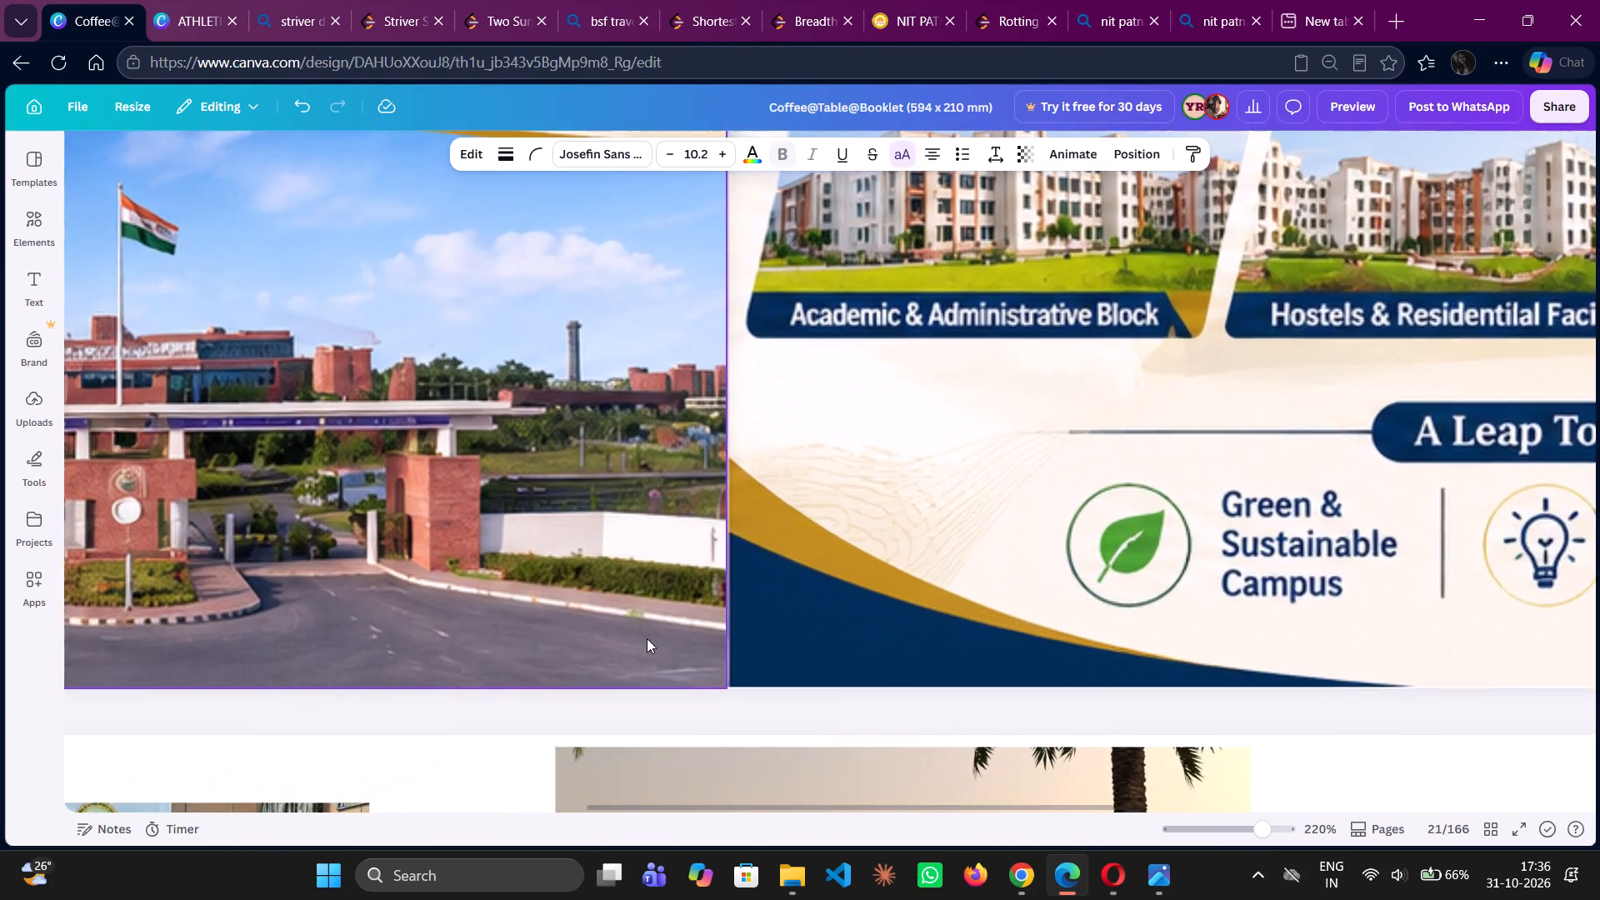
scroll(647, 638, "right", 6)
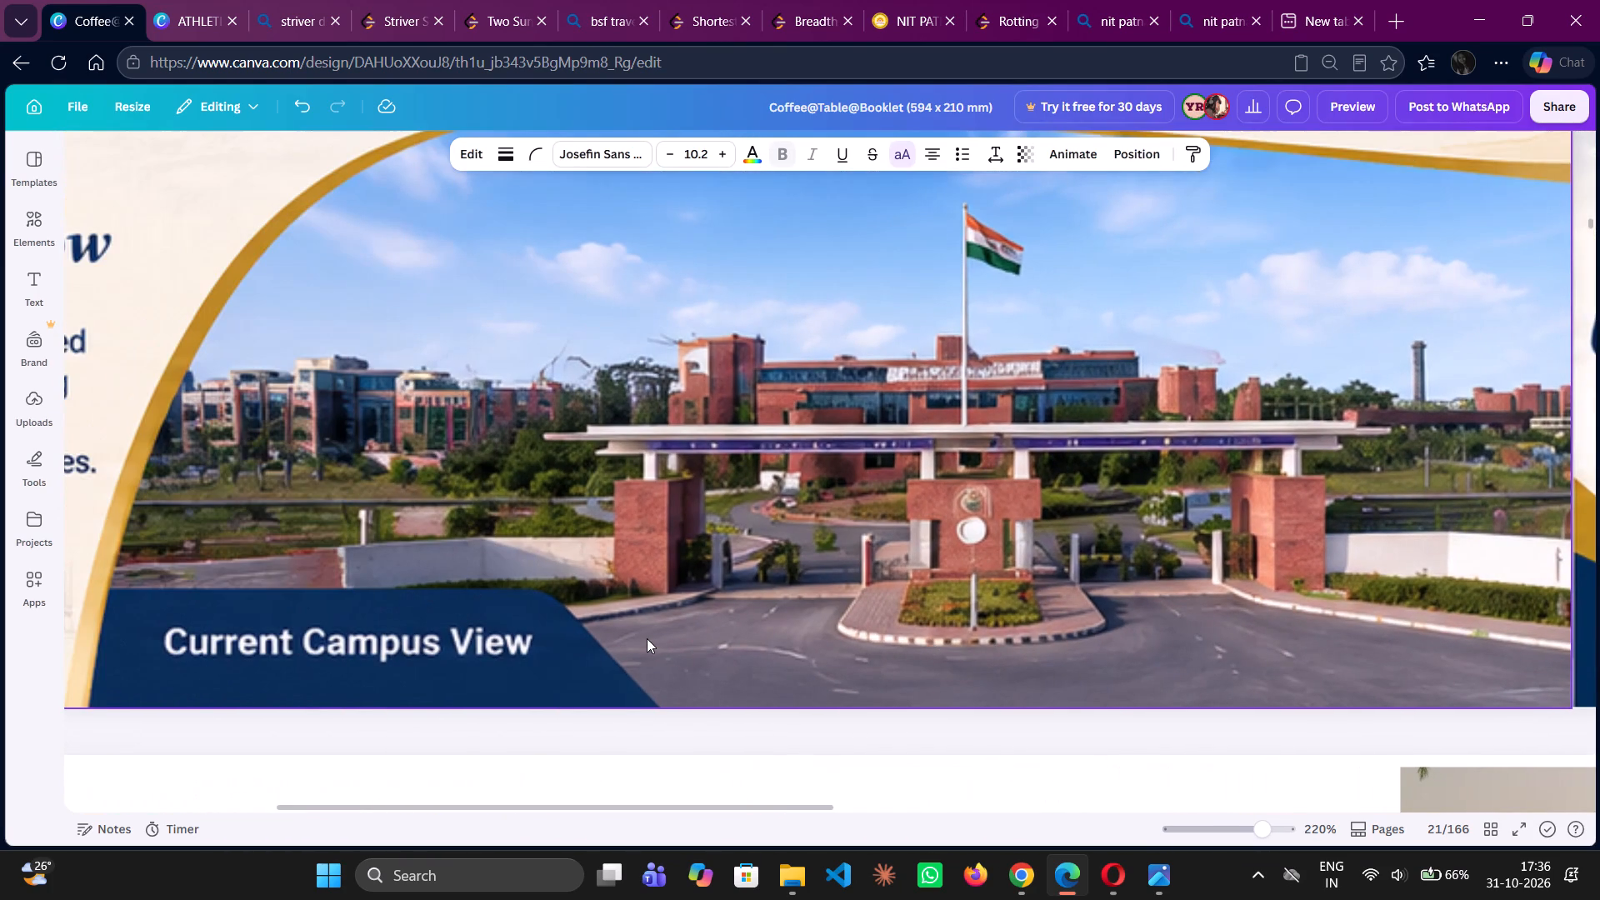
scroll(647, 638, "right", 4)
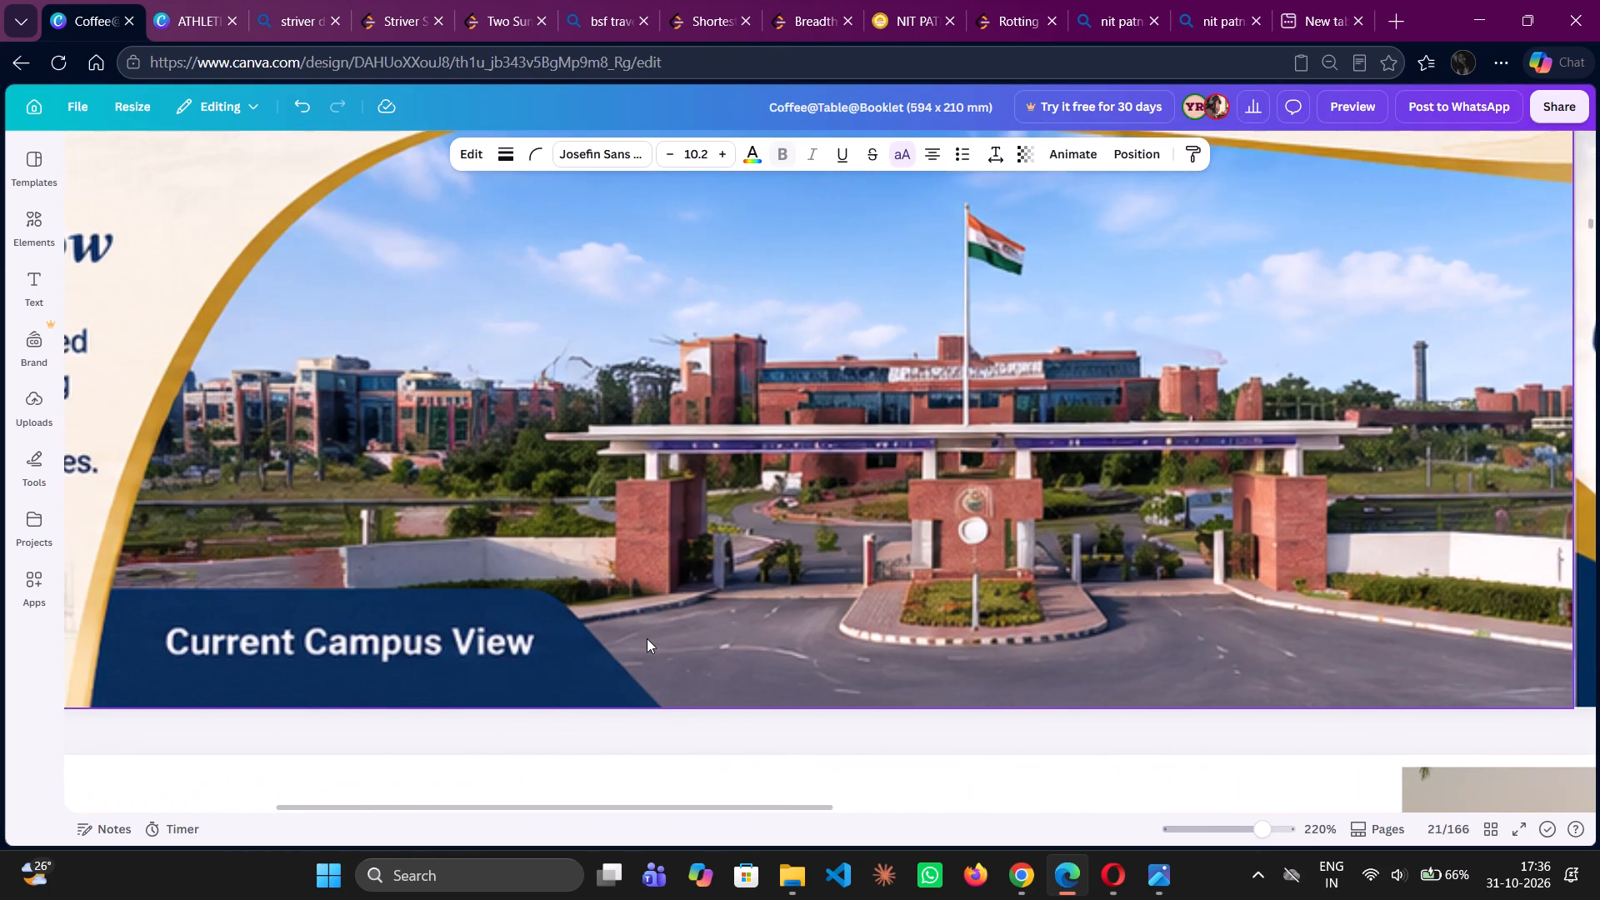
scroll(647, 638, "right", 2)
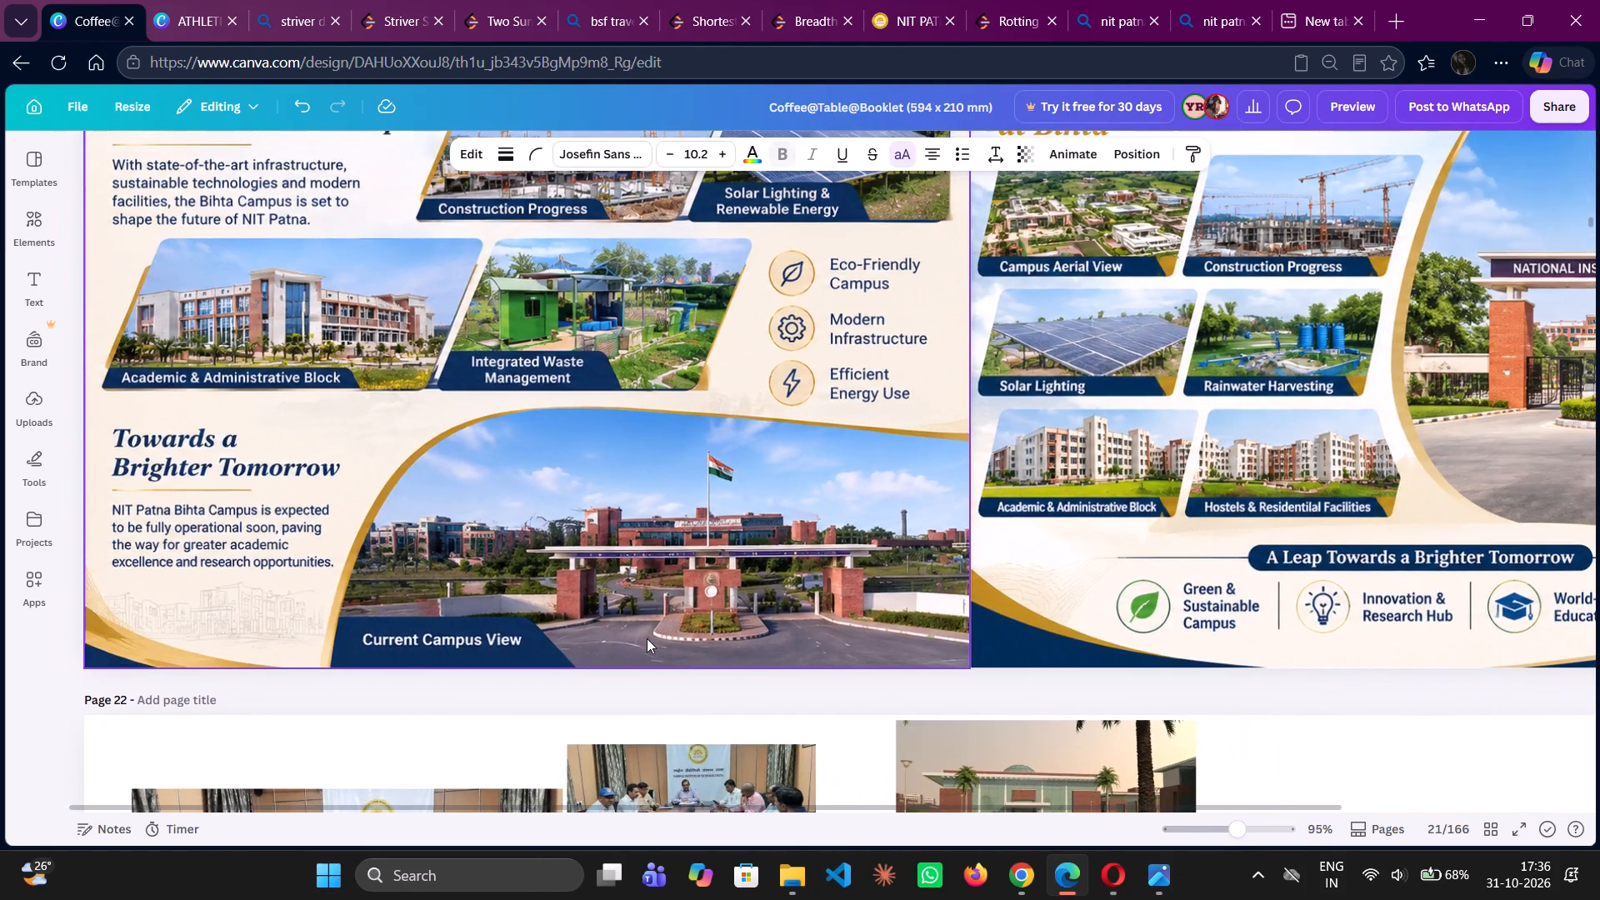
scroll(647, 638, "up", 3)
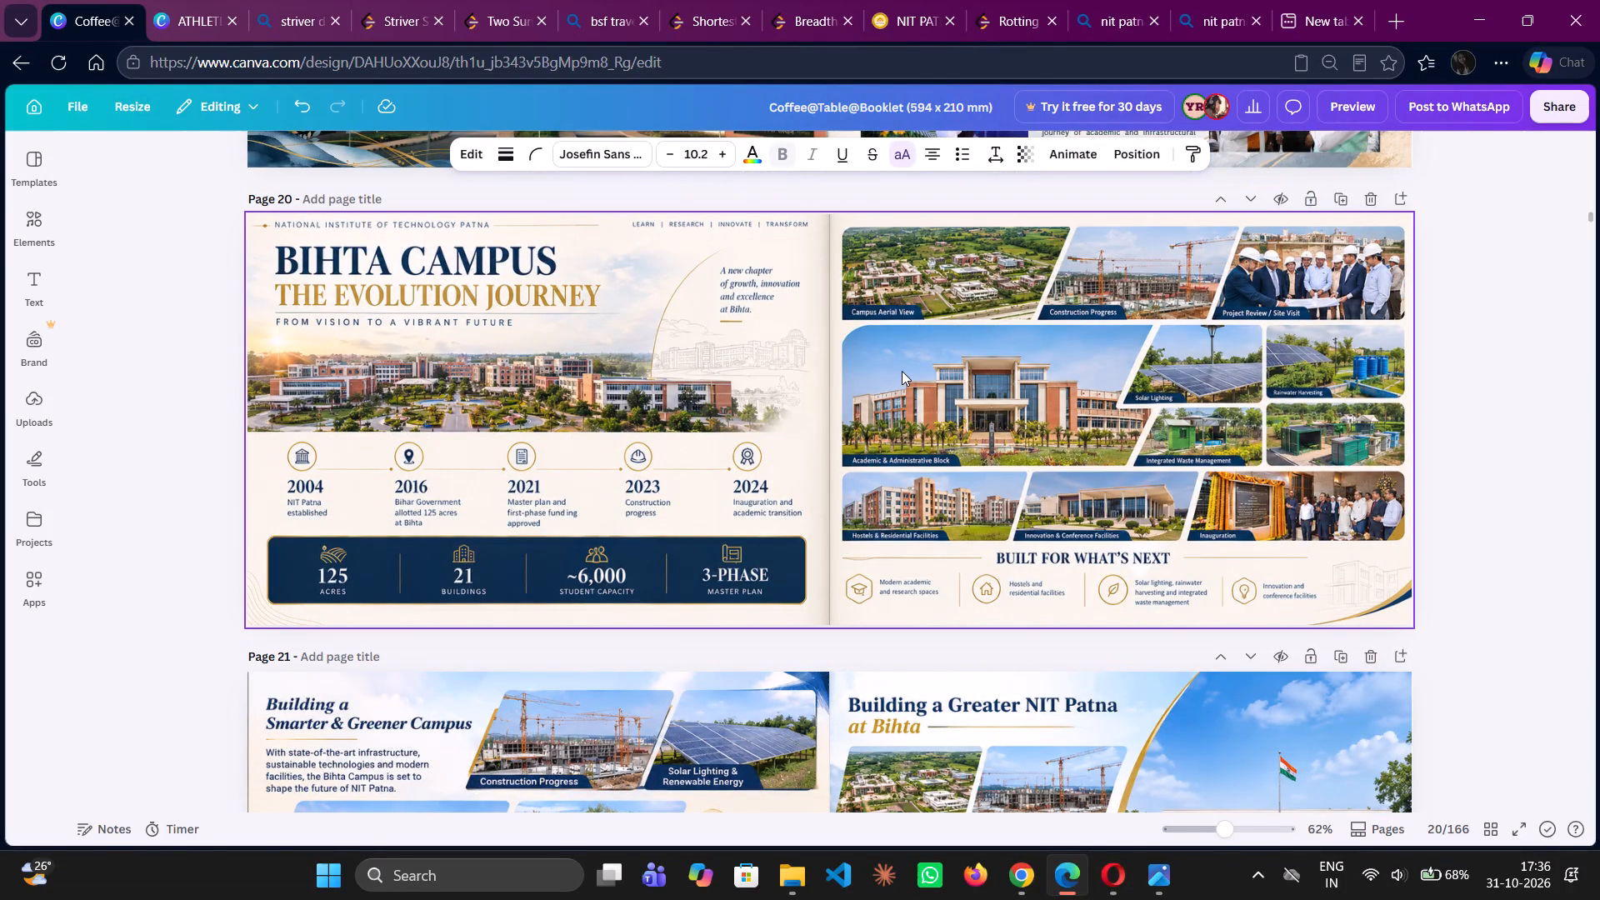
Detach the second construction photo in page 23's column from its frame and delete the emptied frame.
scroll(1012, 337, "down", 2)
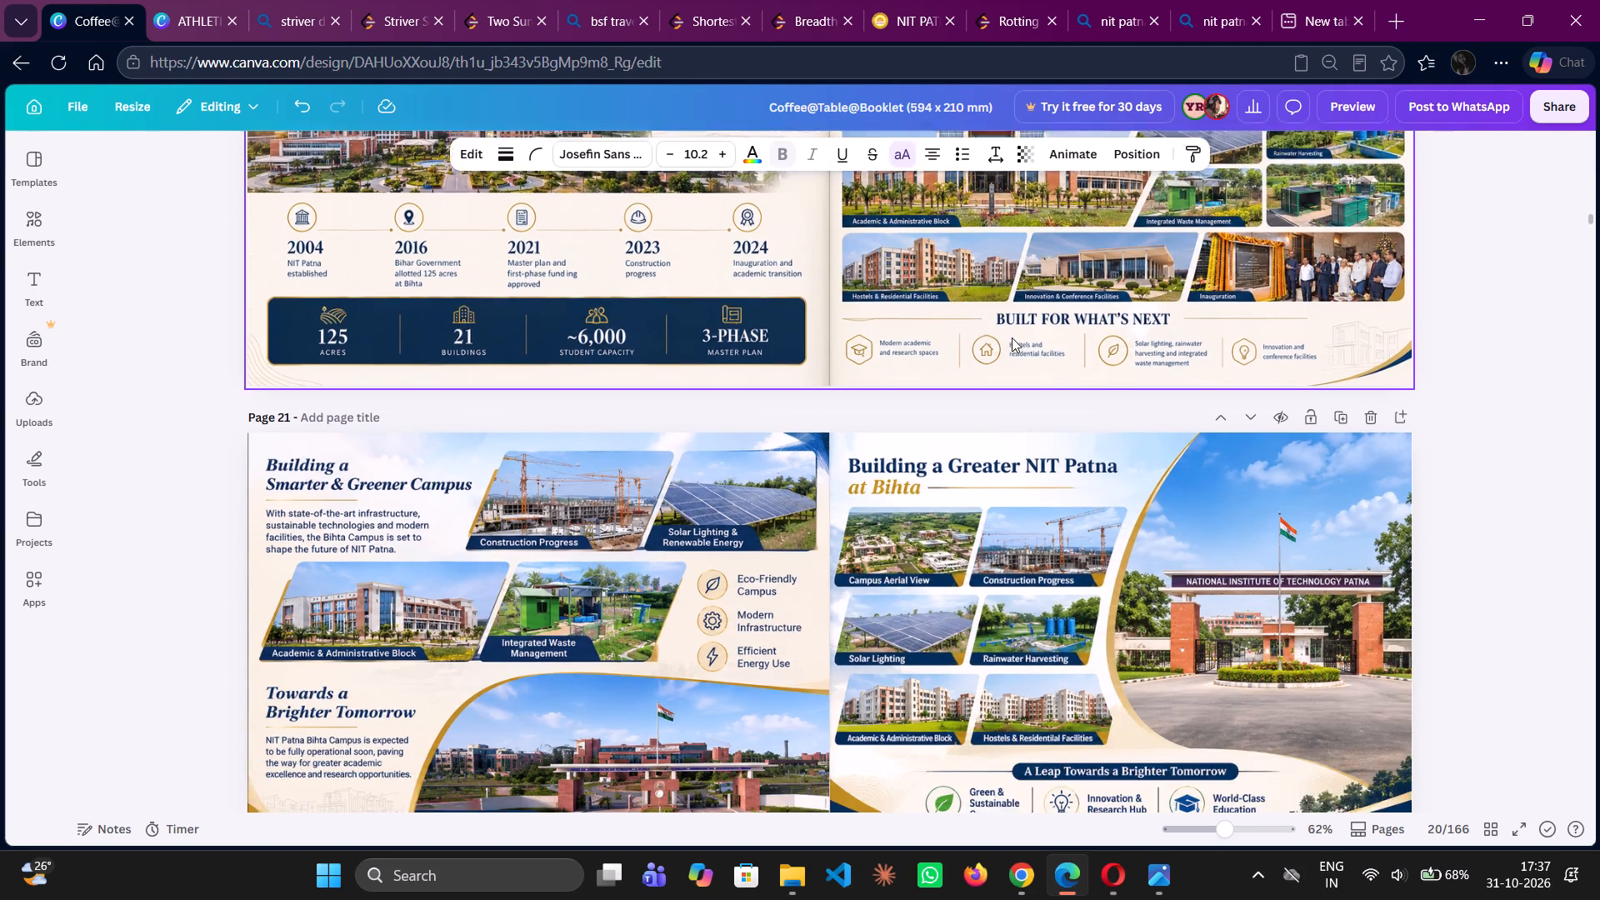
scroll(1012, 337, "down", 5)
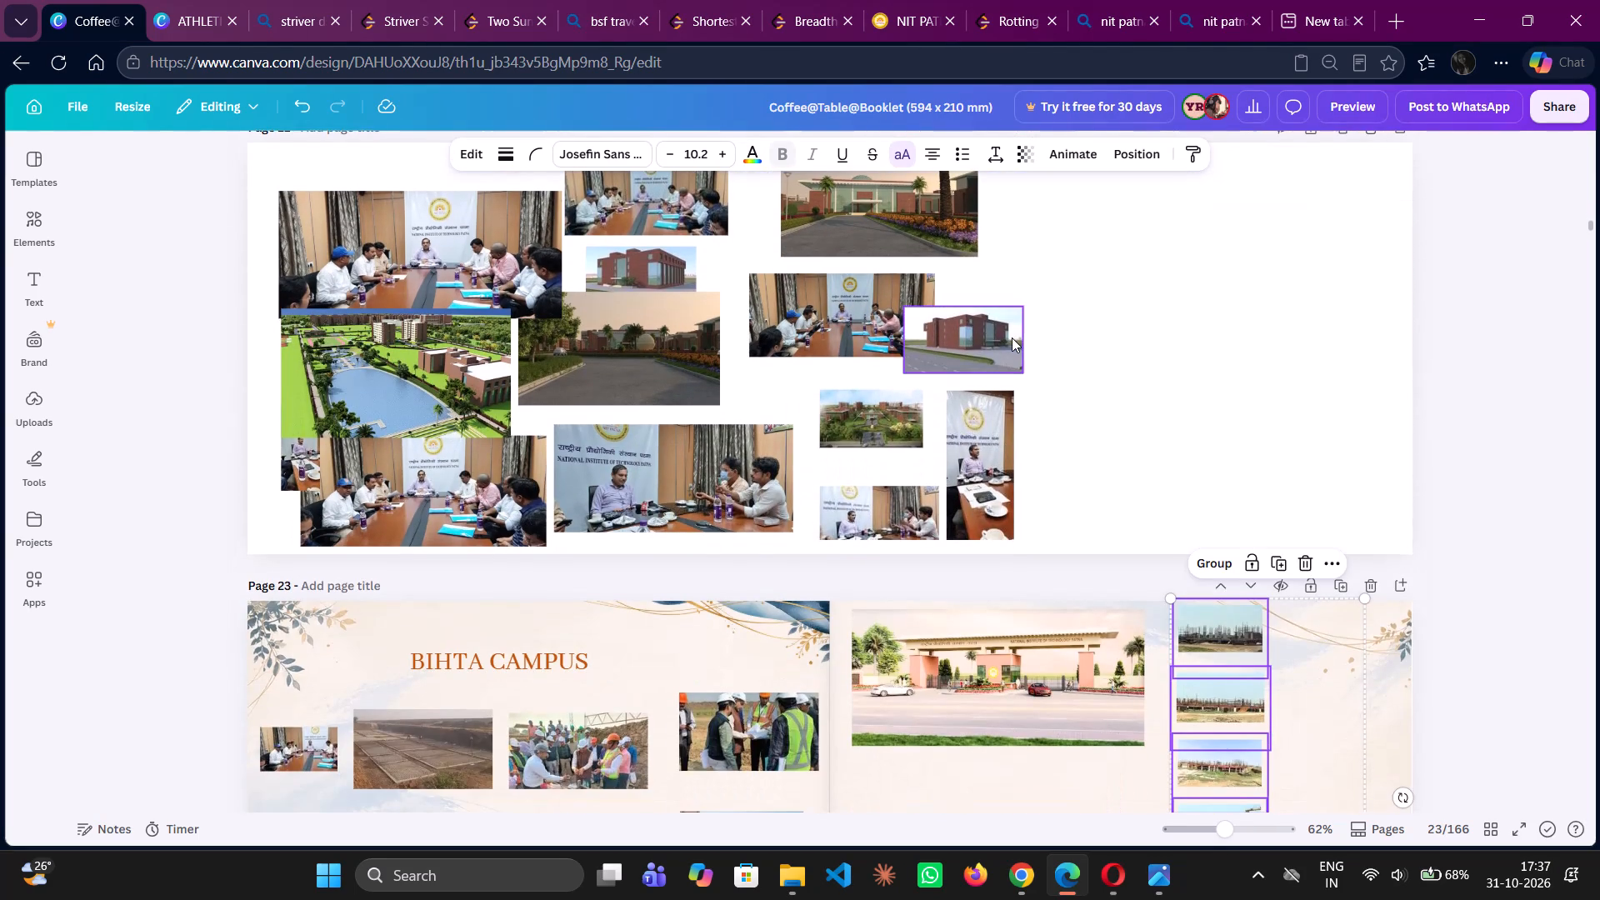
scroll(629, 414, "down", 1)
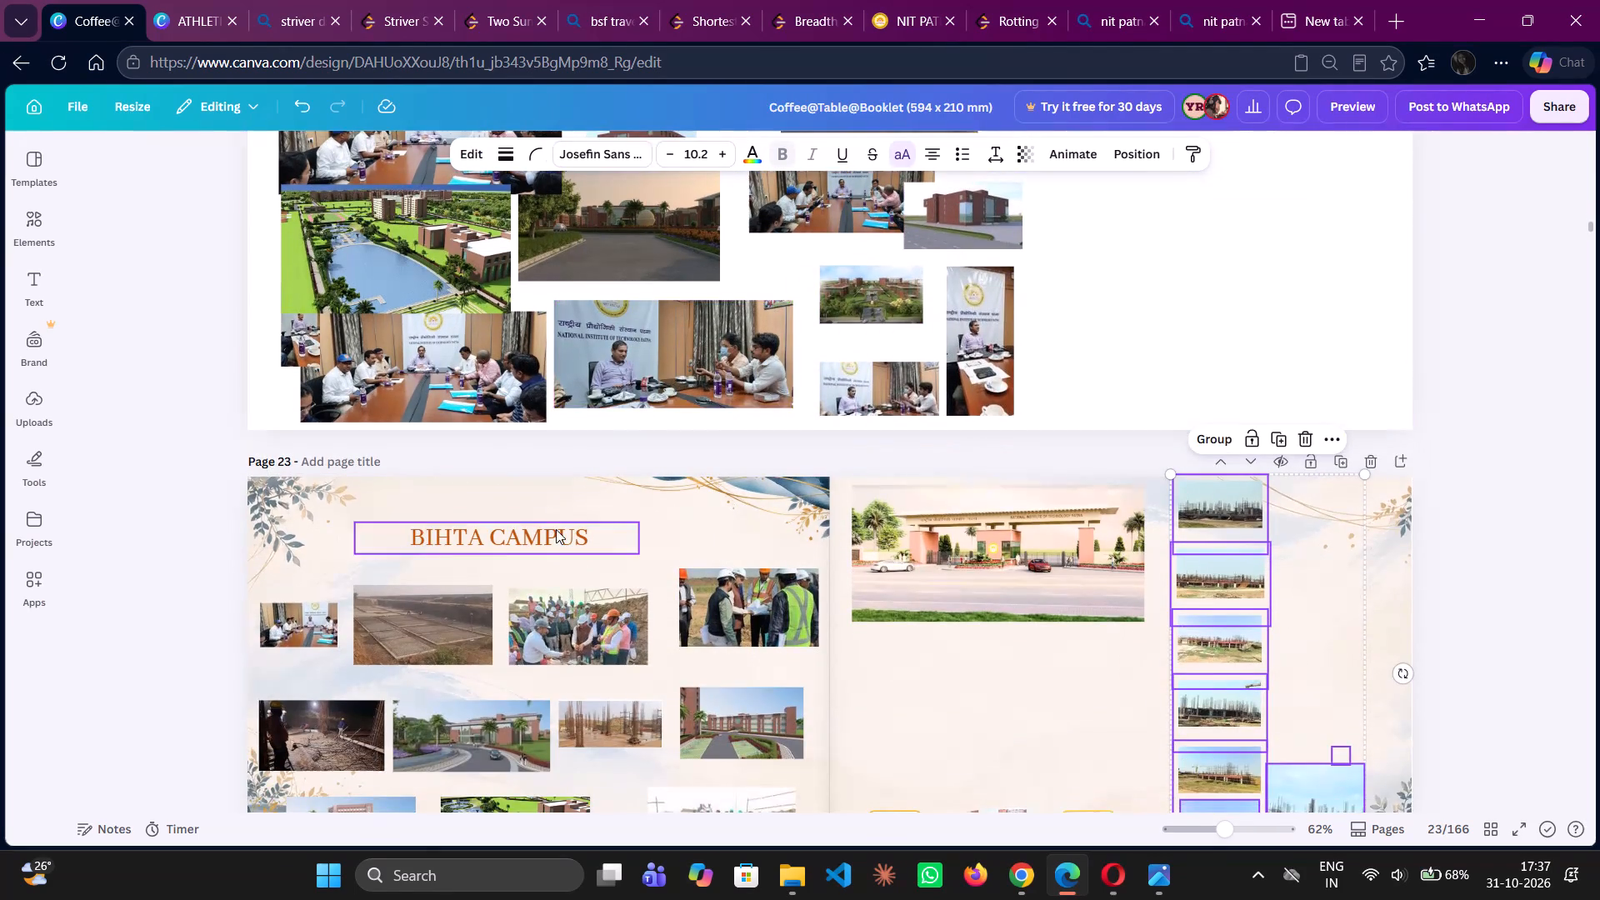
scroll(556, 529, "down", 2)
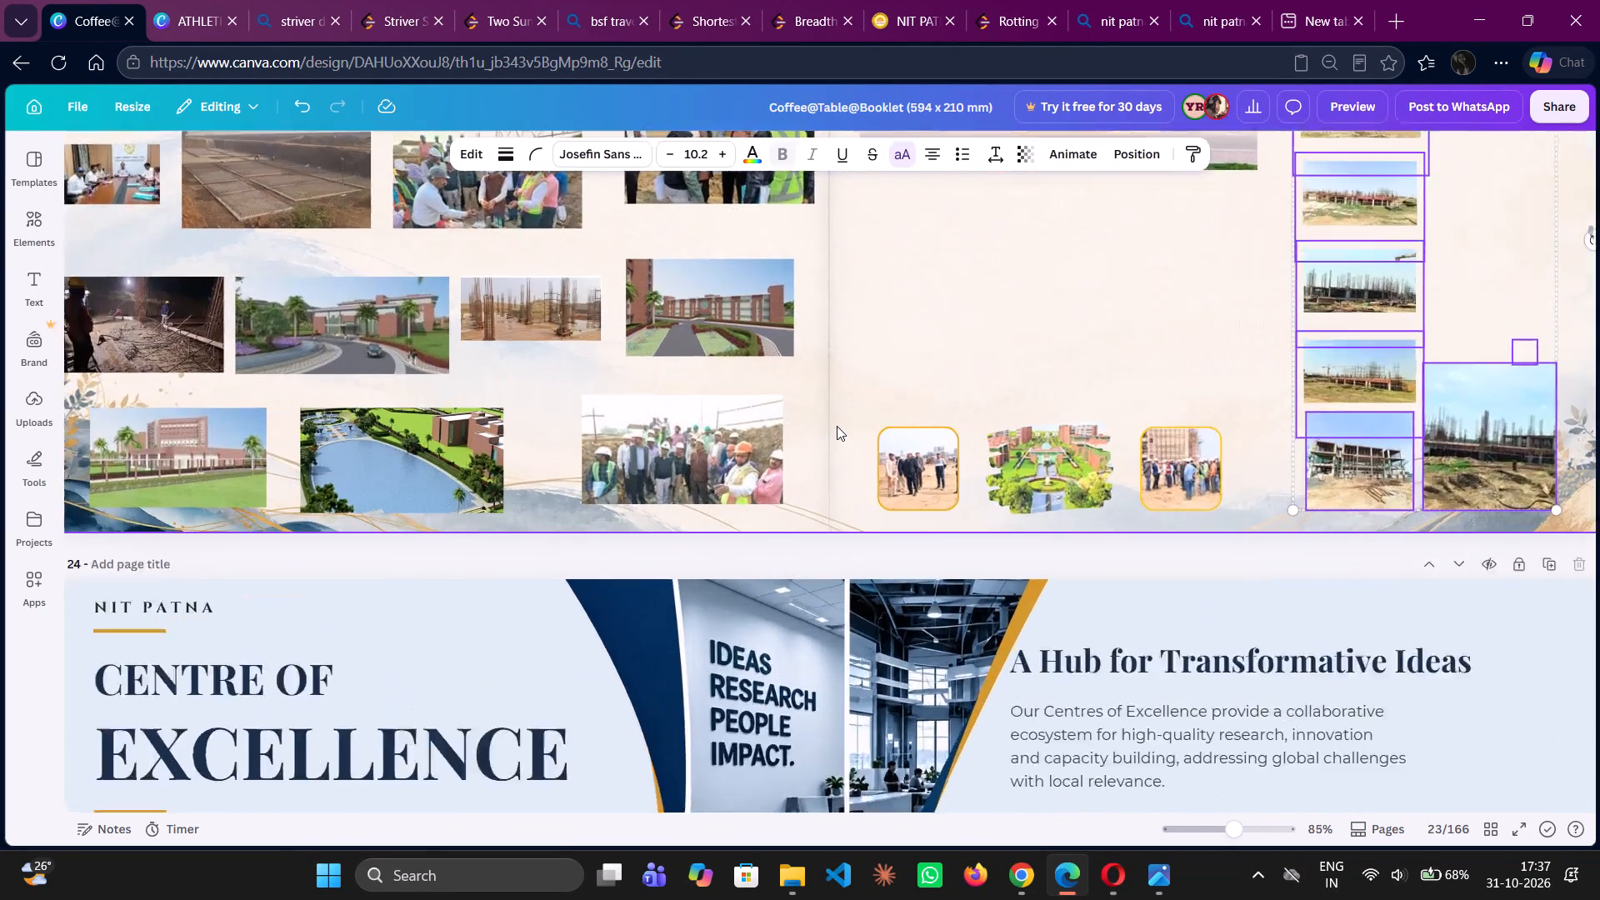
scroll(837, 426, "left", 4)
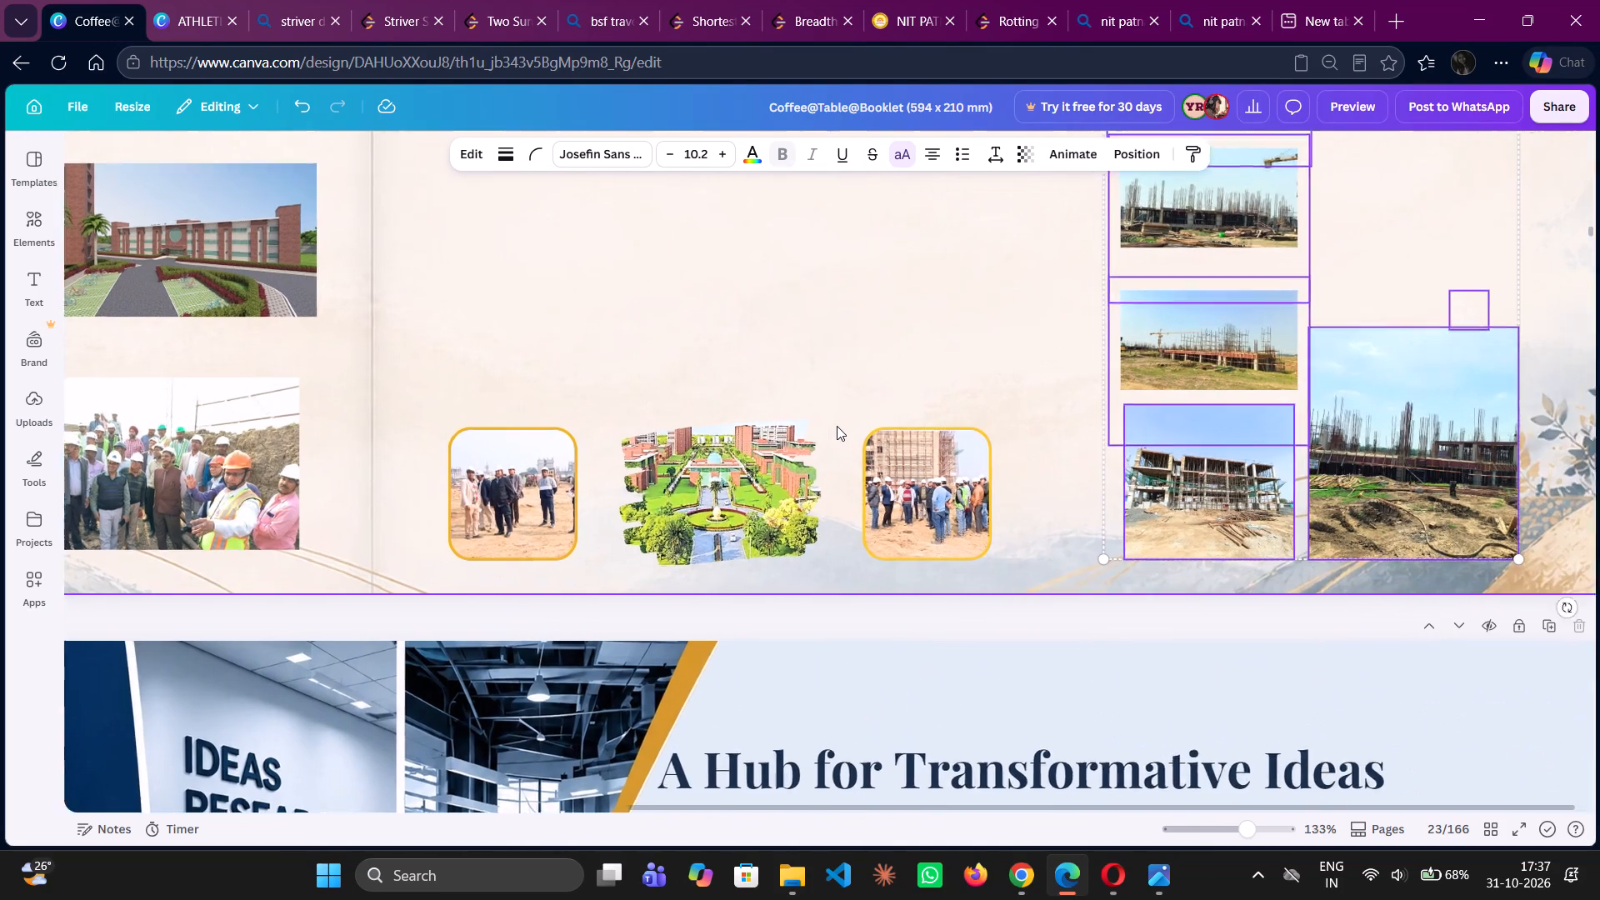
scroll(837, 426, "left", 3)
scroll(837, 426, "up", 2)
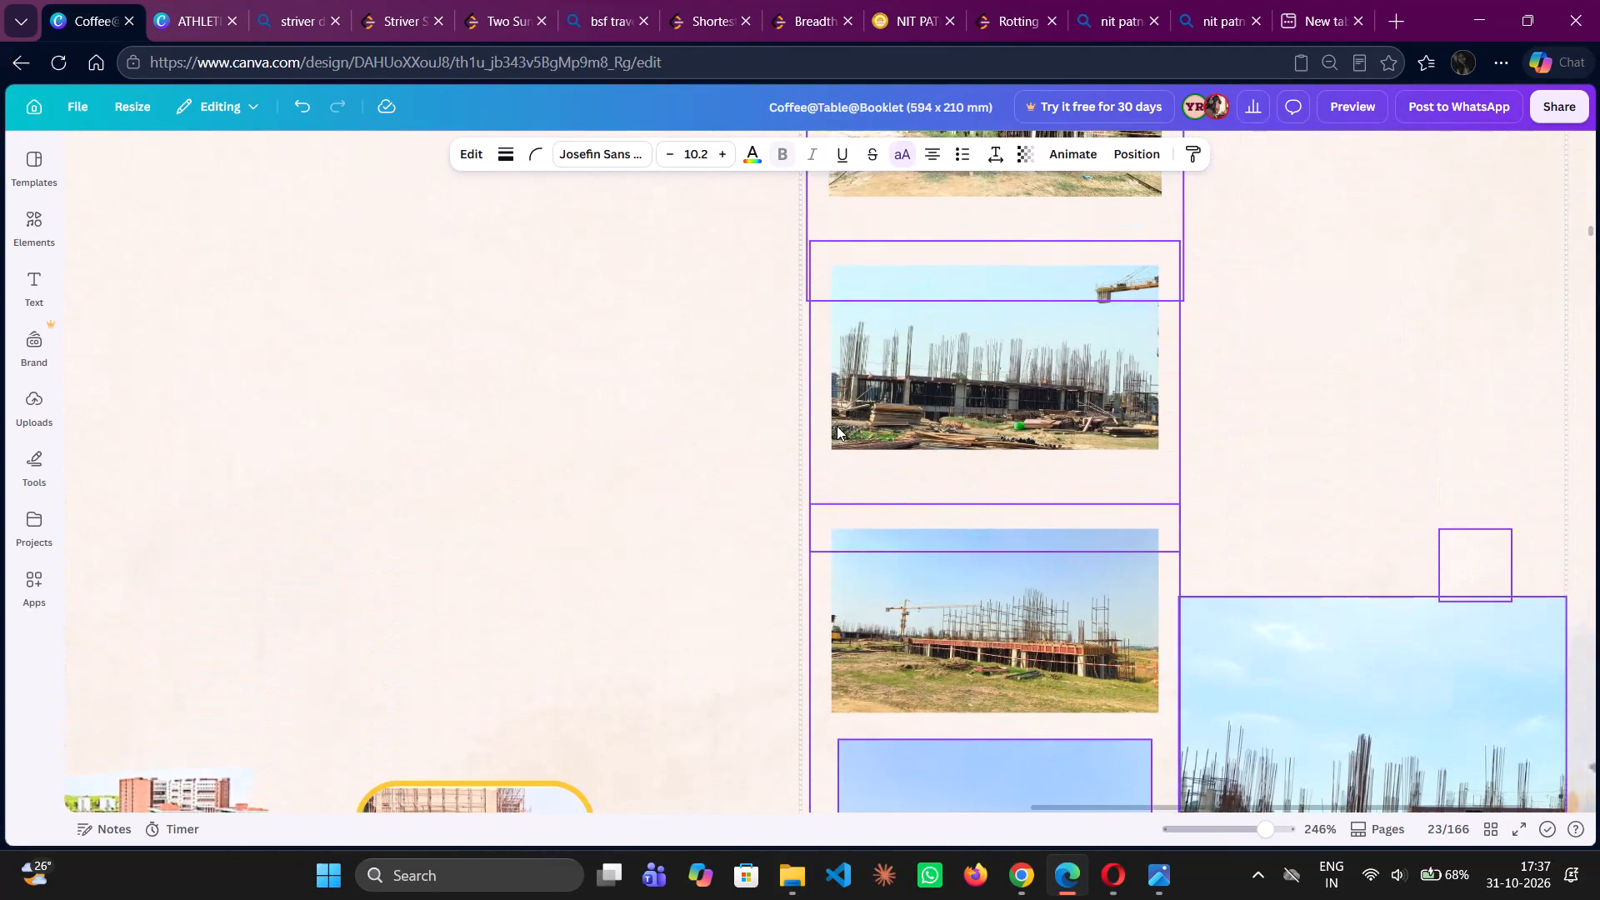
scroll(837, 426, "up", 4)
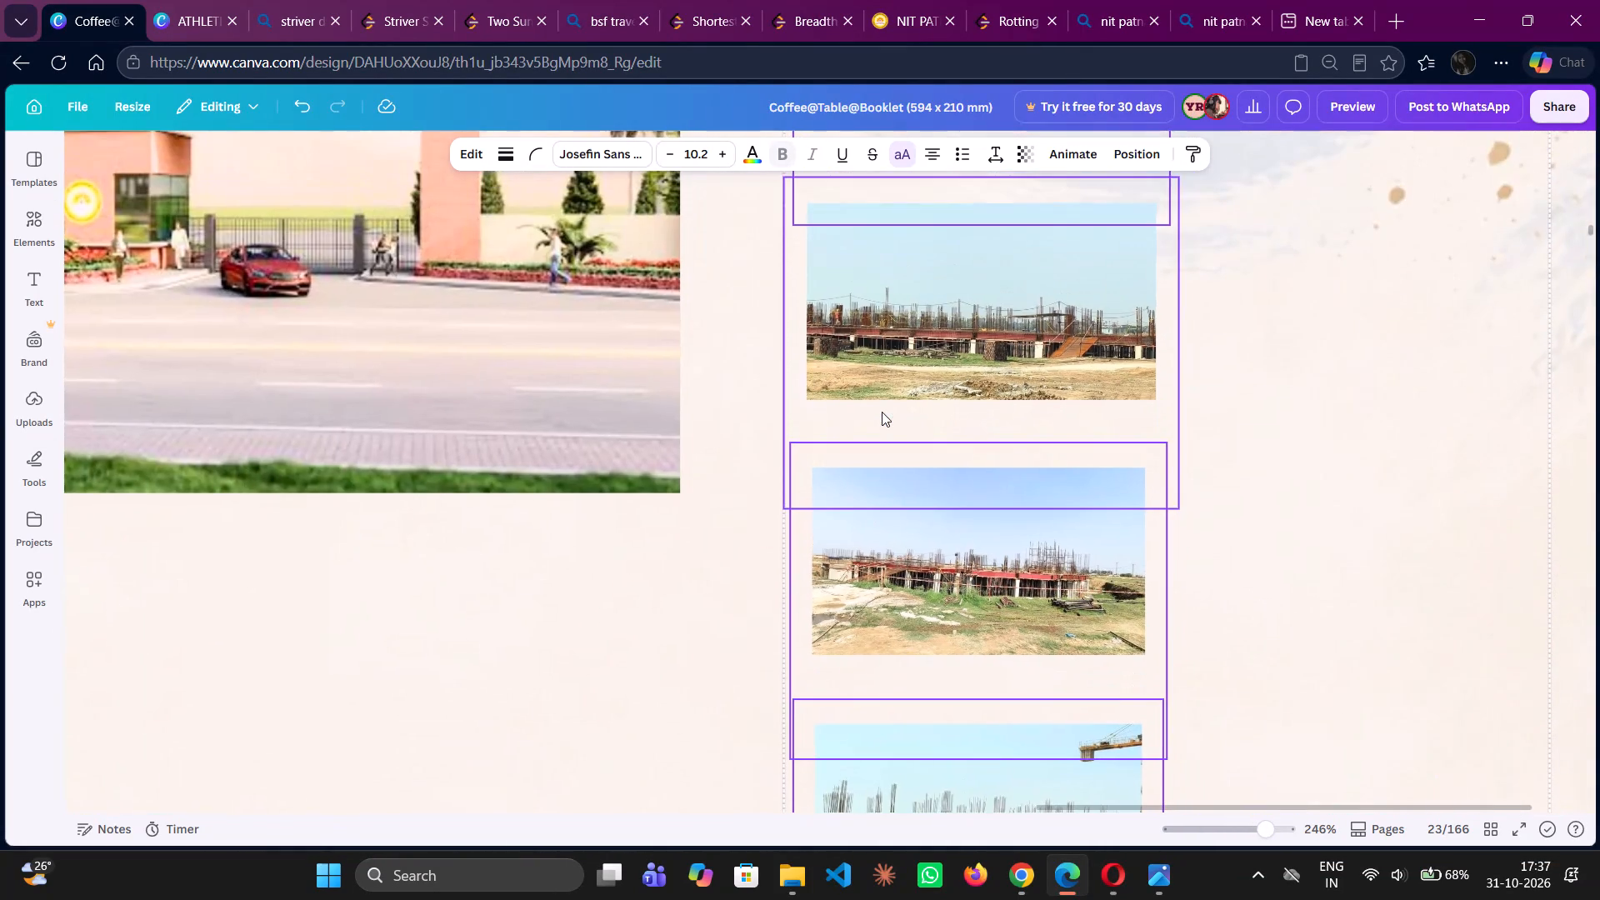
scroll(958, 361, "up", 4)
scroll(958, 361, "down", 3)
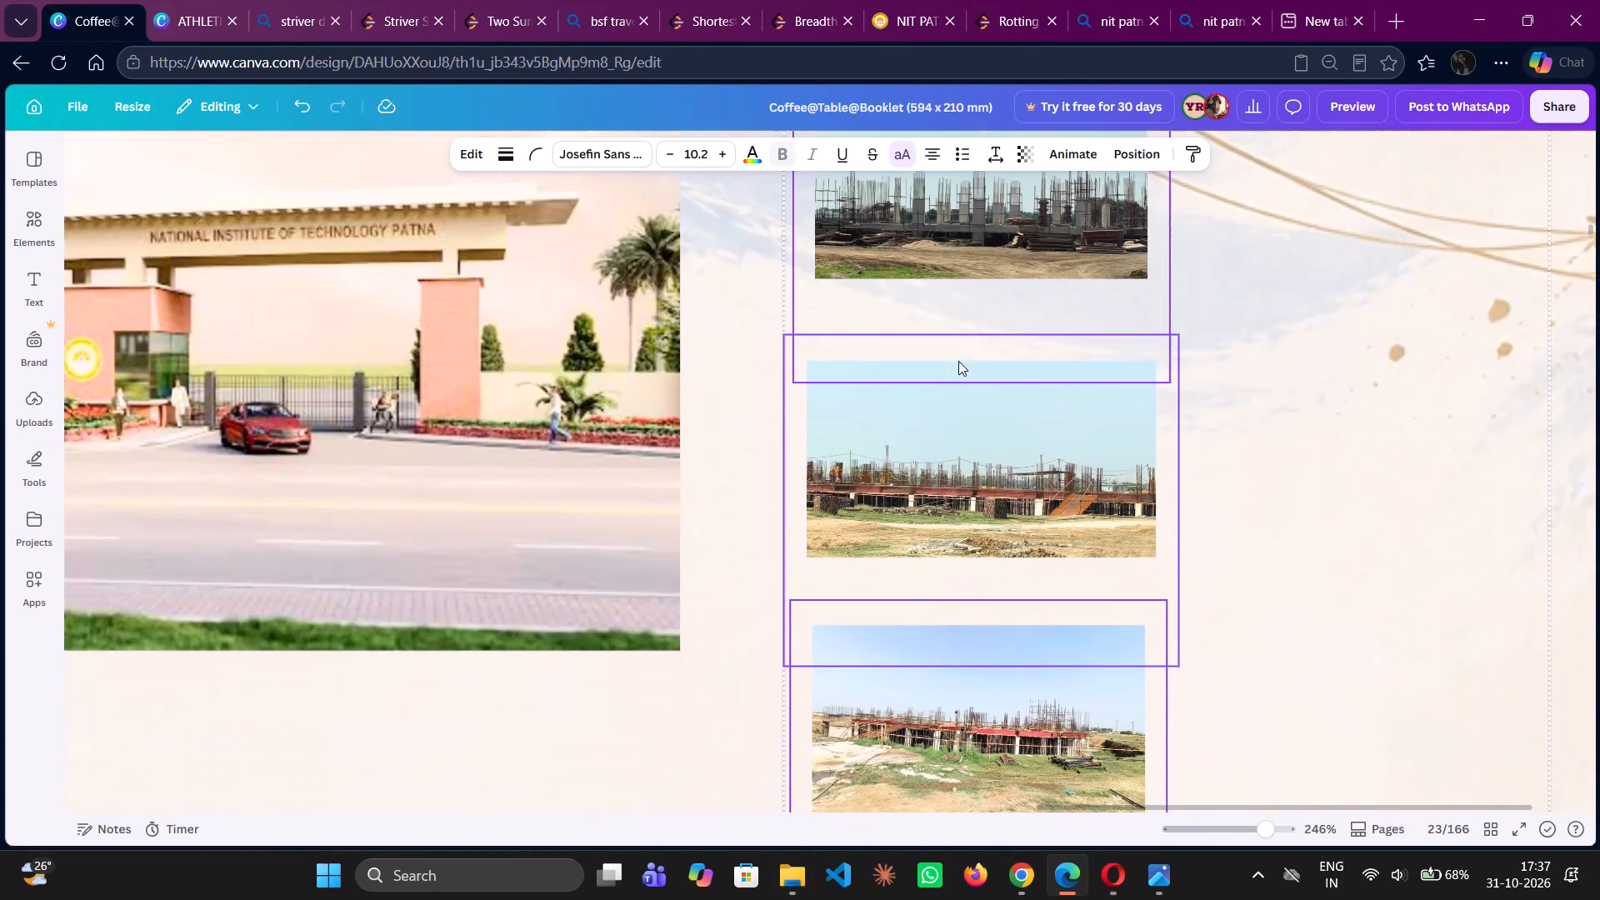
left_click(949, 444)
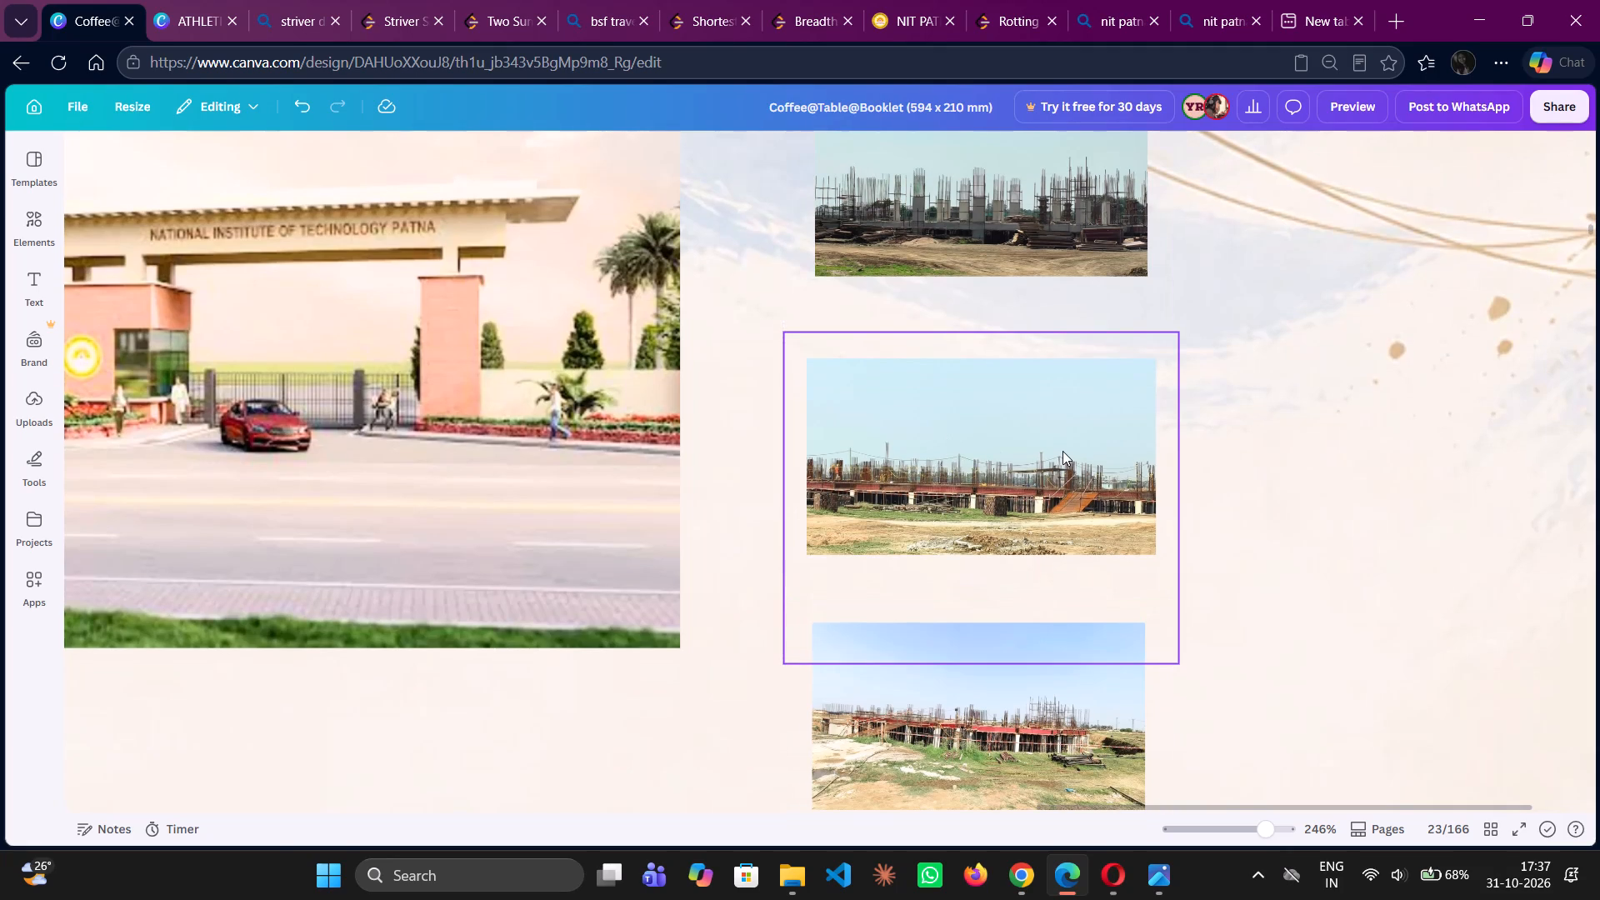
key("ctrl+x")
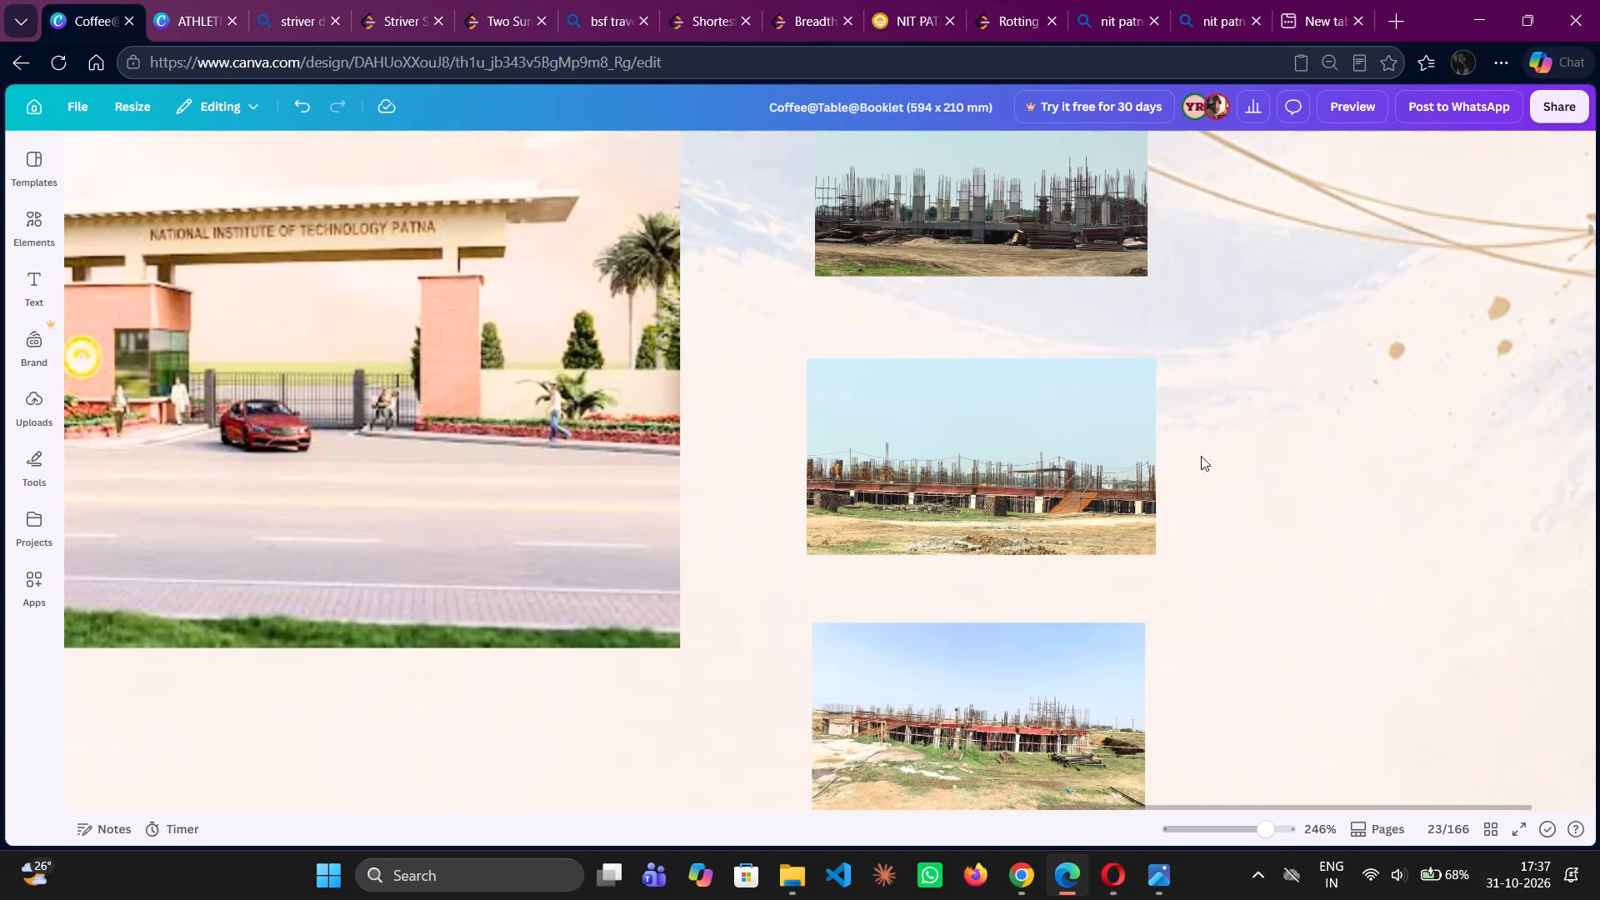
left_click(1100, 480)
right_click(1100, 480)
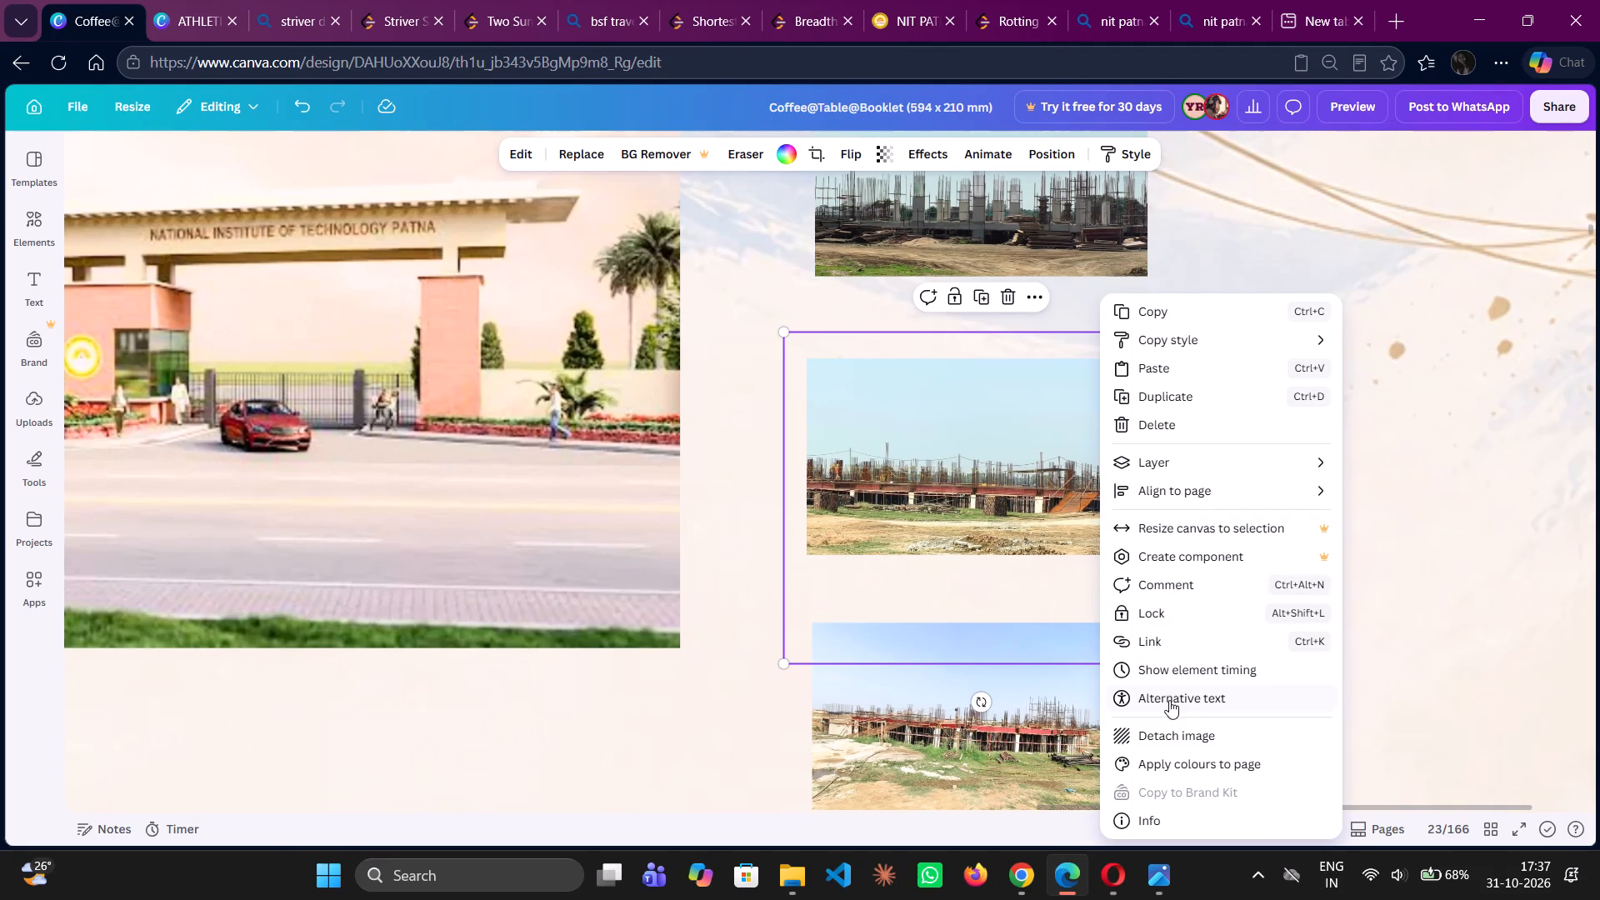
left_click(1163, 742)
left_click(933, 435)
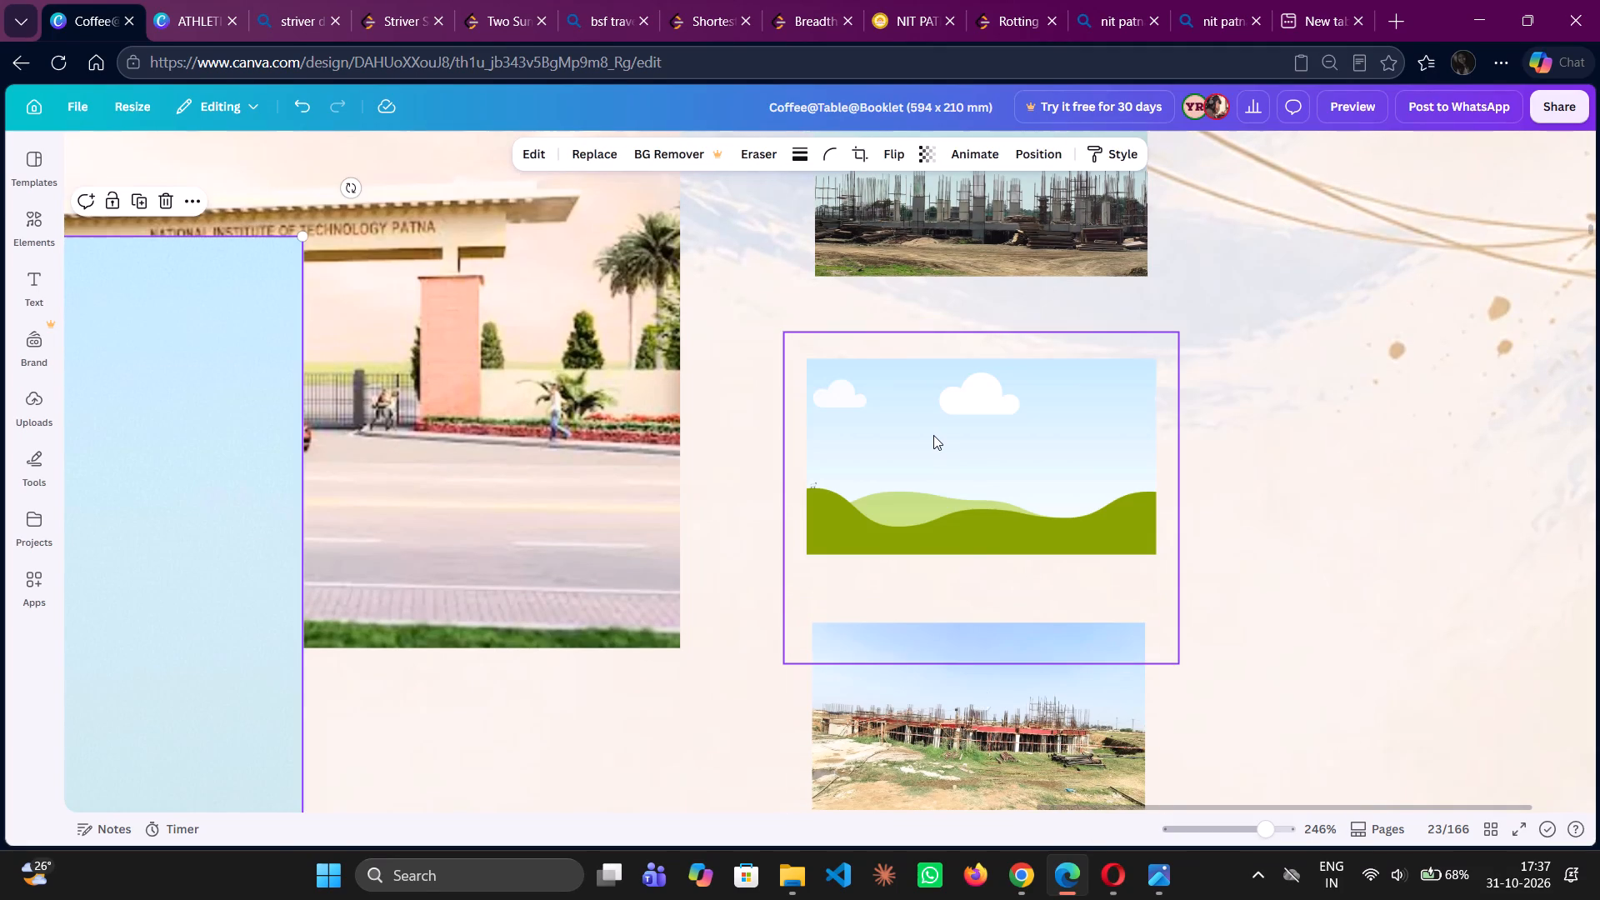
key("Delete")
Move the detached full-size construction photo from page 23 to the Bihta Campus spread on page 20.
scroll(933, 435, "right", 7)
scroll(933, 435, "down", 5)
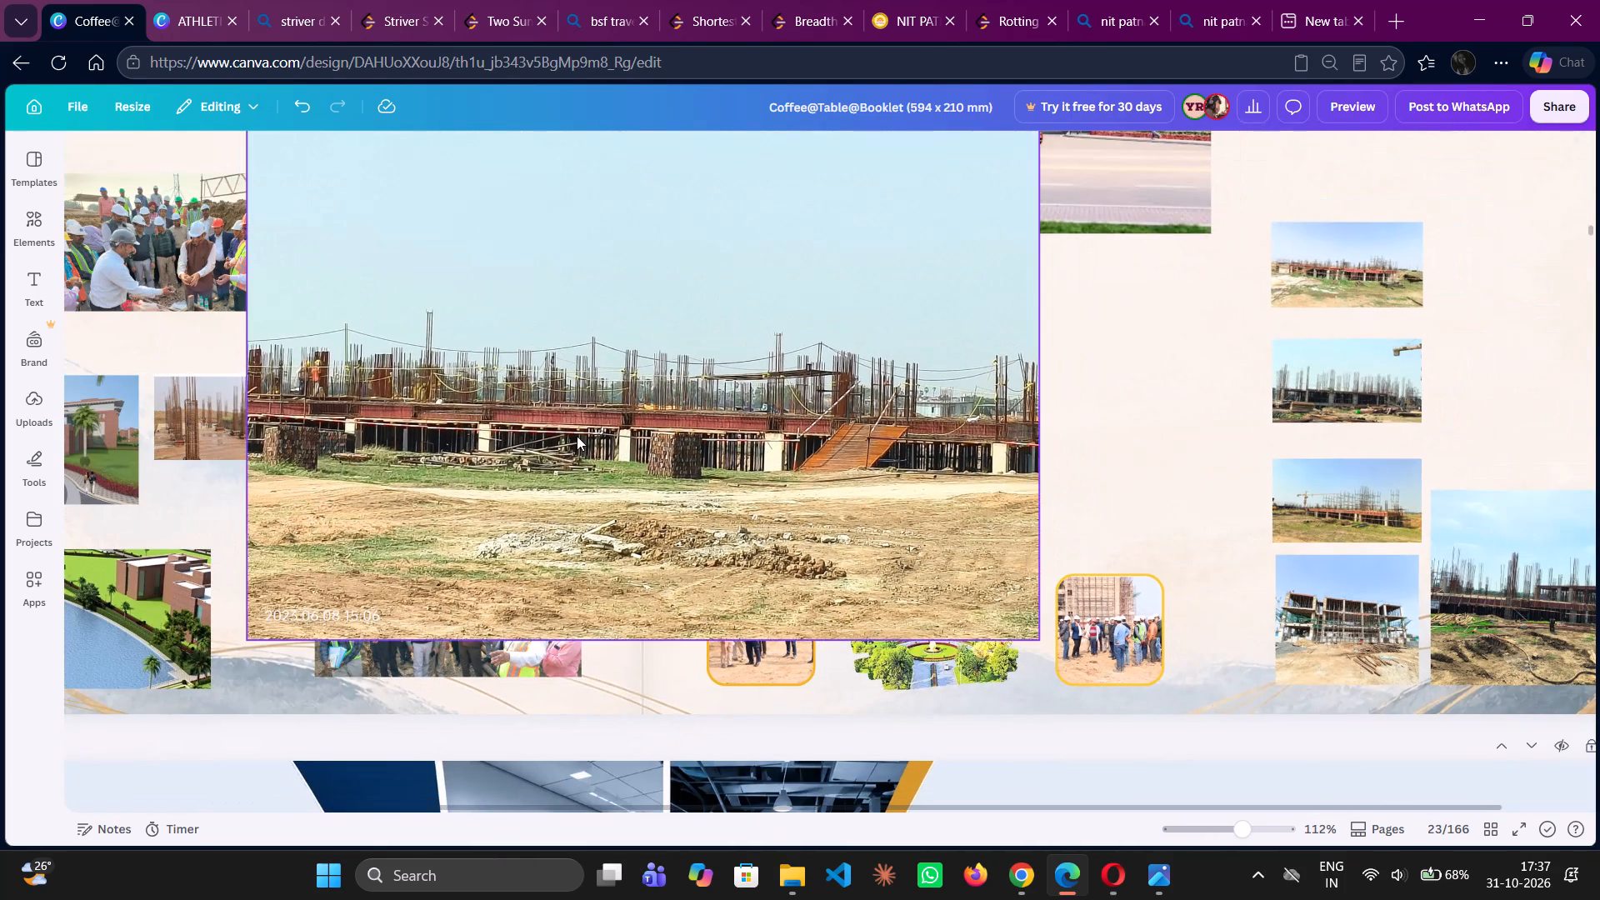
left_click(577, 436)
key("ctrl+x")
scroll(577, 436, "up", 9)
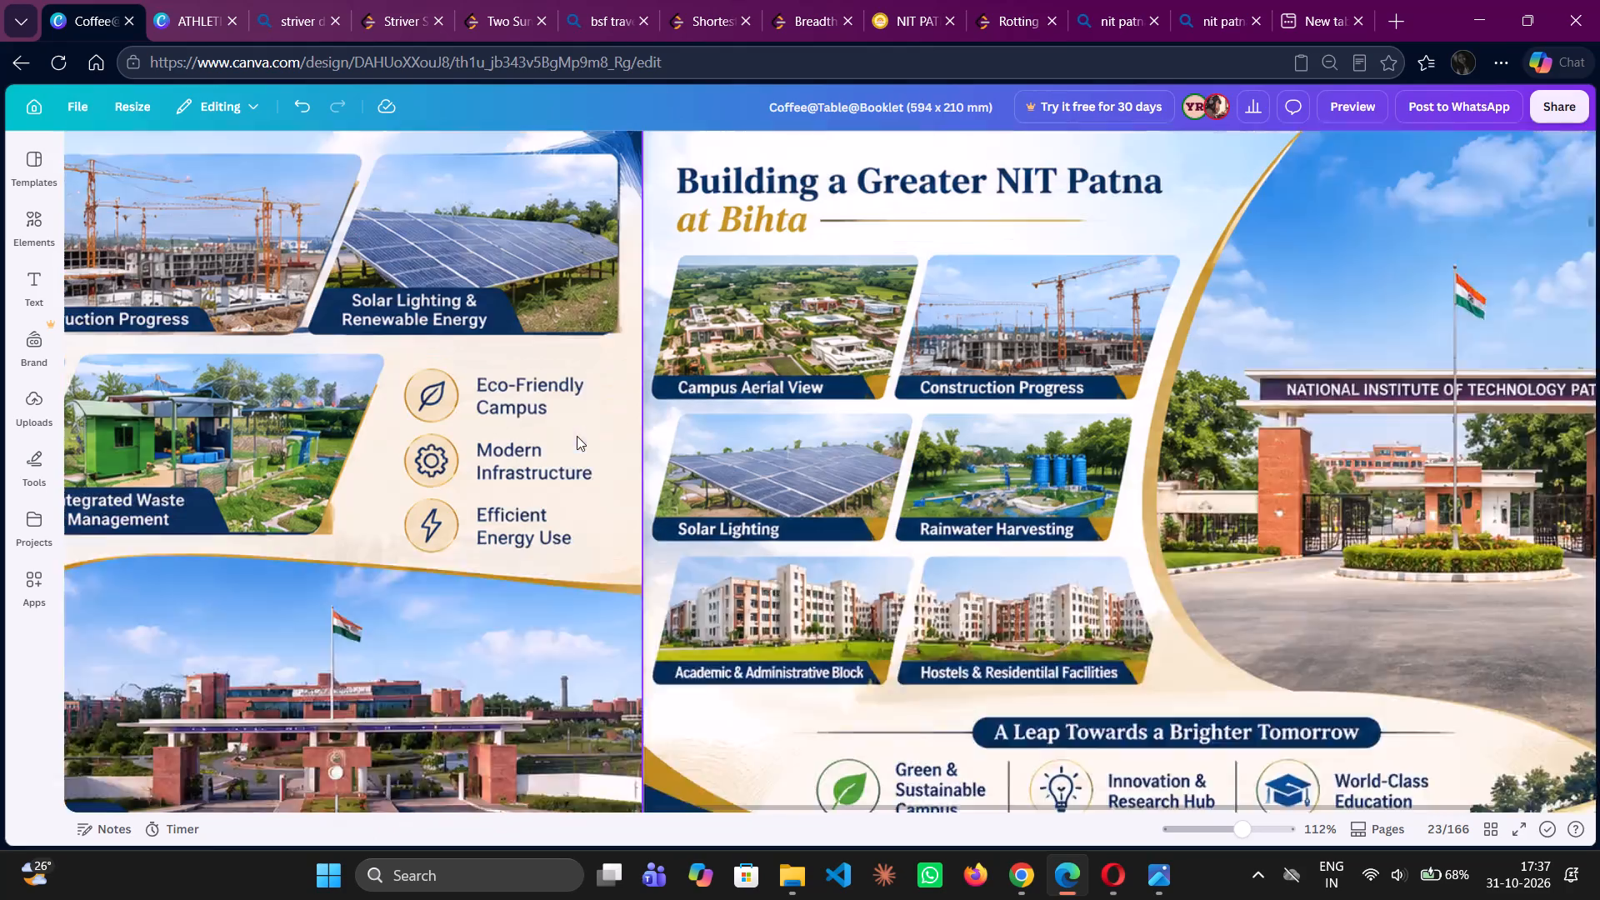
scroll(577, 436, "left", 2)
scroll(577, 436, "up", 4)
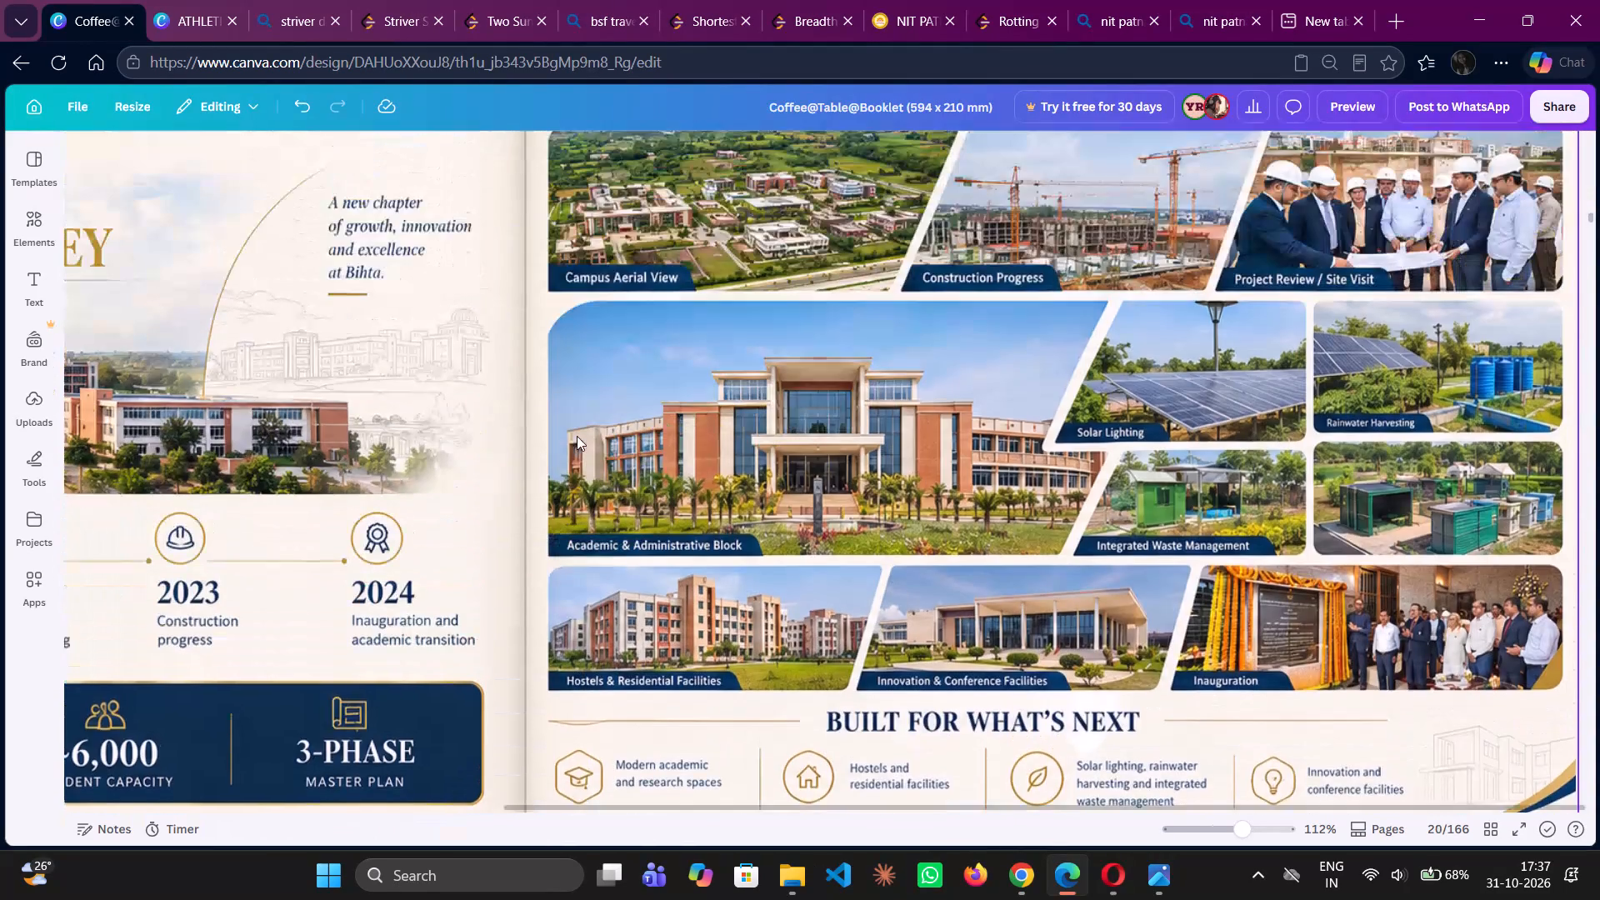
scroll(577, 436, "up", 1)
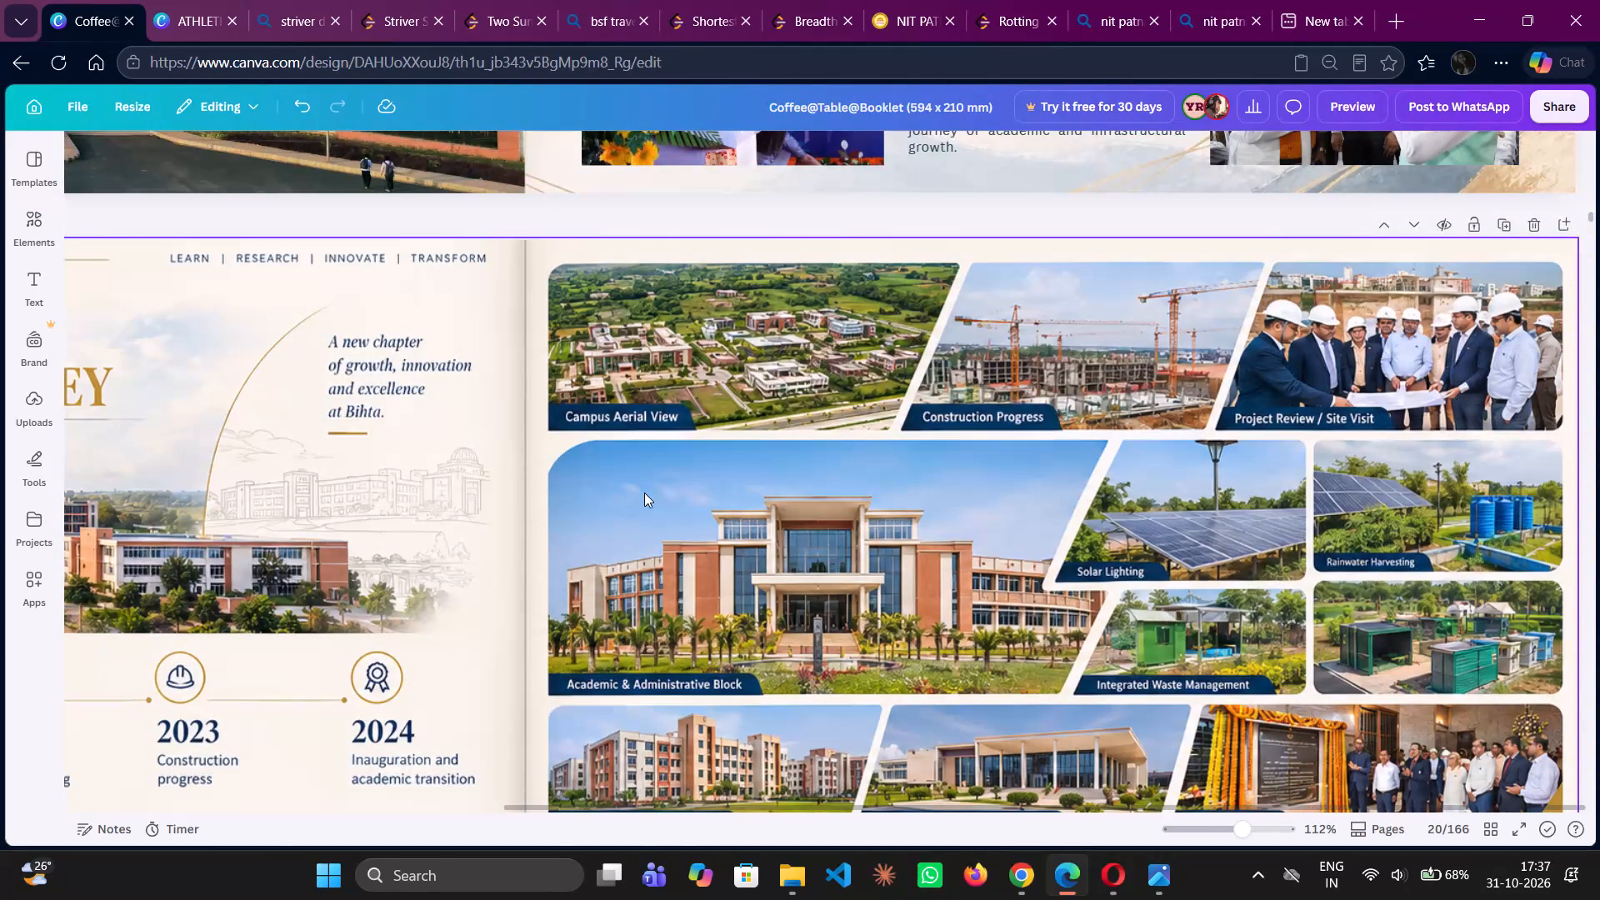
key("ctrl+v")
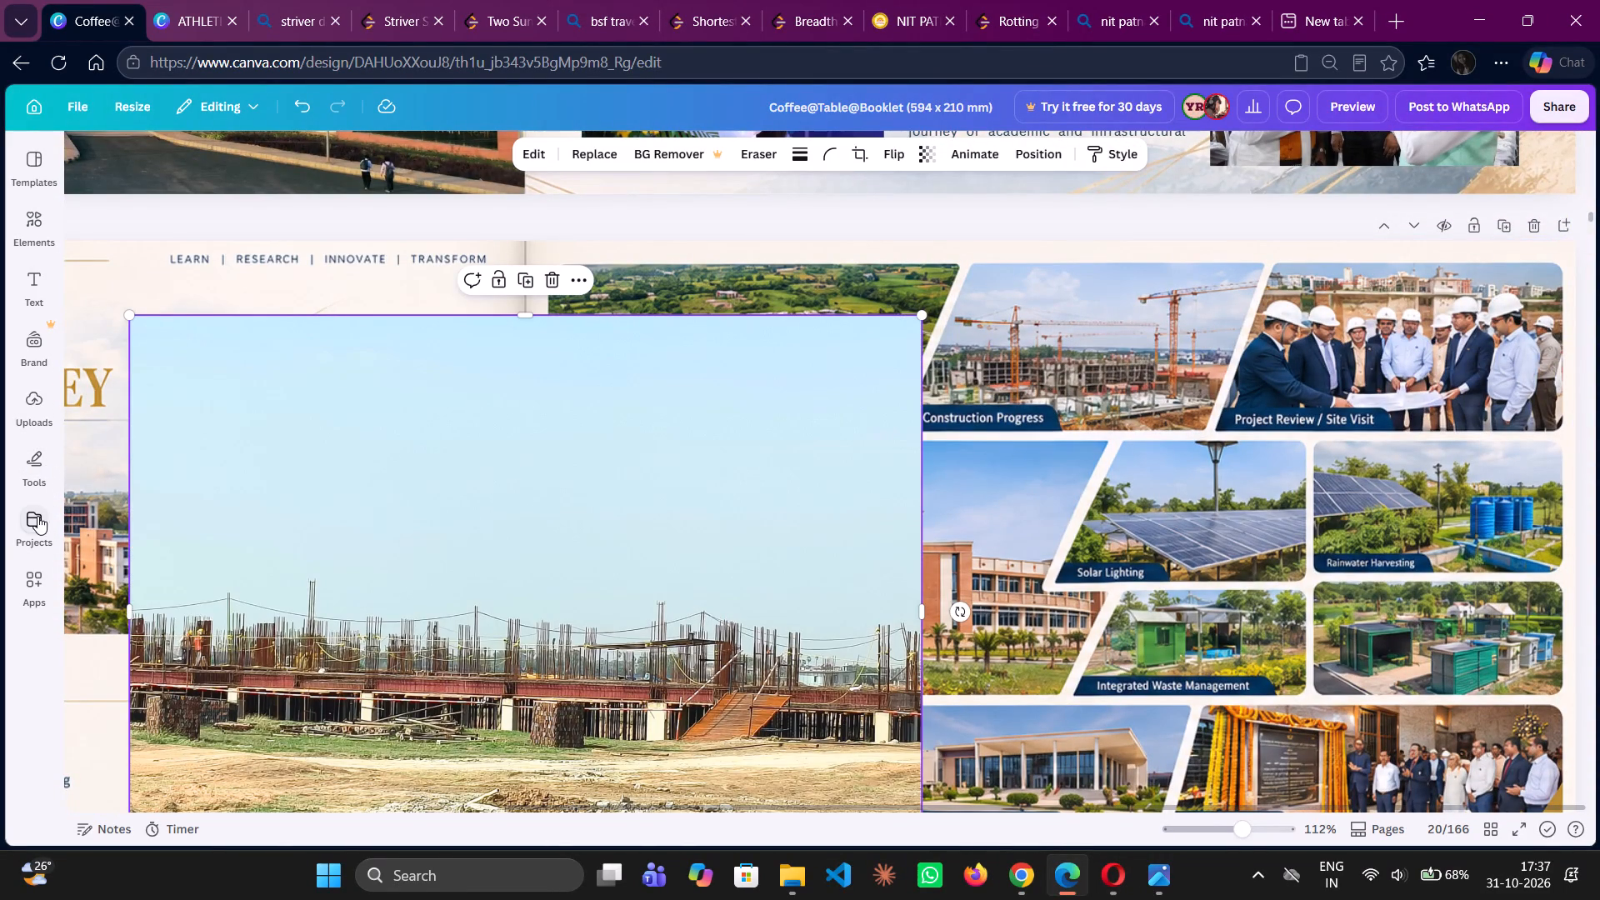
Place a right-leaning parallelogram shape over the Construction Progress picture on page 20.
left_click(39, 455)
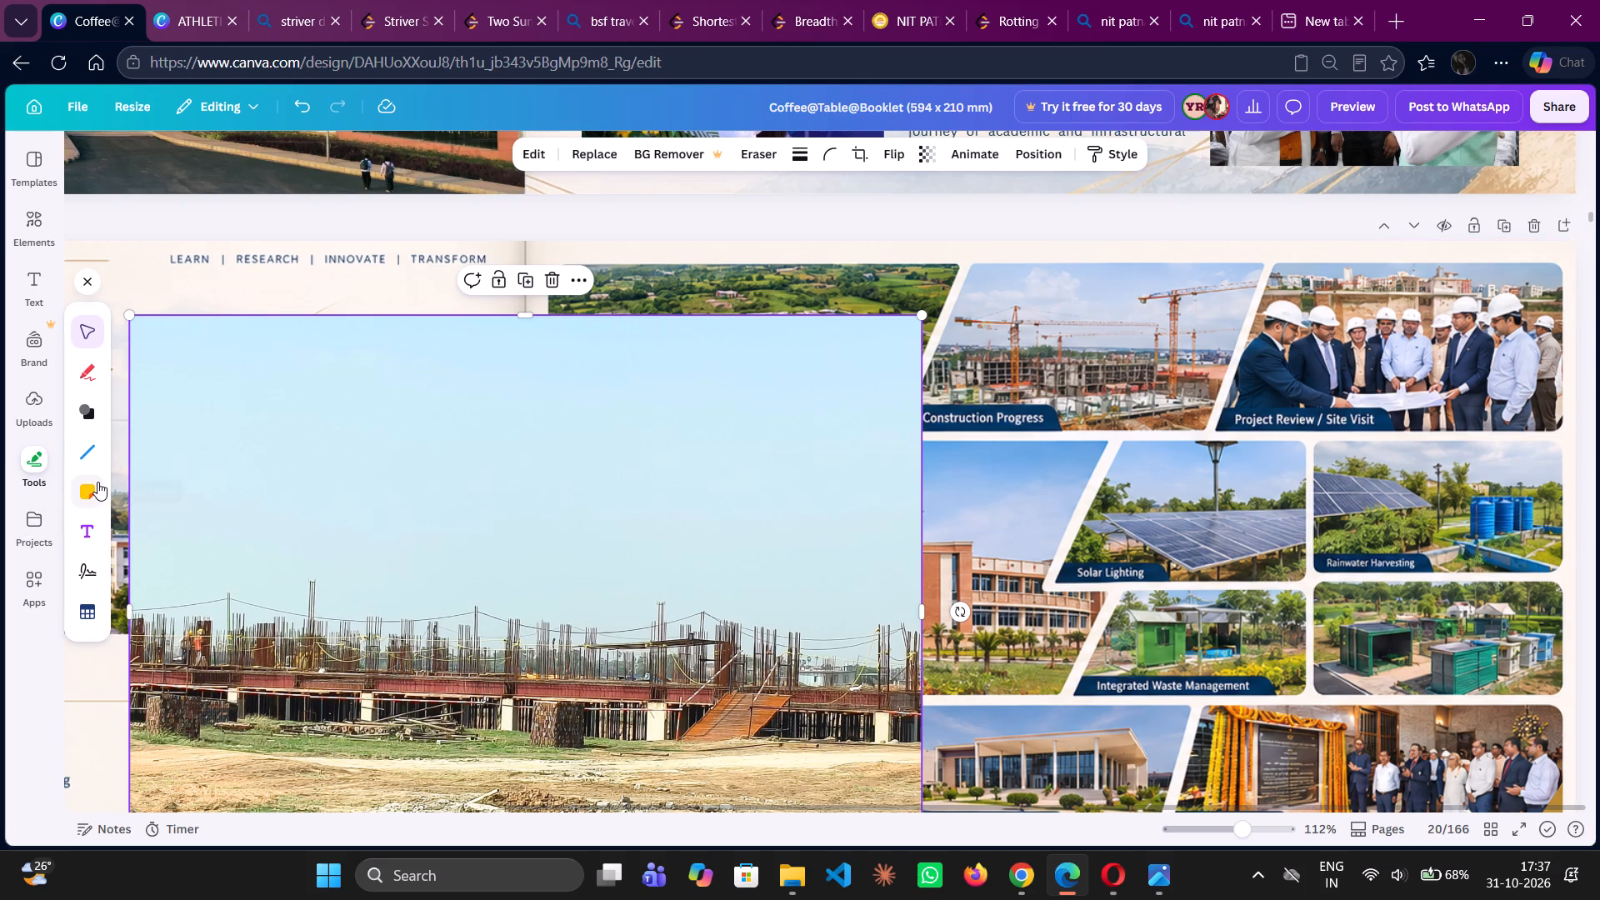
left_click(97, 482)
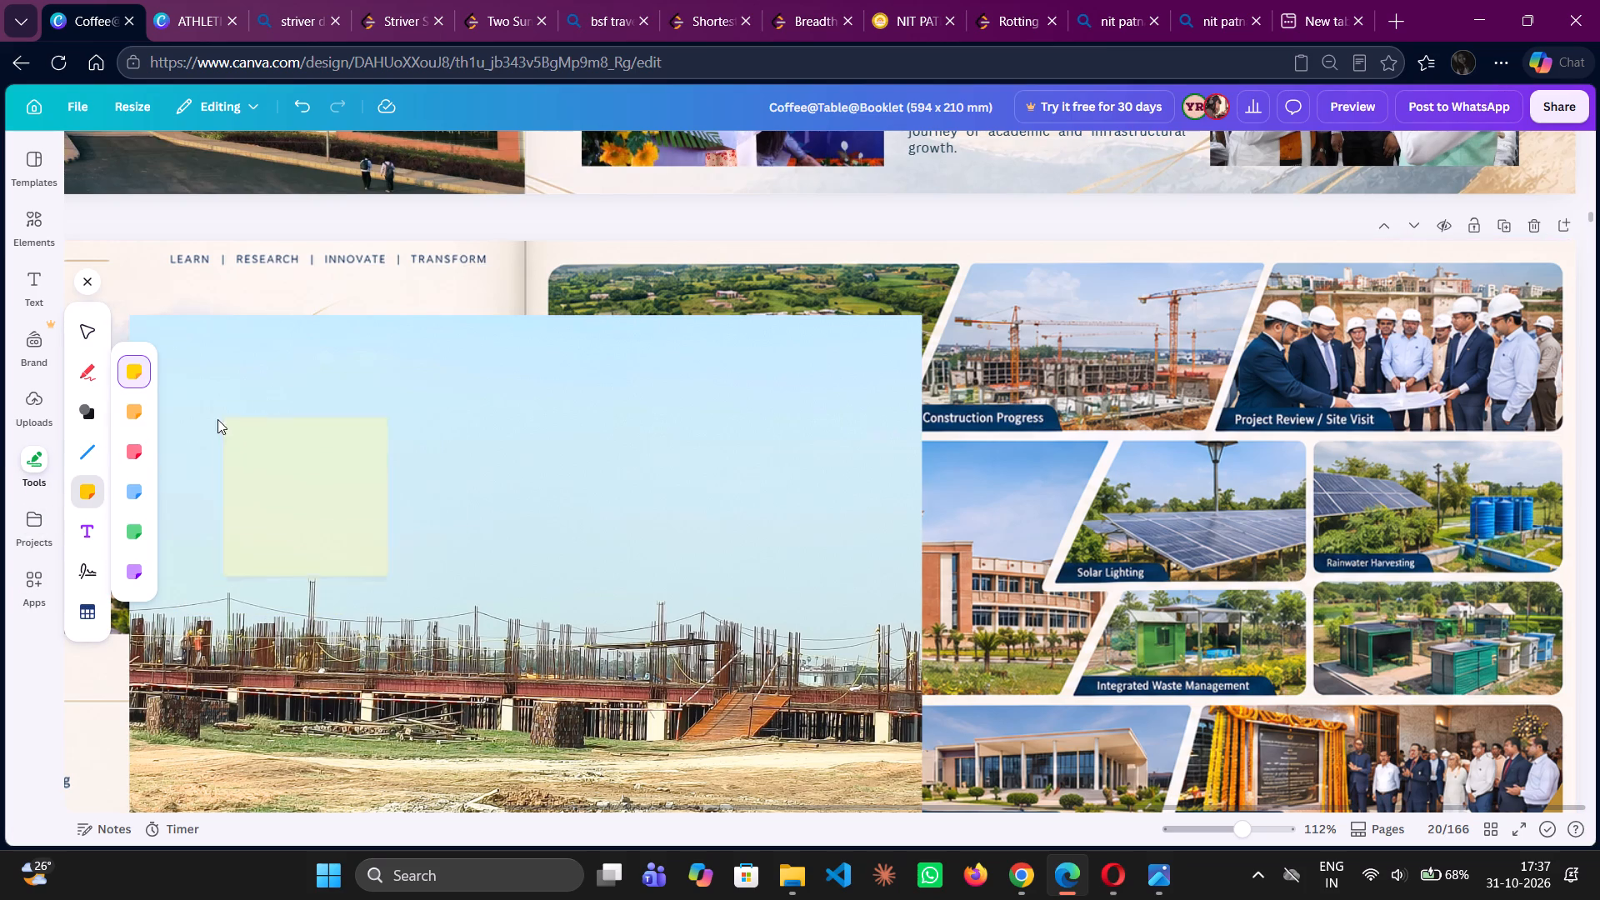
left_click(89, 411)
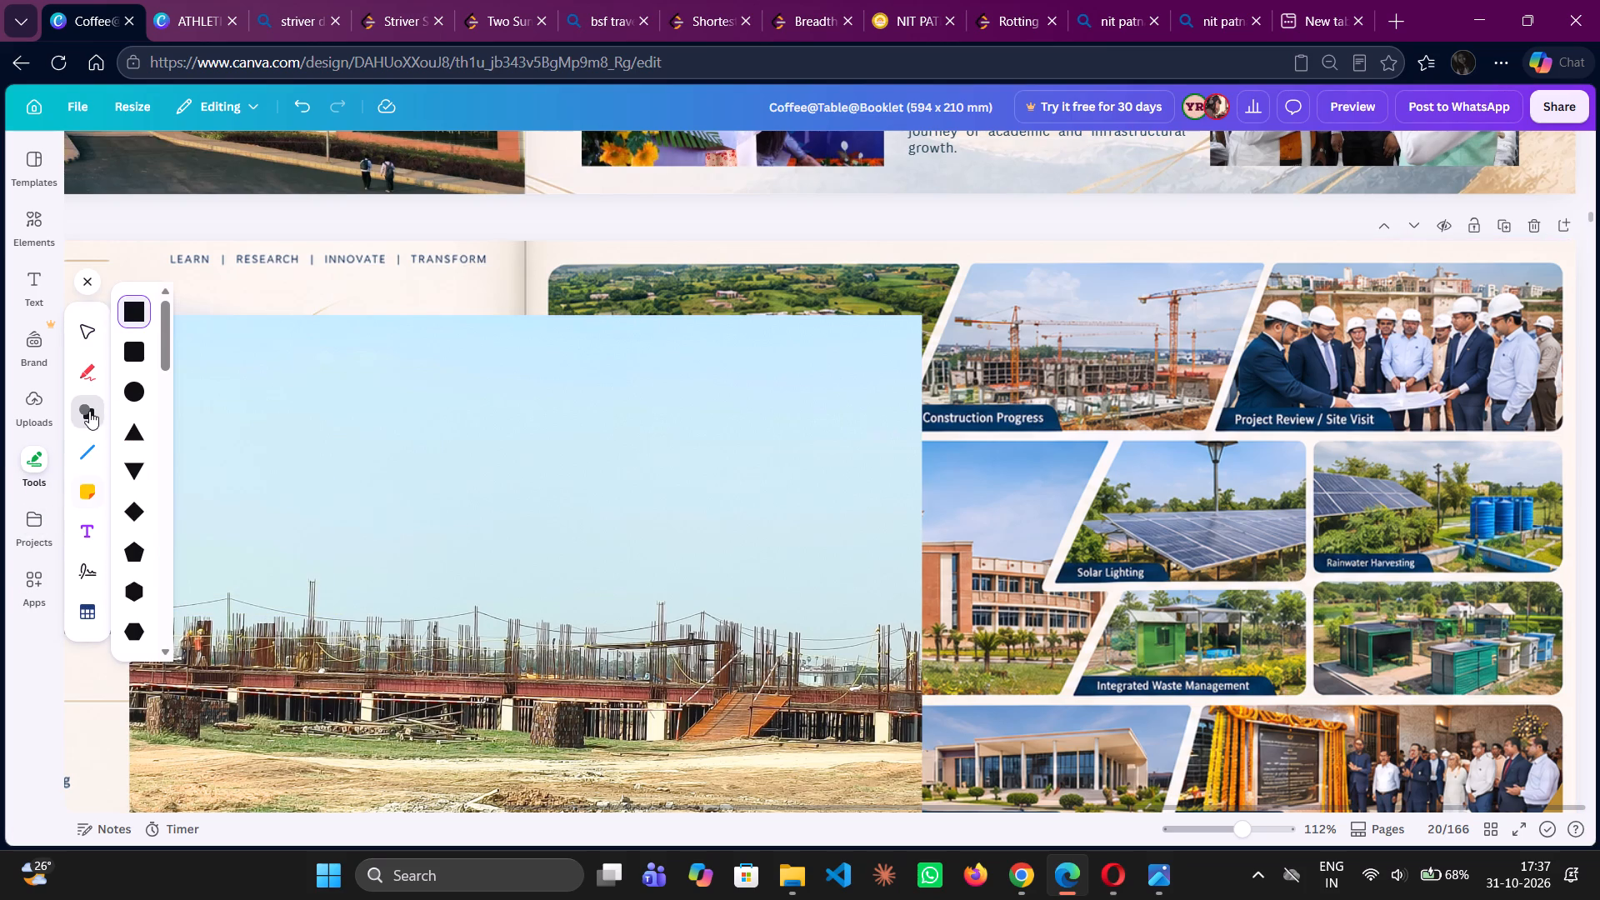
scroll(139, 503, "down", 3)
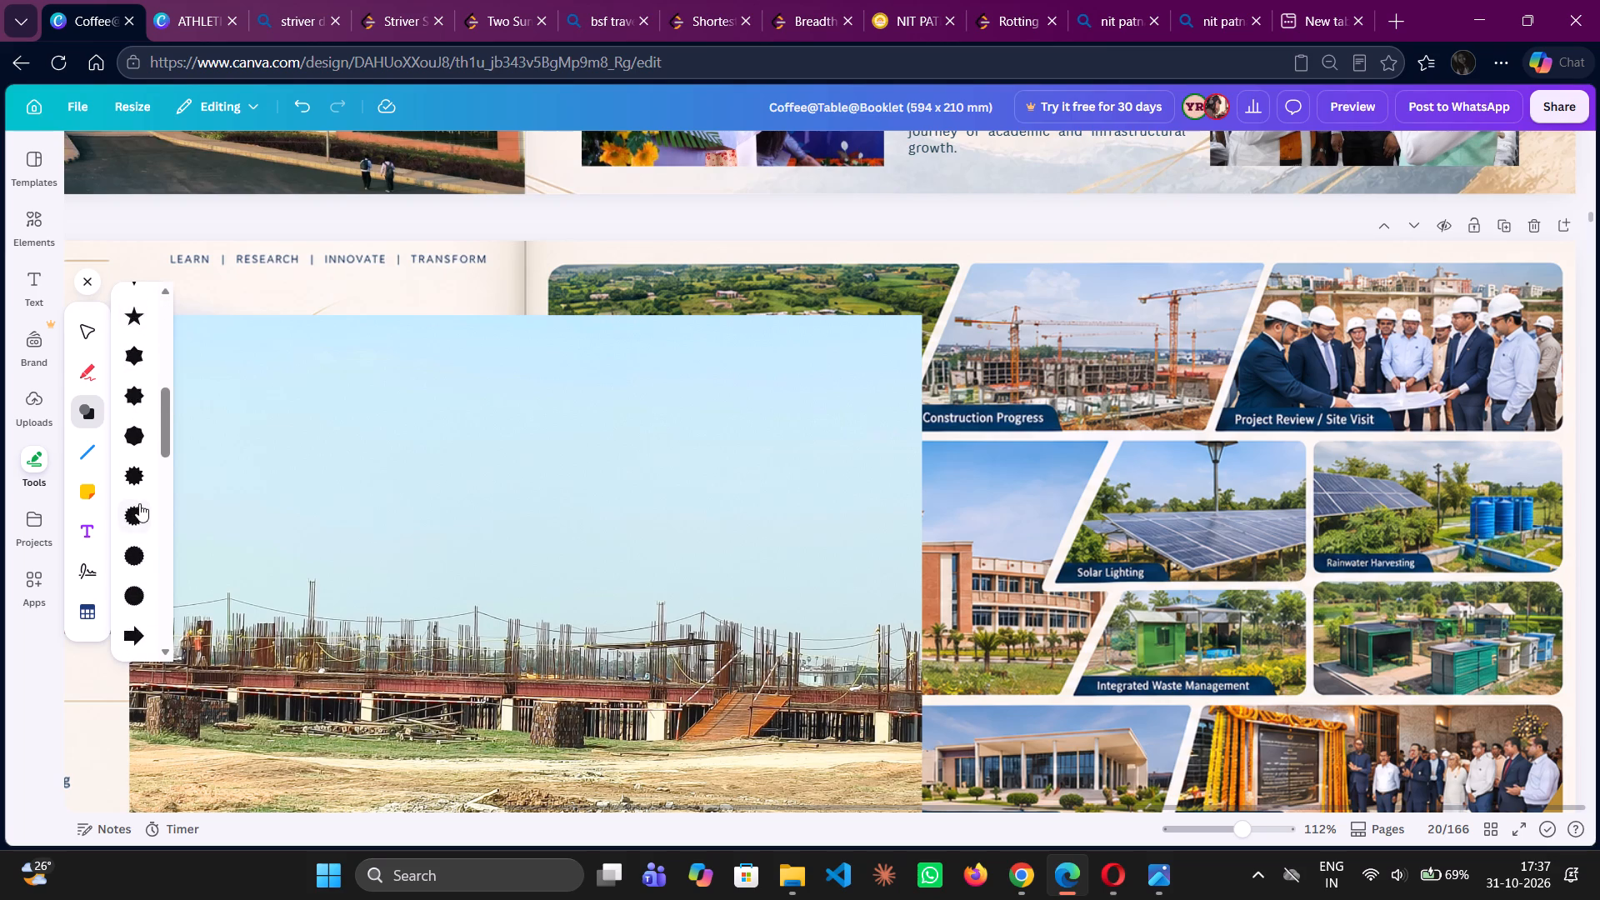
scroll(139, 503, "down", 4)
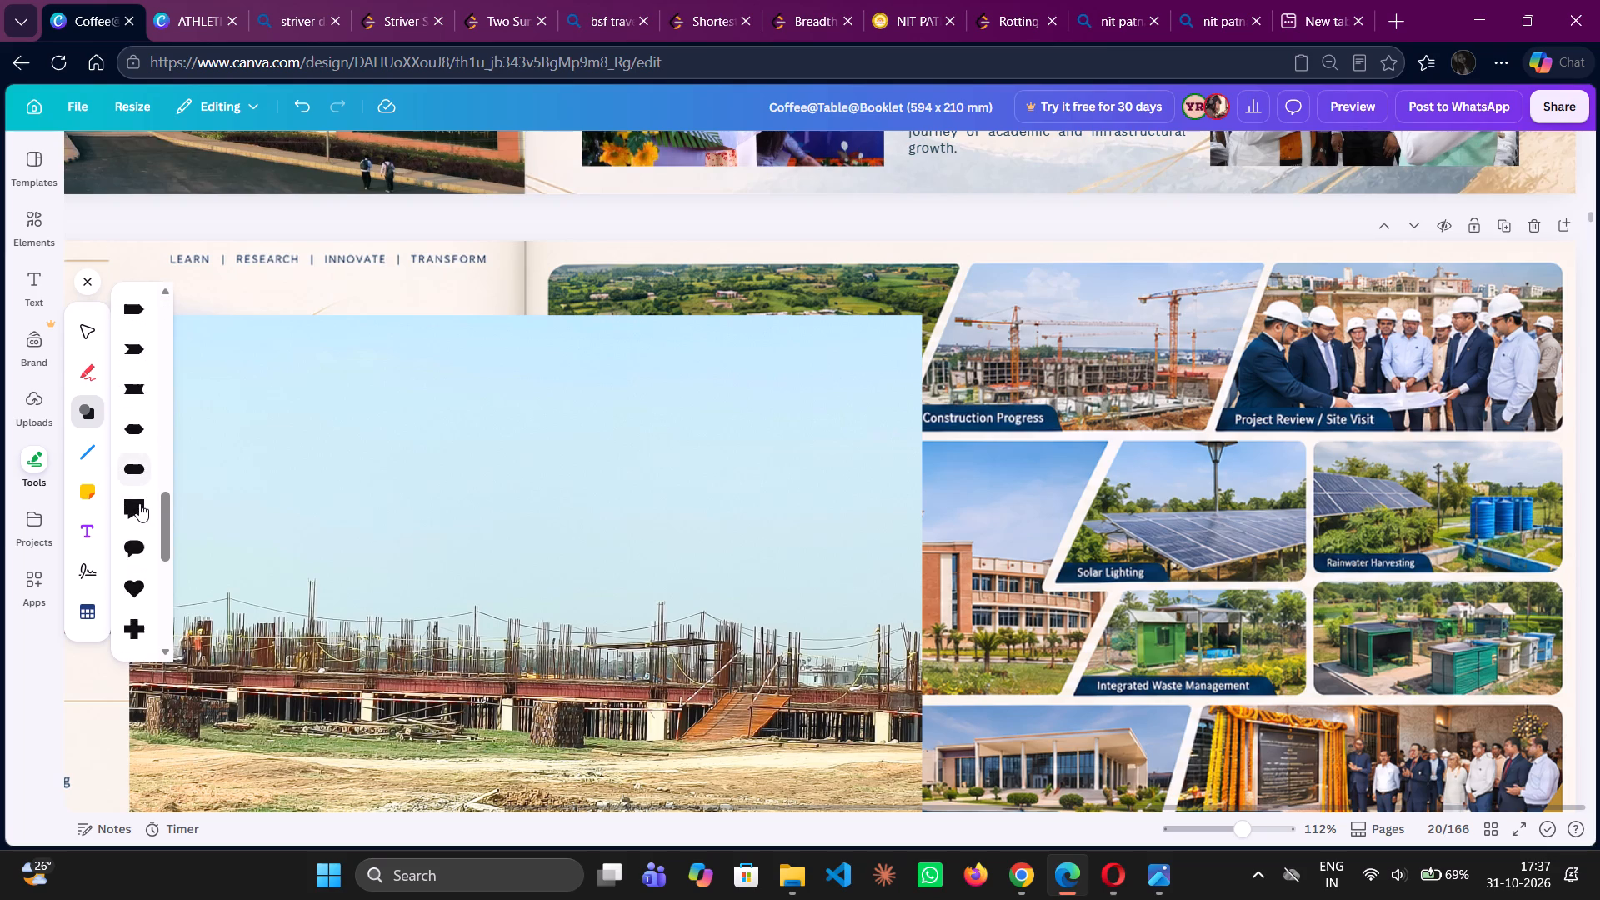
scroll(139, 503, "down", 3)
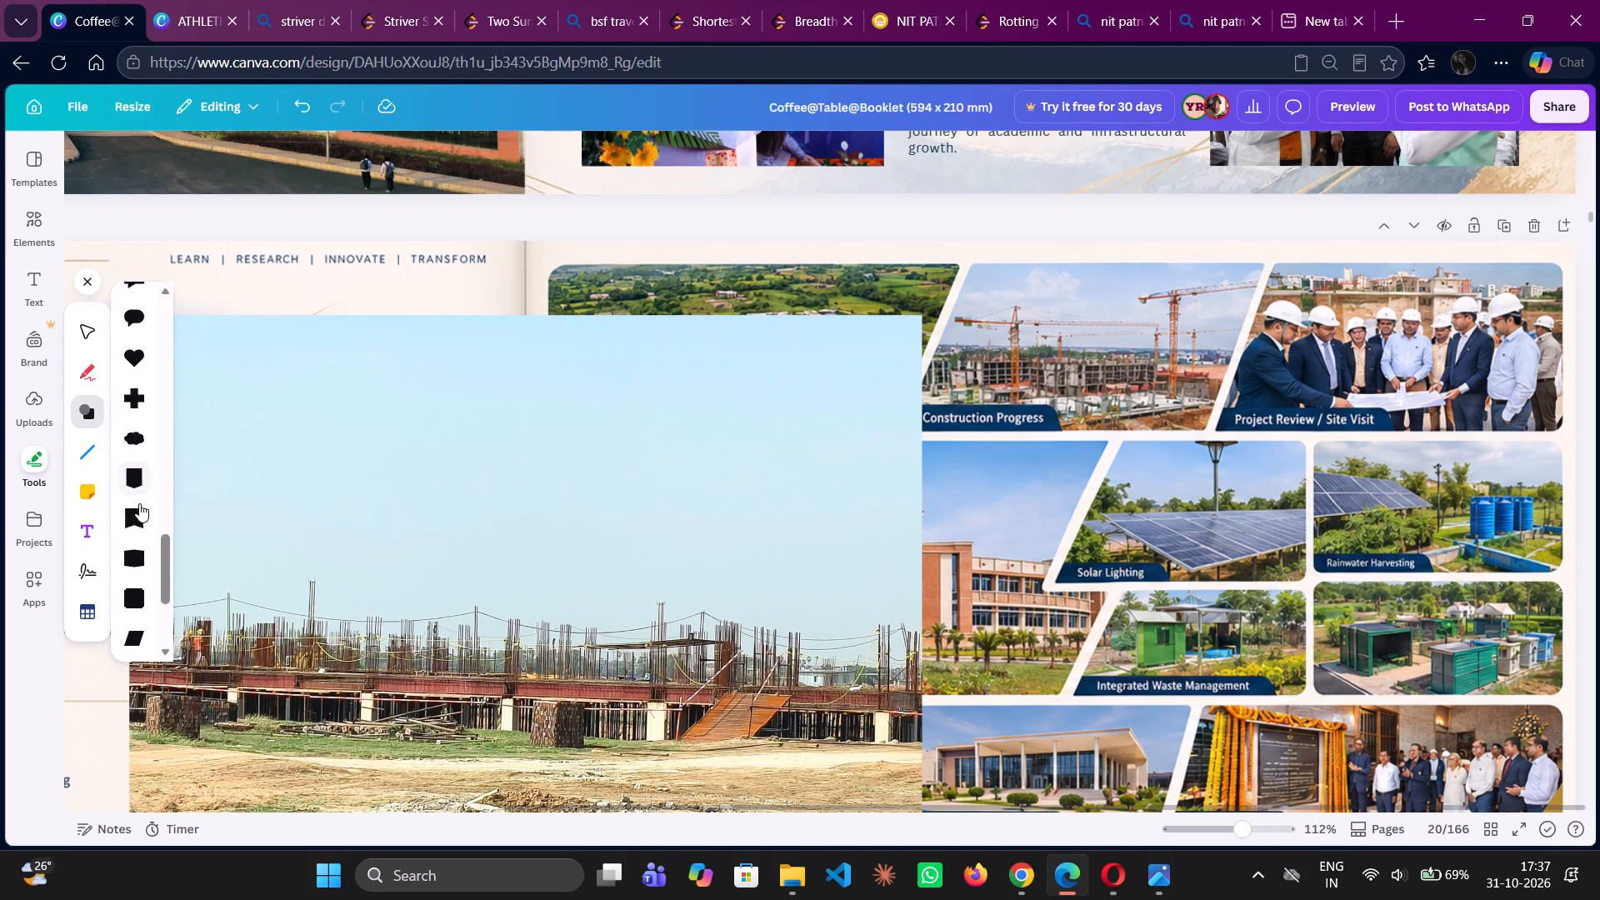
scroll(139, 503, "down", 2)
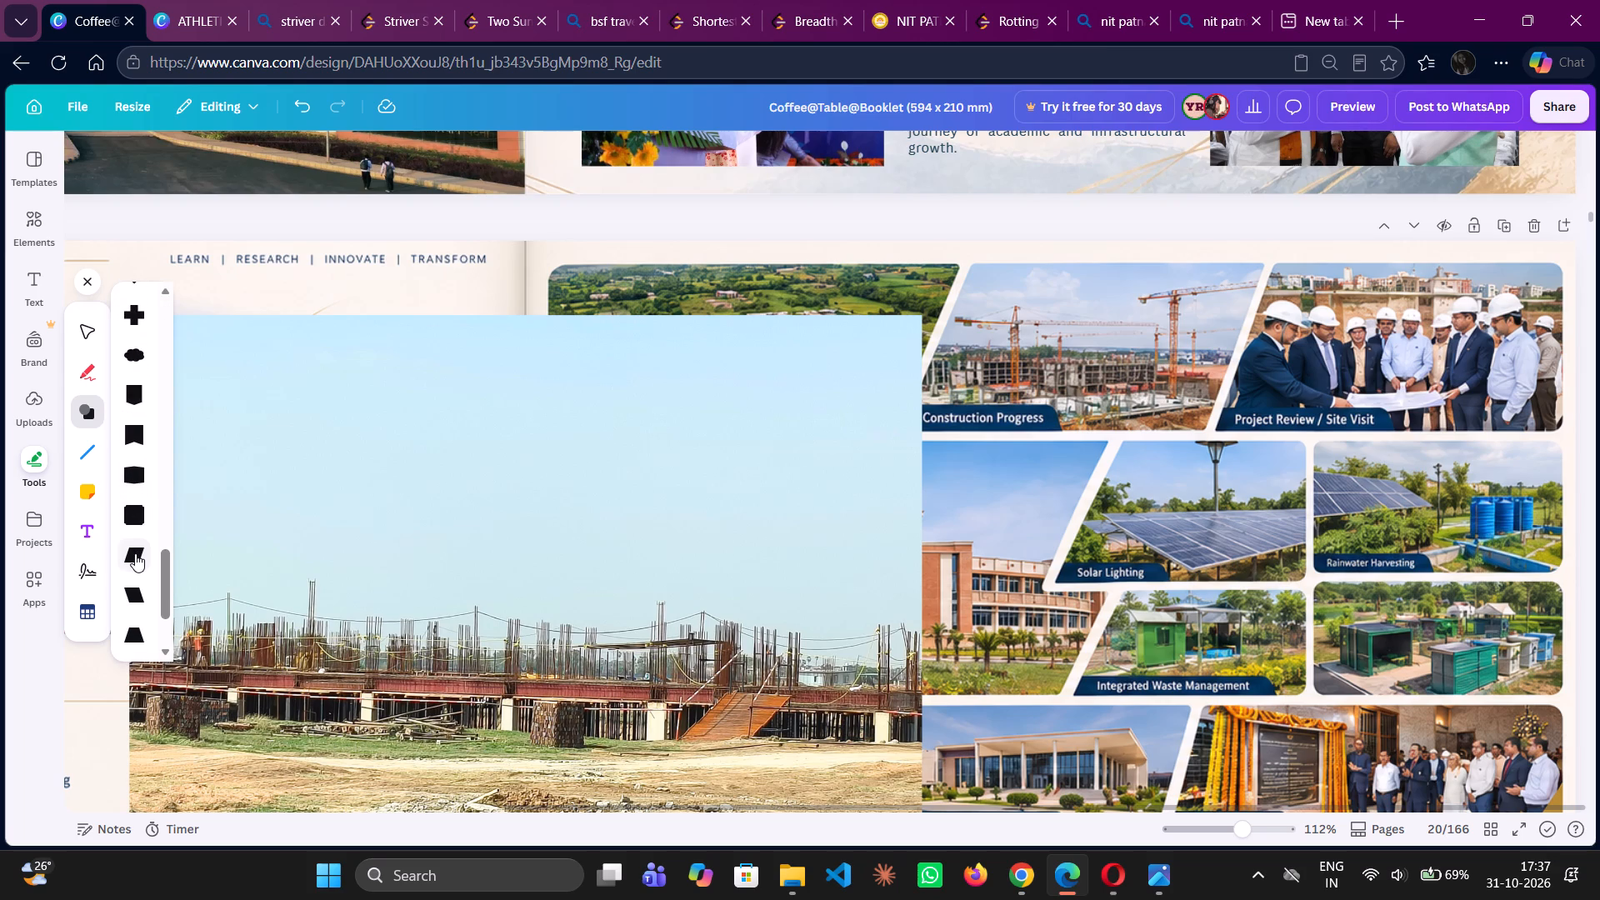
left_click(135, 553)
left_click(919, 264)
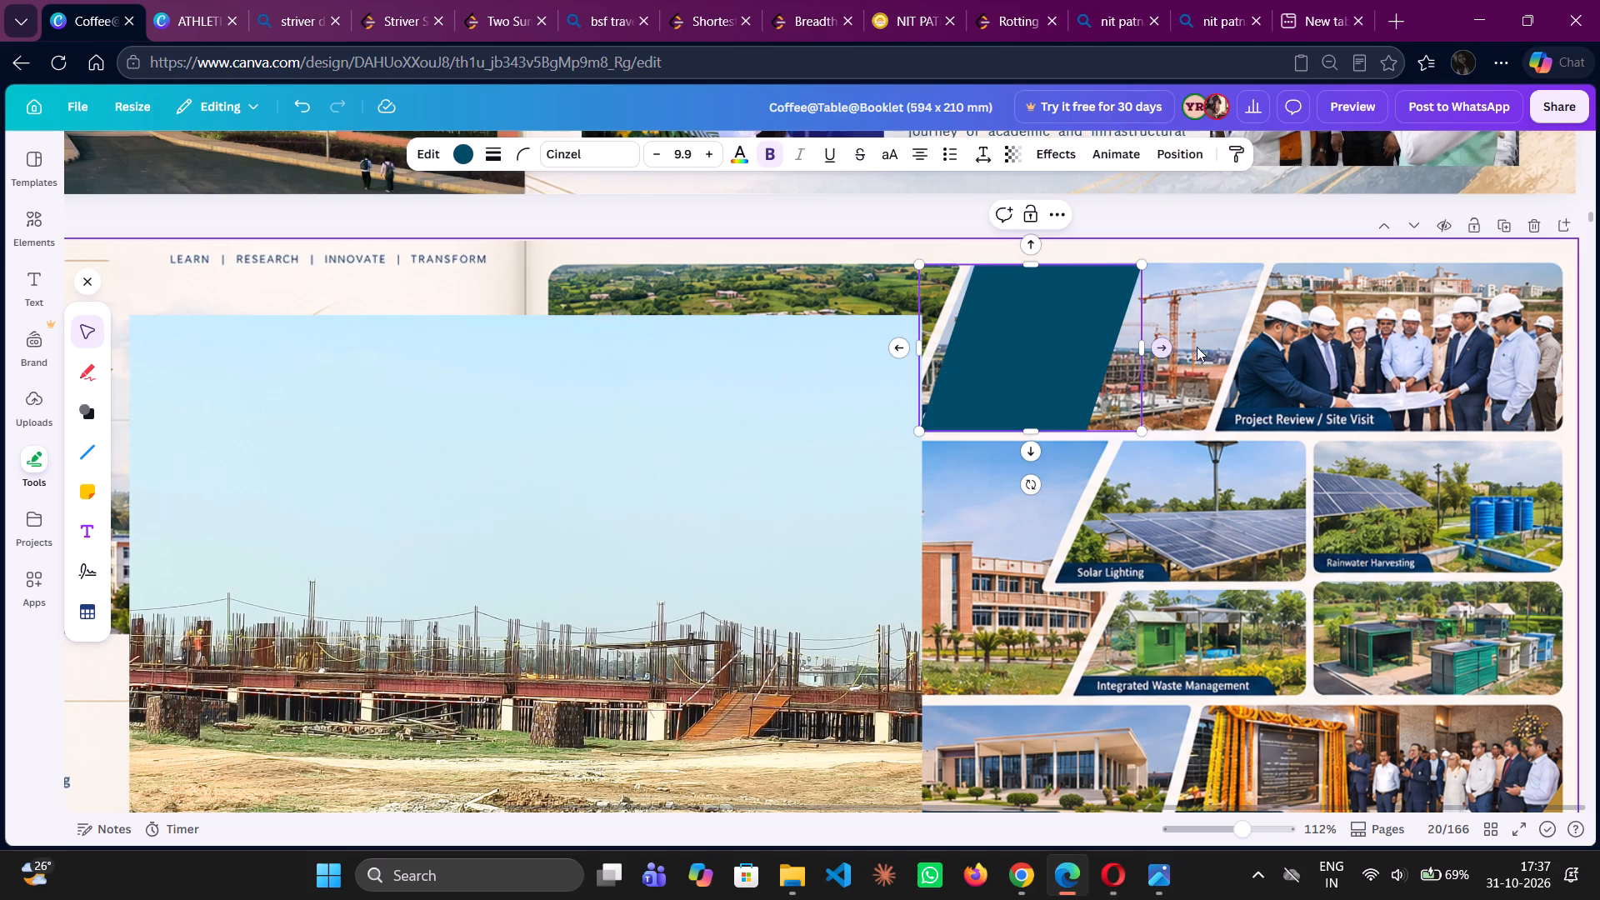
Stretch the parallelogram sideways to cover the Construction Progress picture between its slanted white borders, shifting the loose construction photo clear of it.
left_click_drag(1143, 342, 1287, 309)
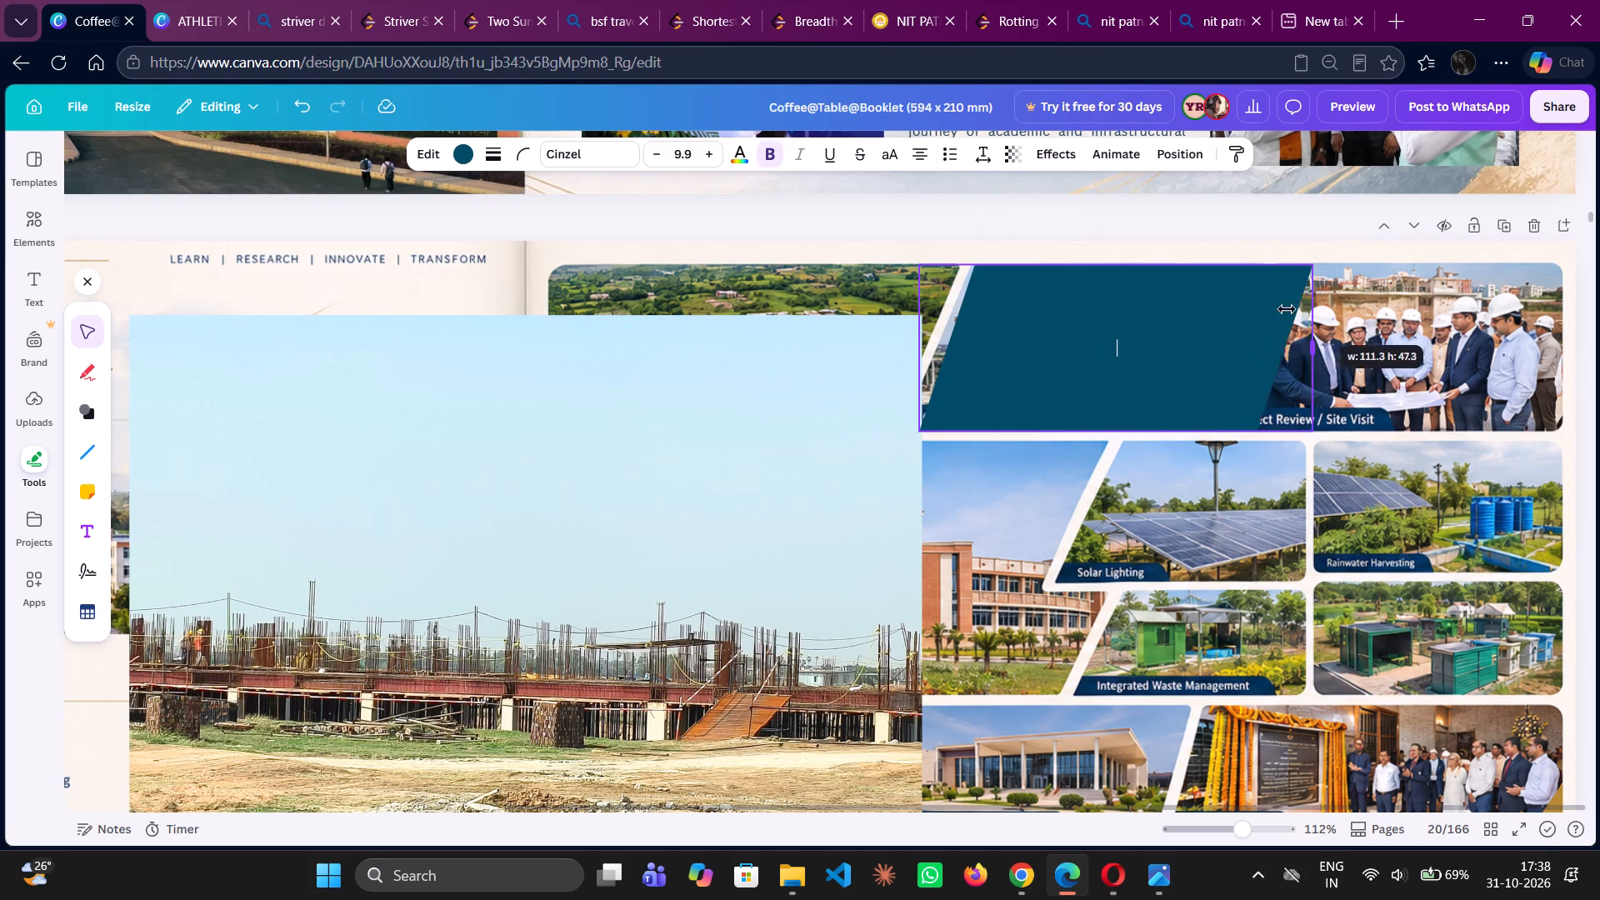
left_click_drag(1287, 309, 1266, 304)
scroll(1267, 424, "down", 1)
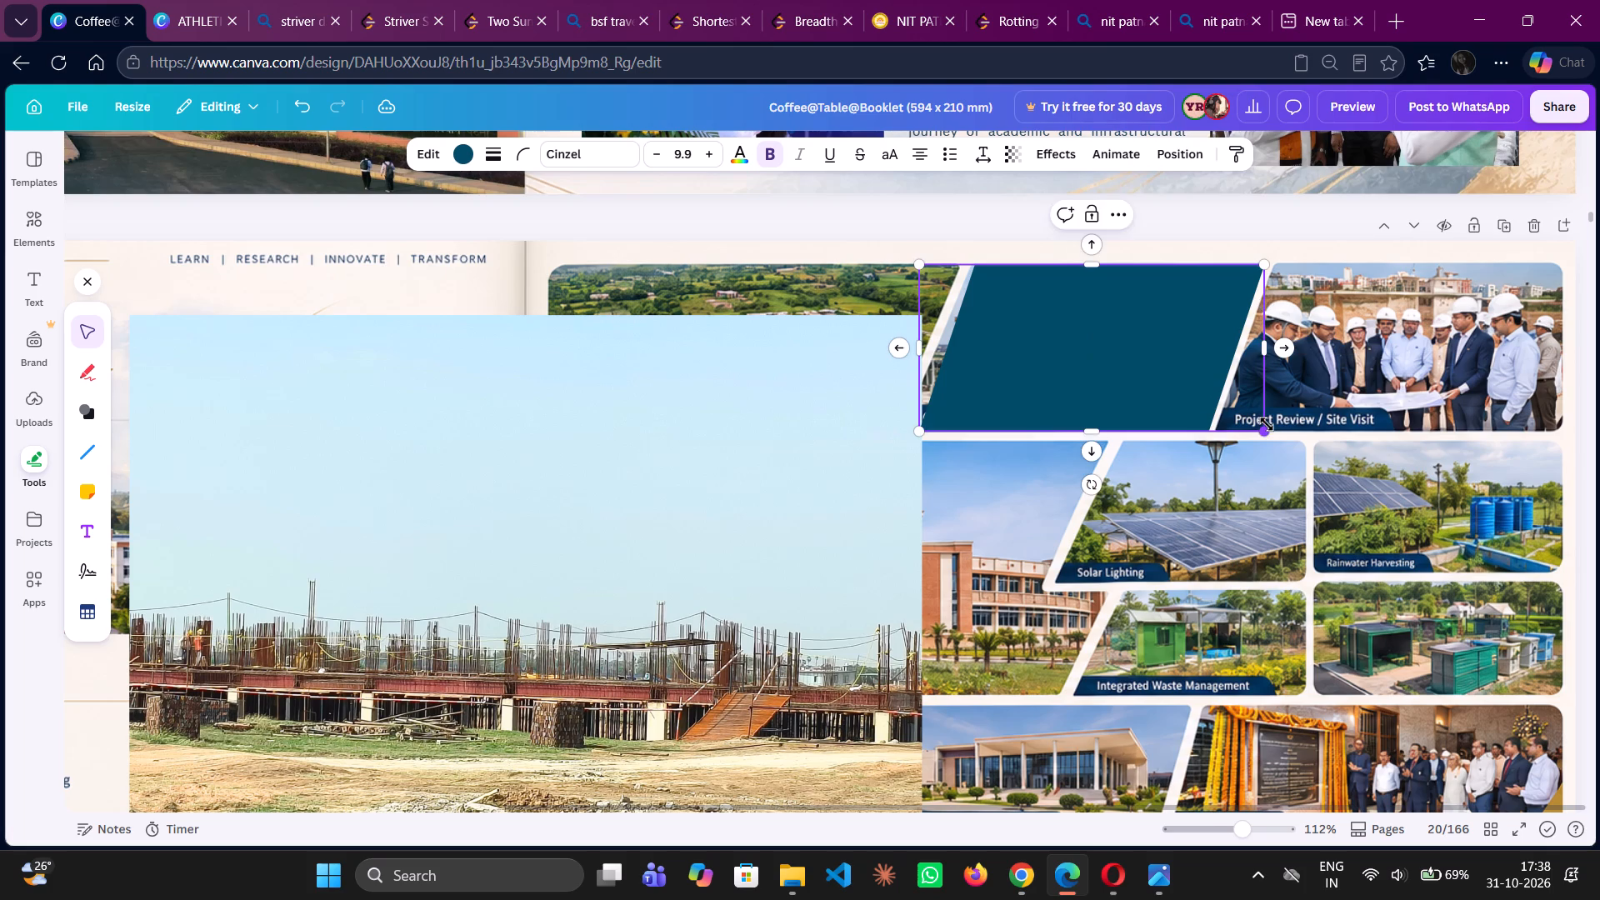
scroll(1267, 424, "down", 1)
left_click_drag(667, 595, 576, 581)
scroll(576, 581, "up", 1)
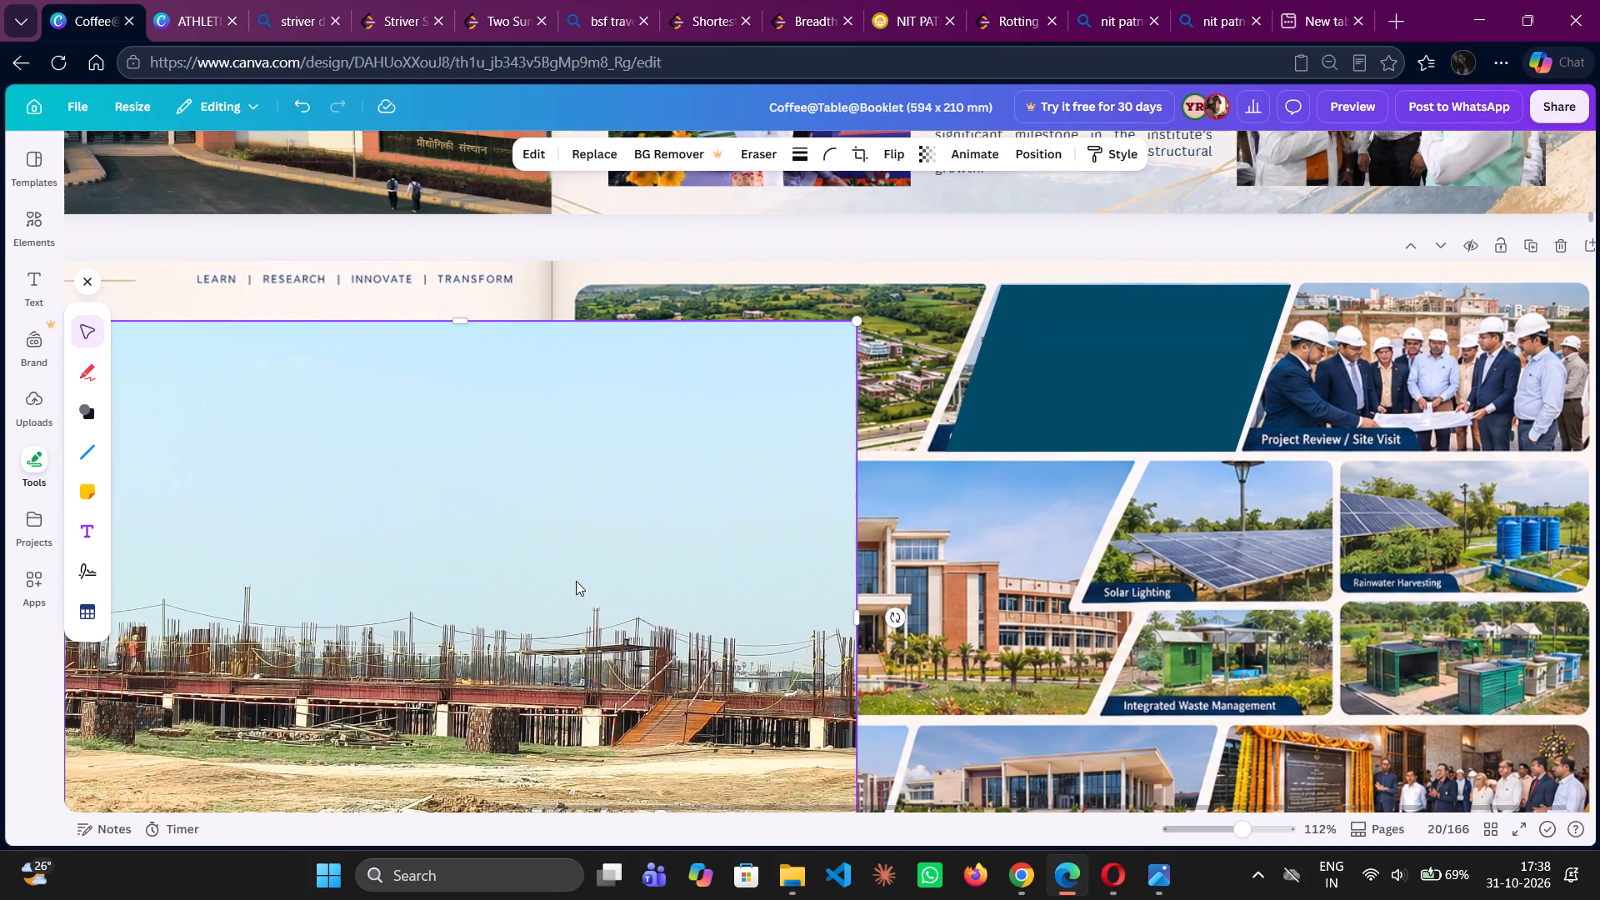
left_click(1056, 373)
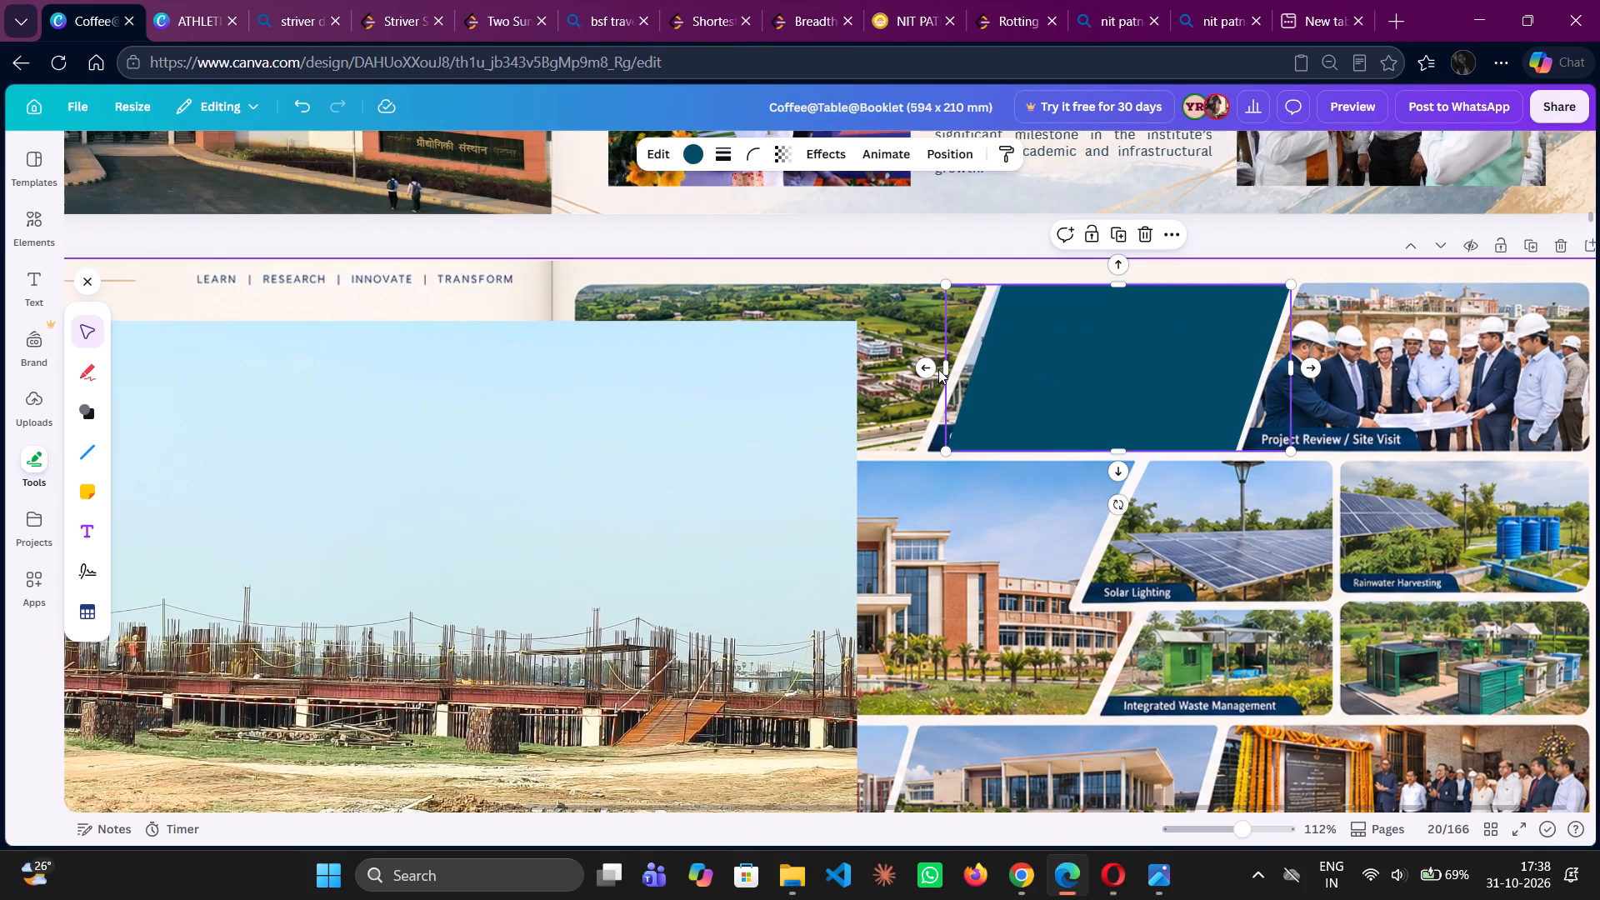
left_click_drag(947, 369, 927, 370)
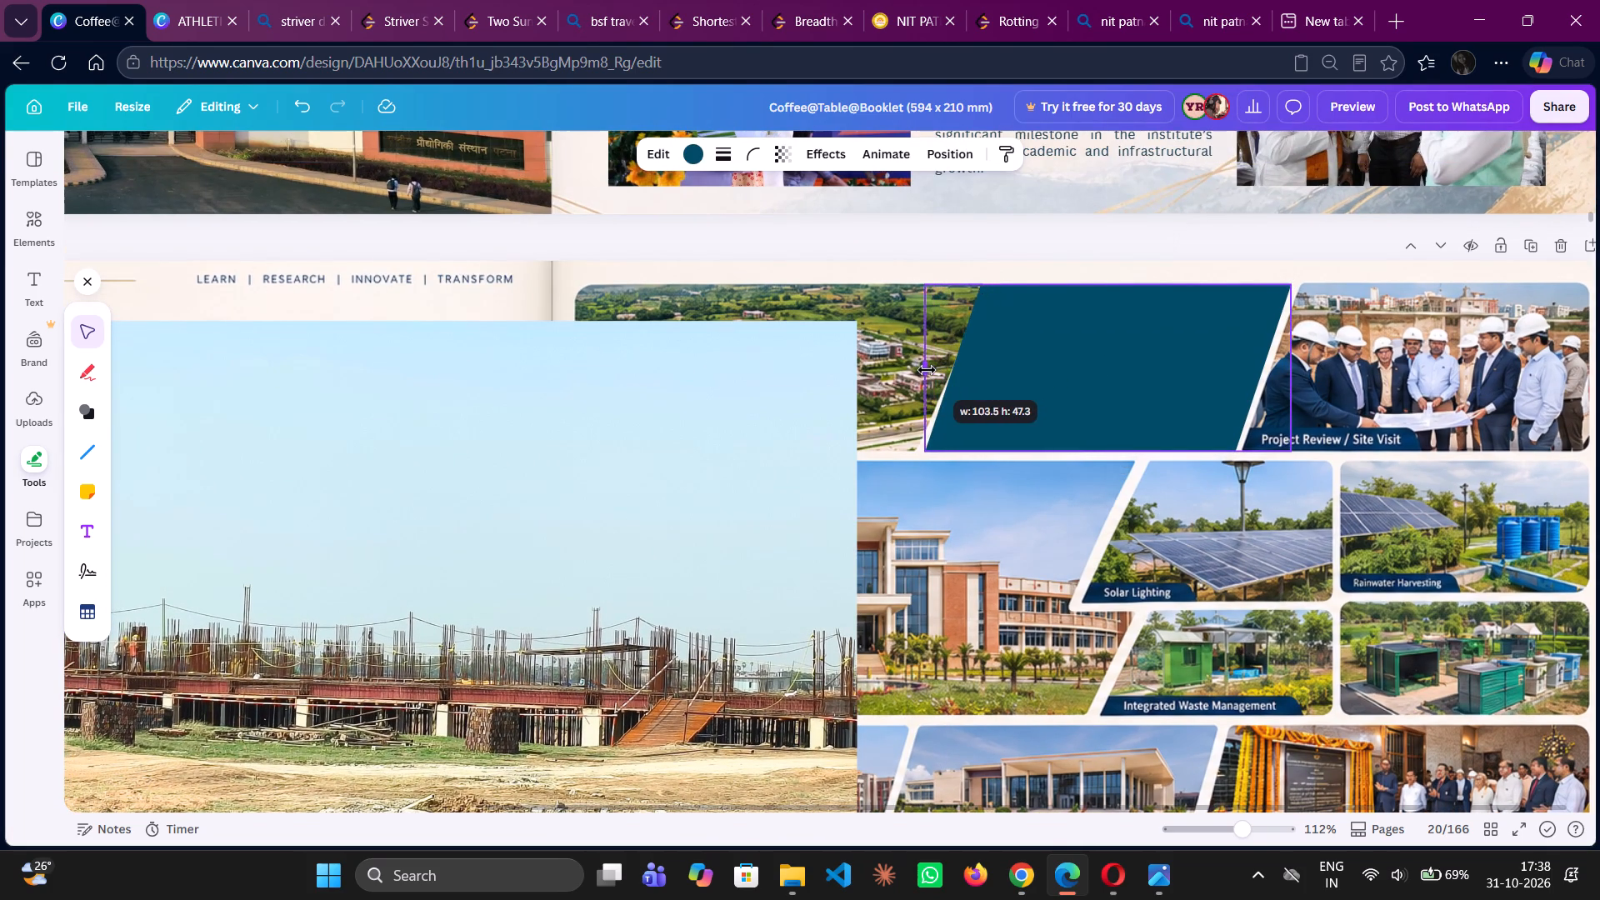
left_click_drag(927, 370, 936, 370)
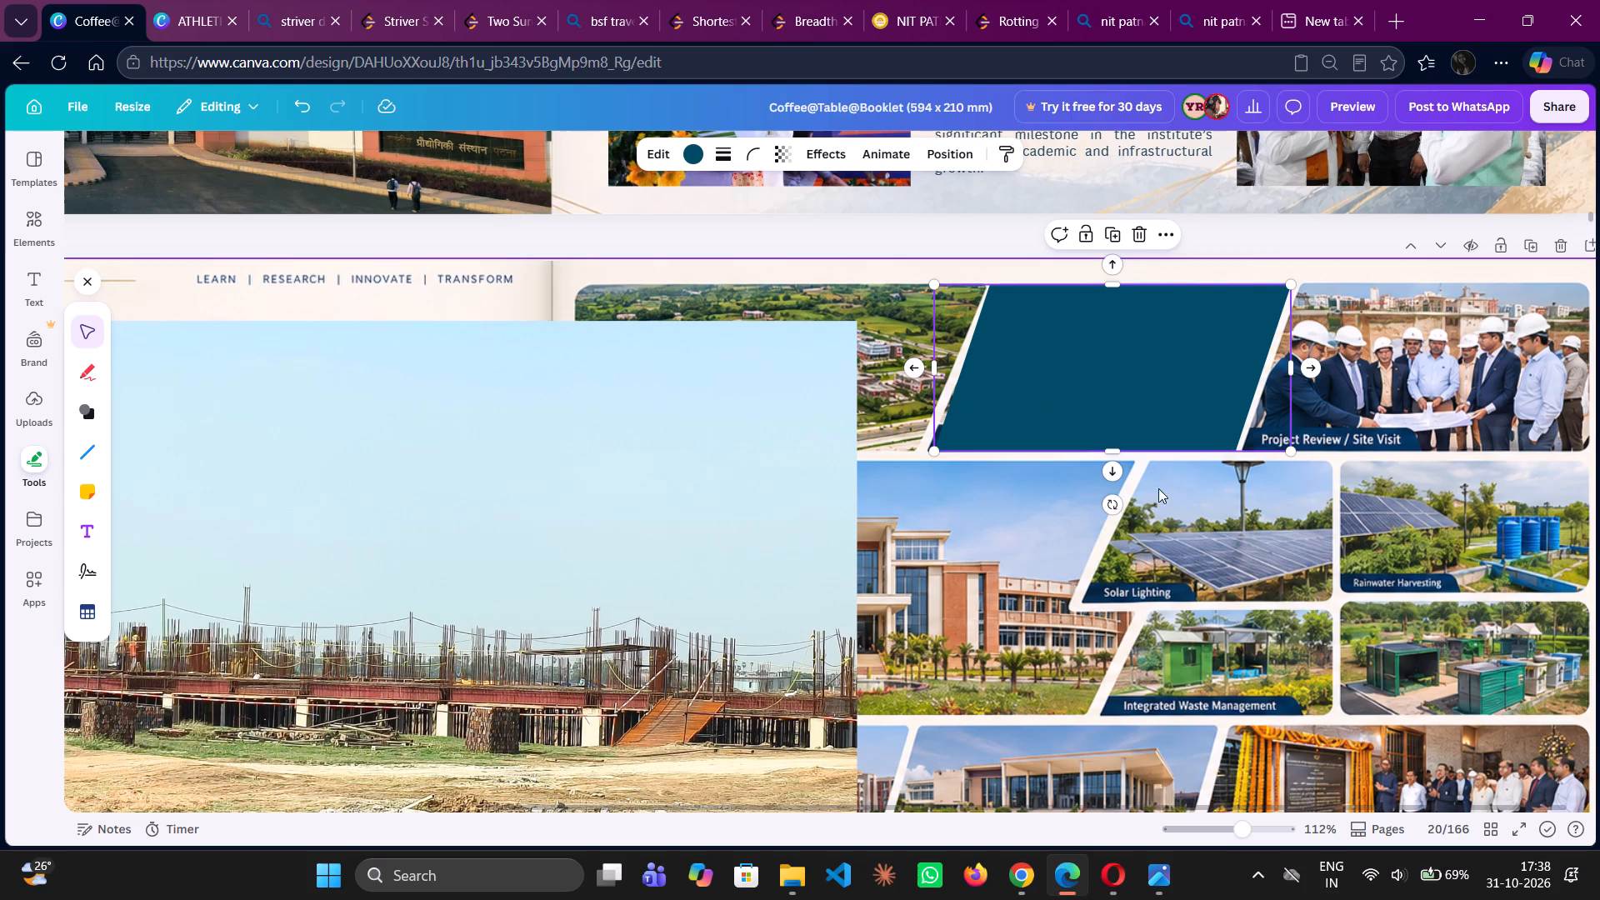
left_click(1117, 505)
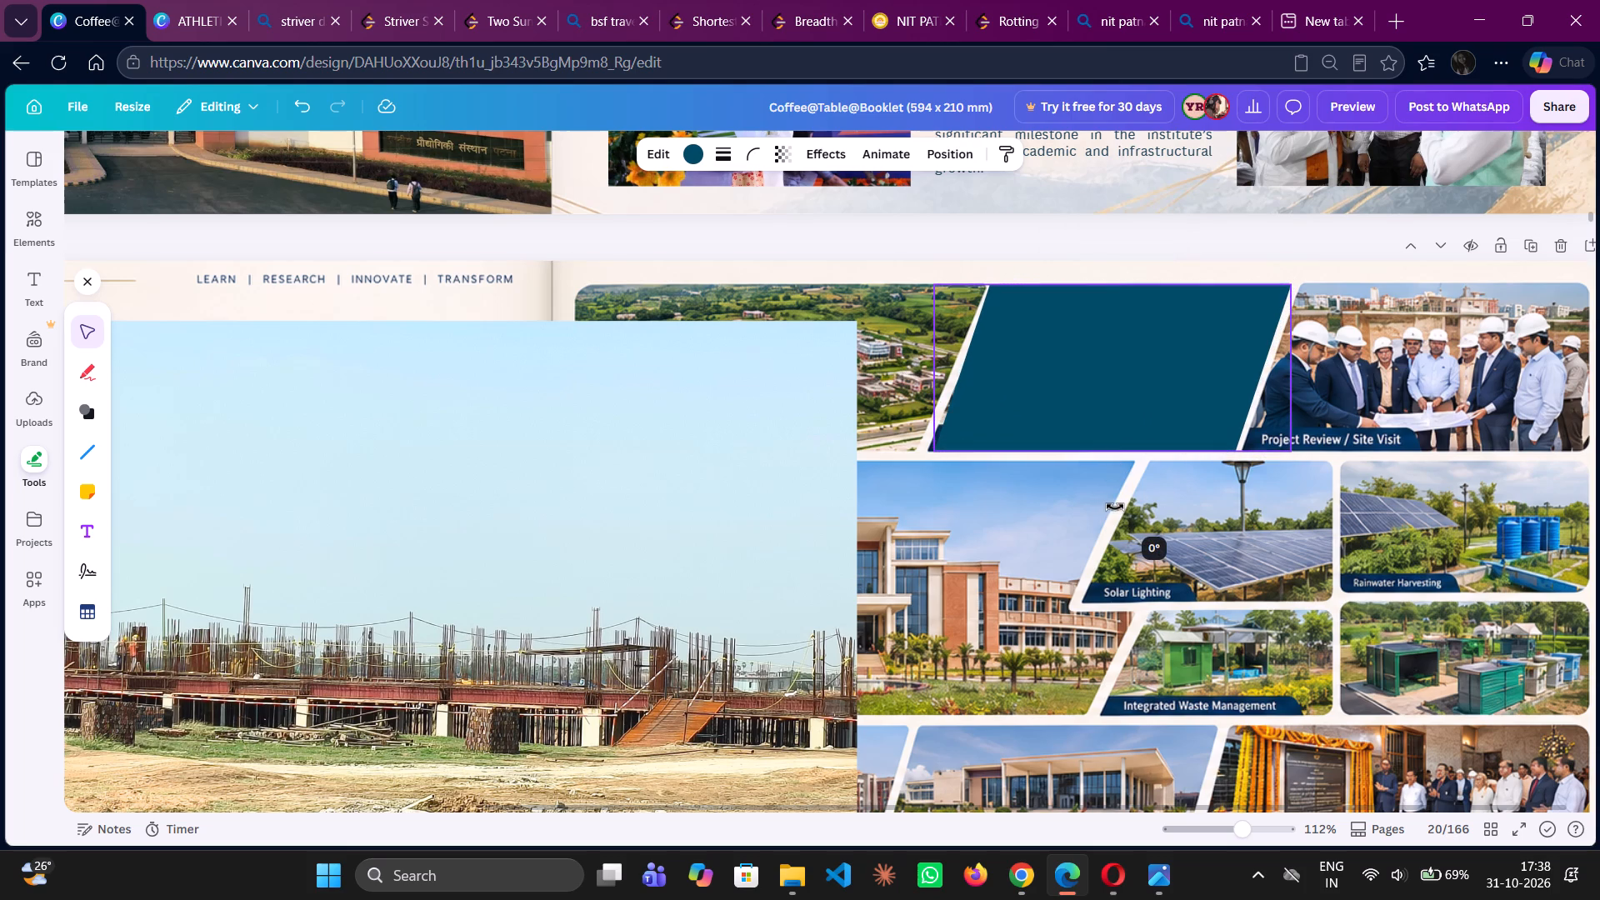
Convert the parallelogram over the Construction Progress picture into an image frame.
right_click(1101, 425)
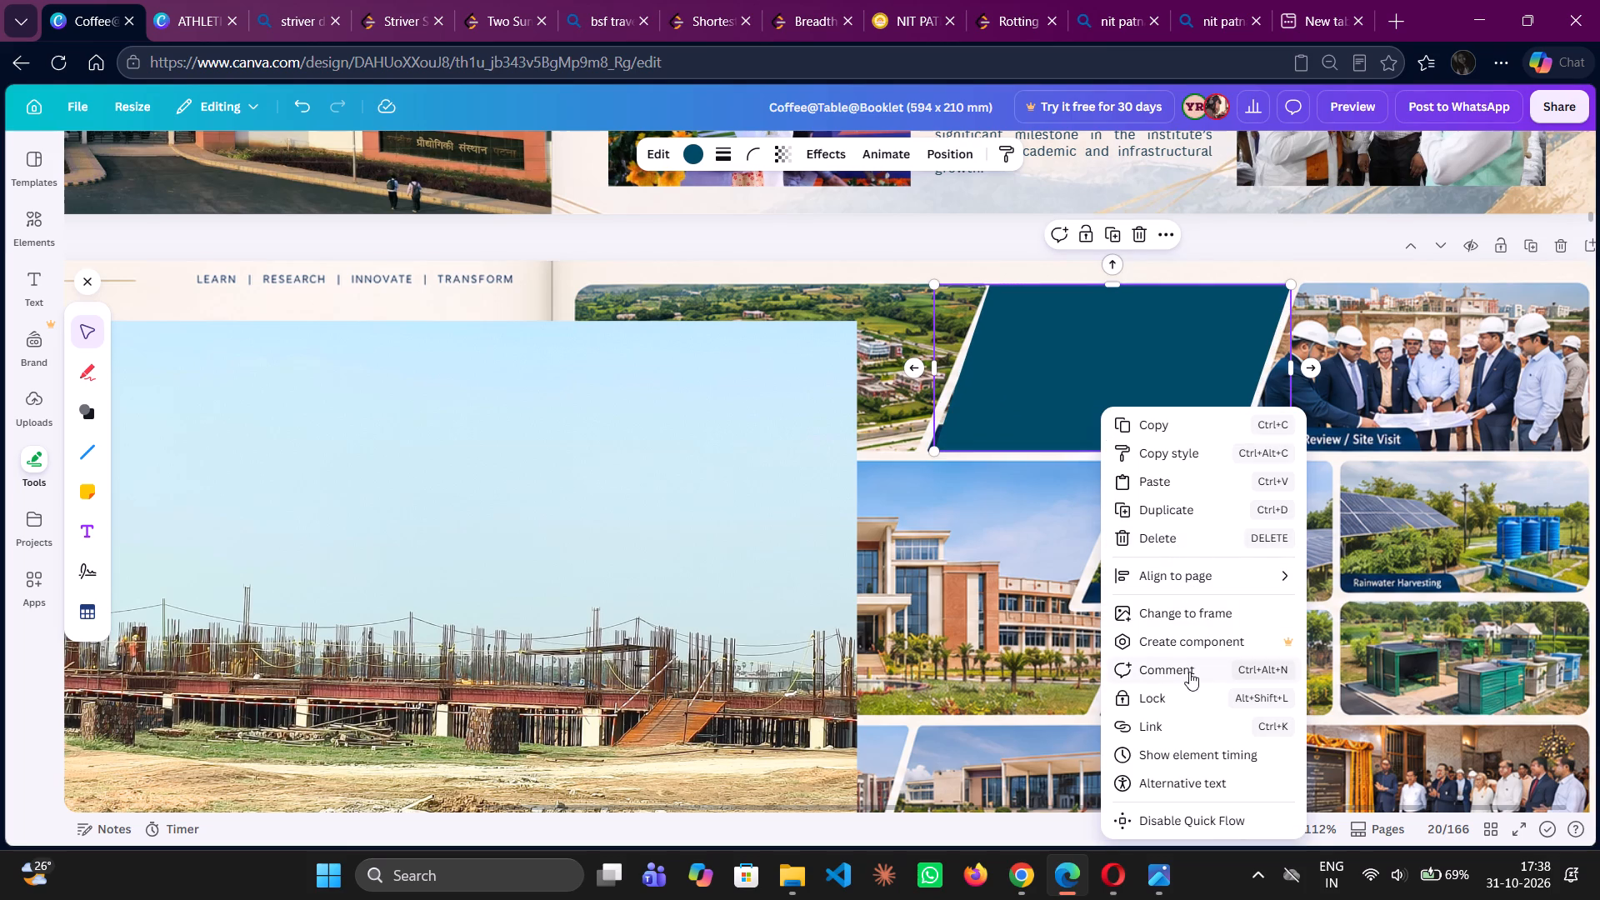
left_click(1178, 612)
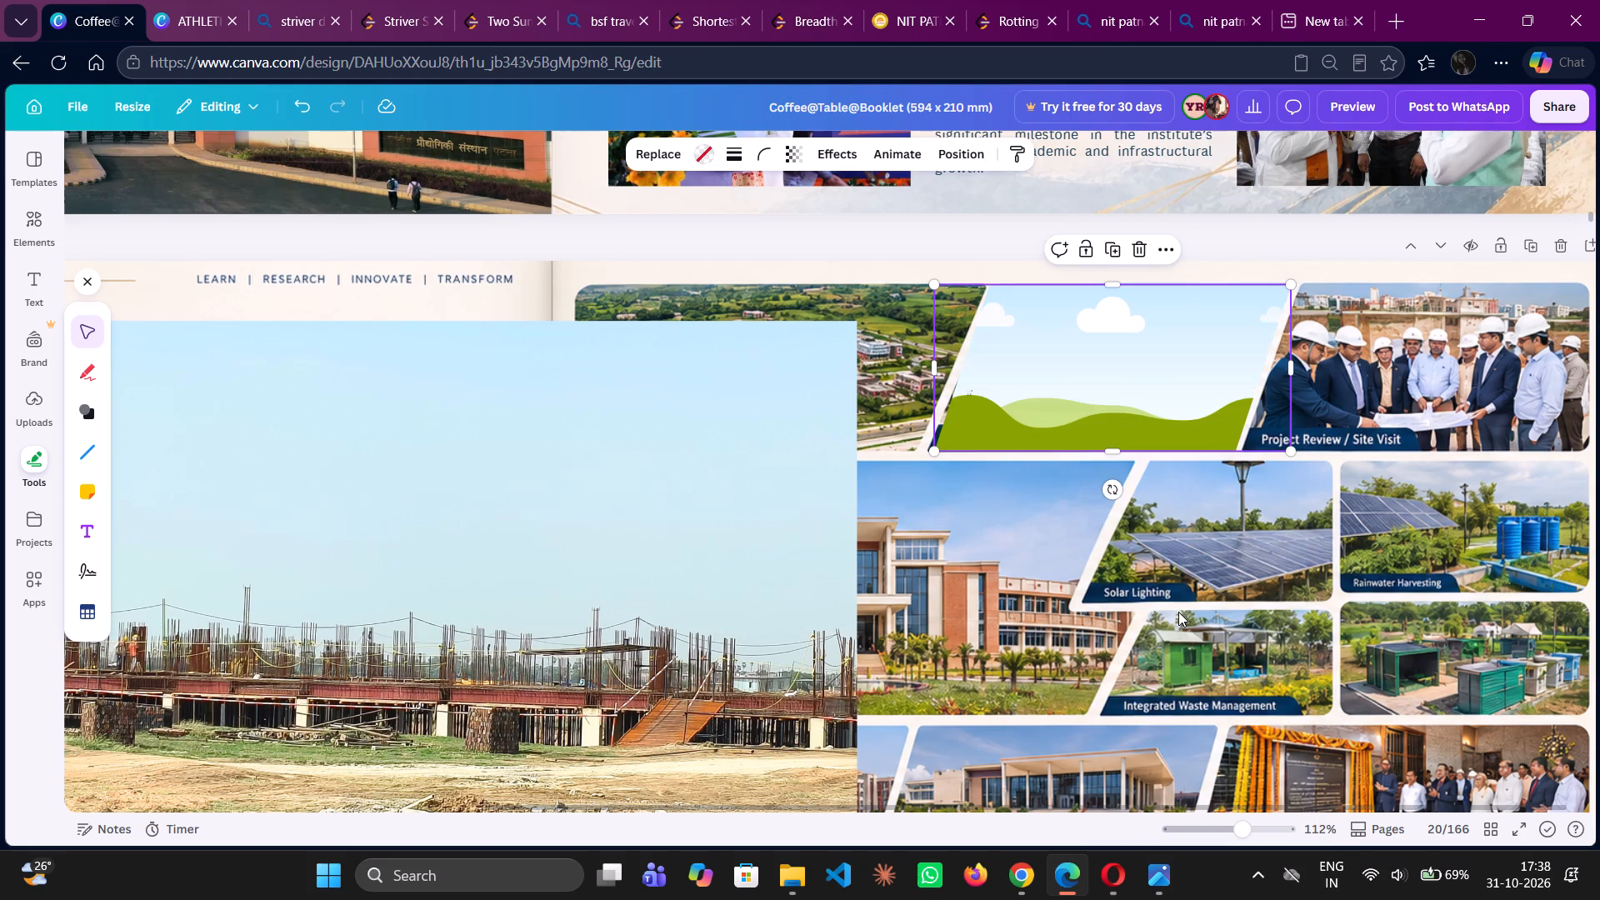
Fill the parallelogram frame over the Construction Progress picture on page 20 with the loose full-size construction photo.
left_click(631, 586)
left_click(654, 590)
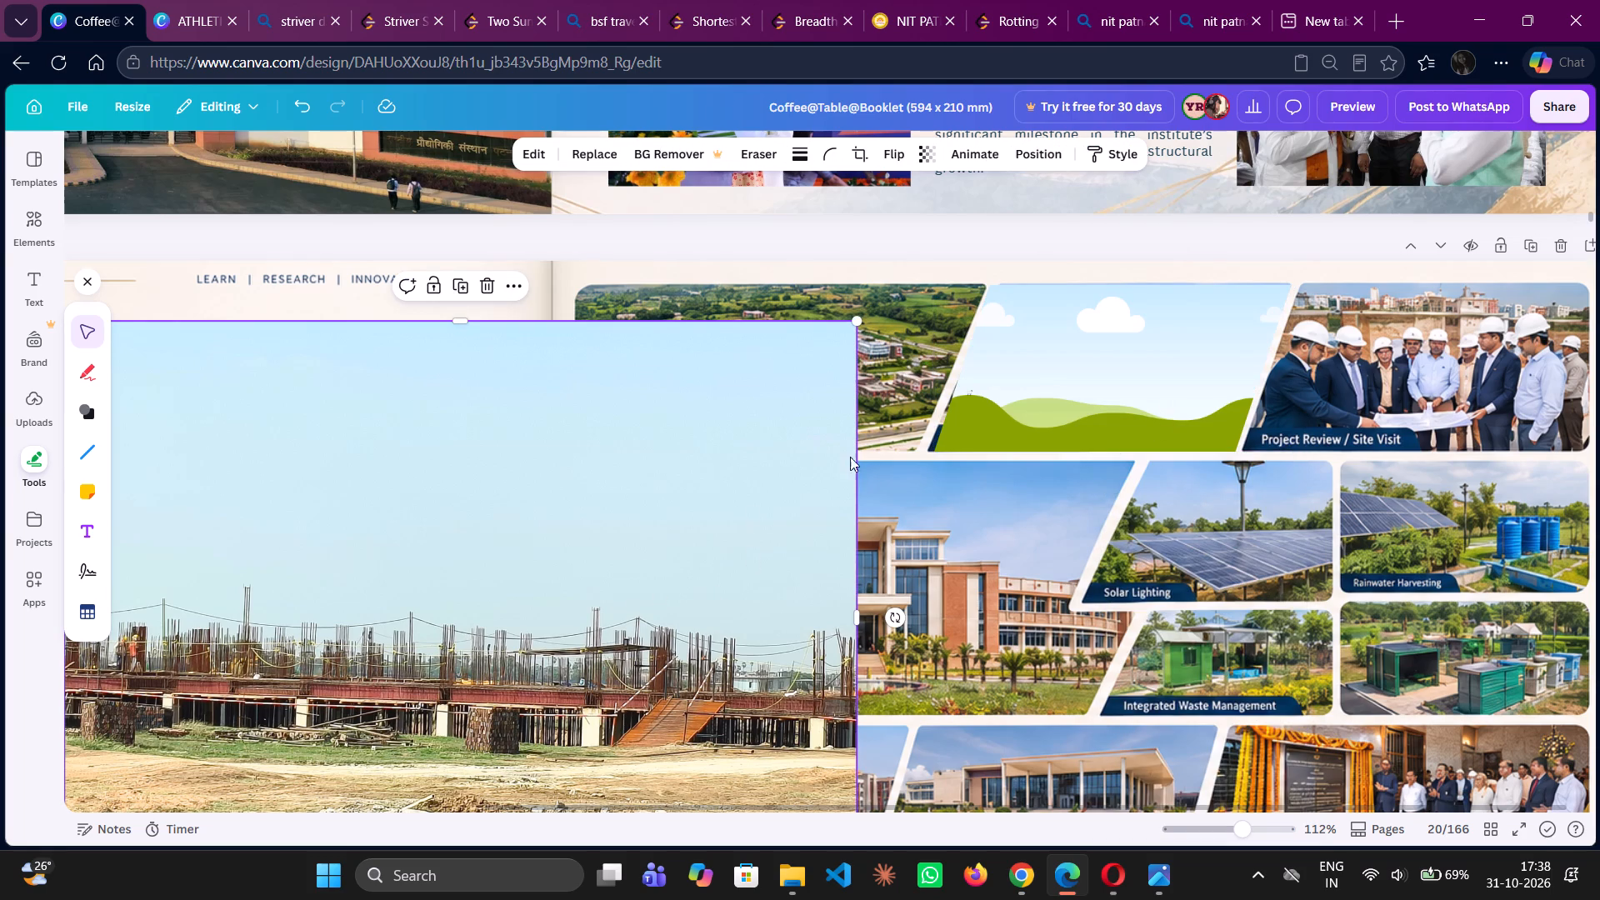
left_click_drag(625, 575, 1114, 319)
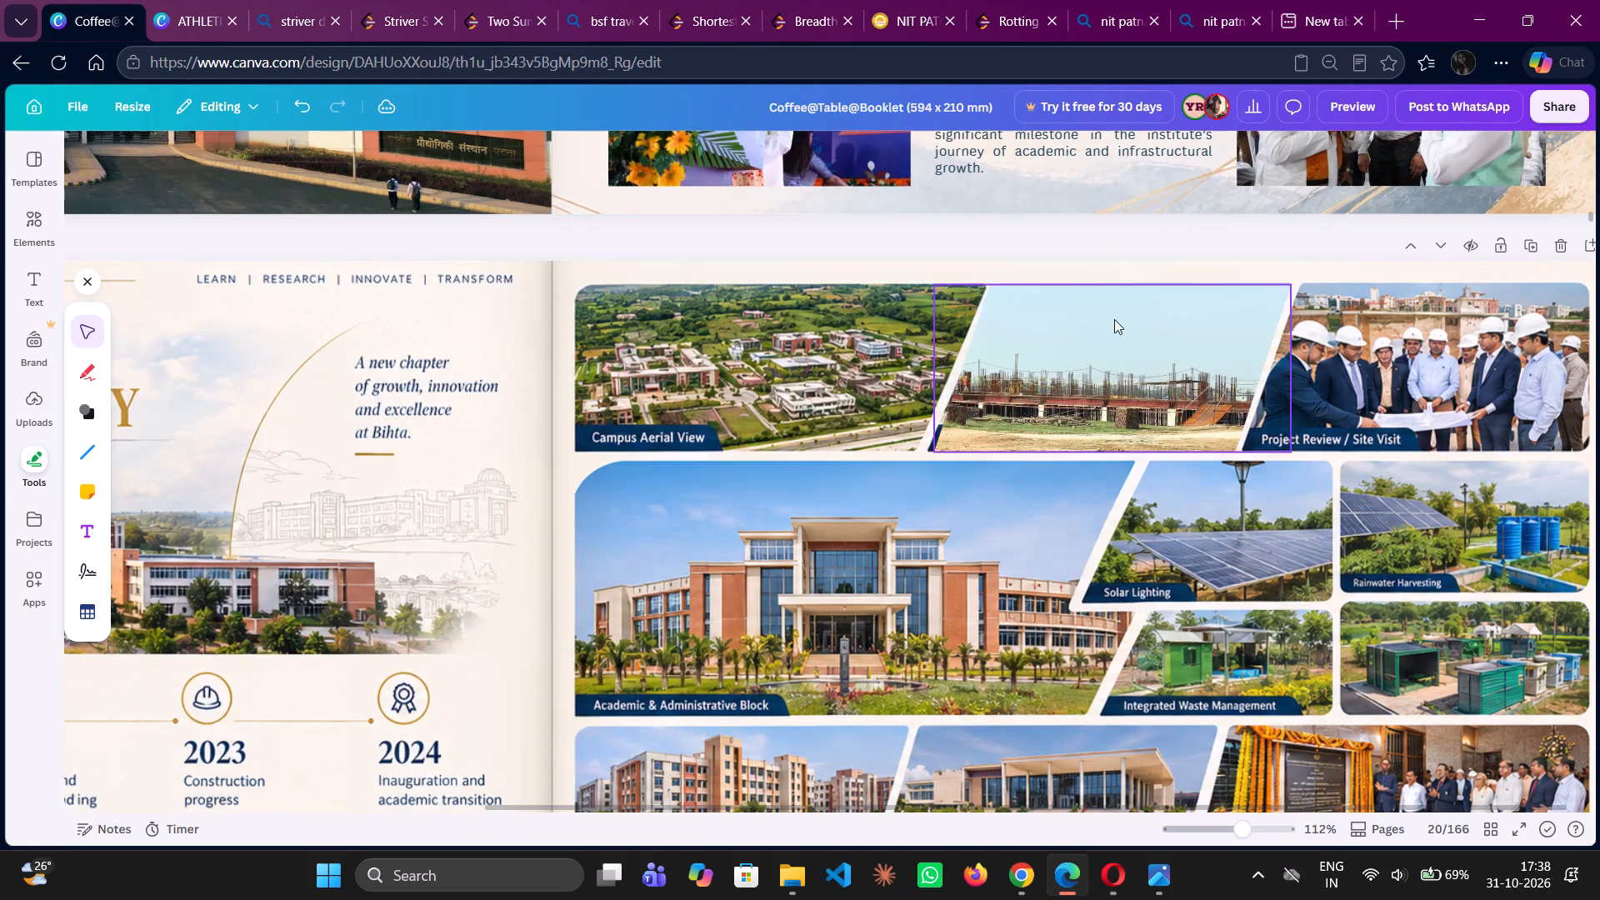
Shift and shorten the framed construction photo to fit between the slanted borders while leaving the Construction Progress label uncovered.
left_click(1011, 417)
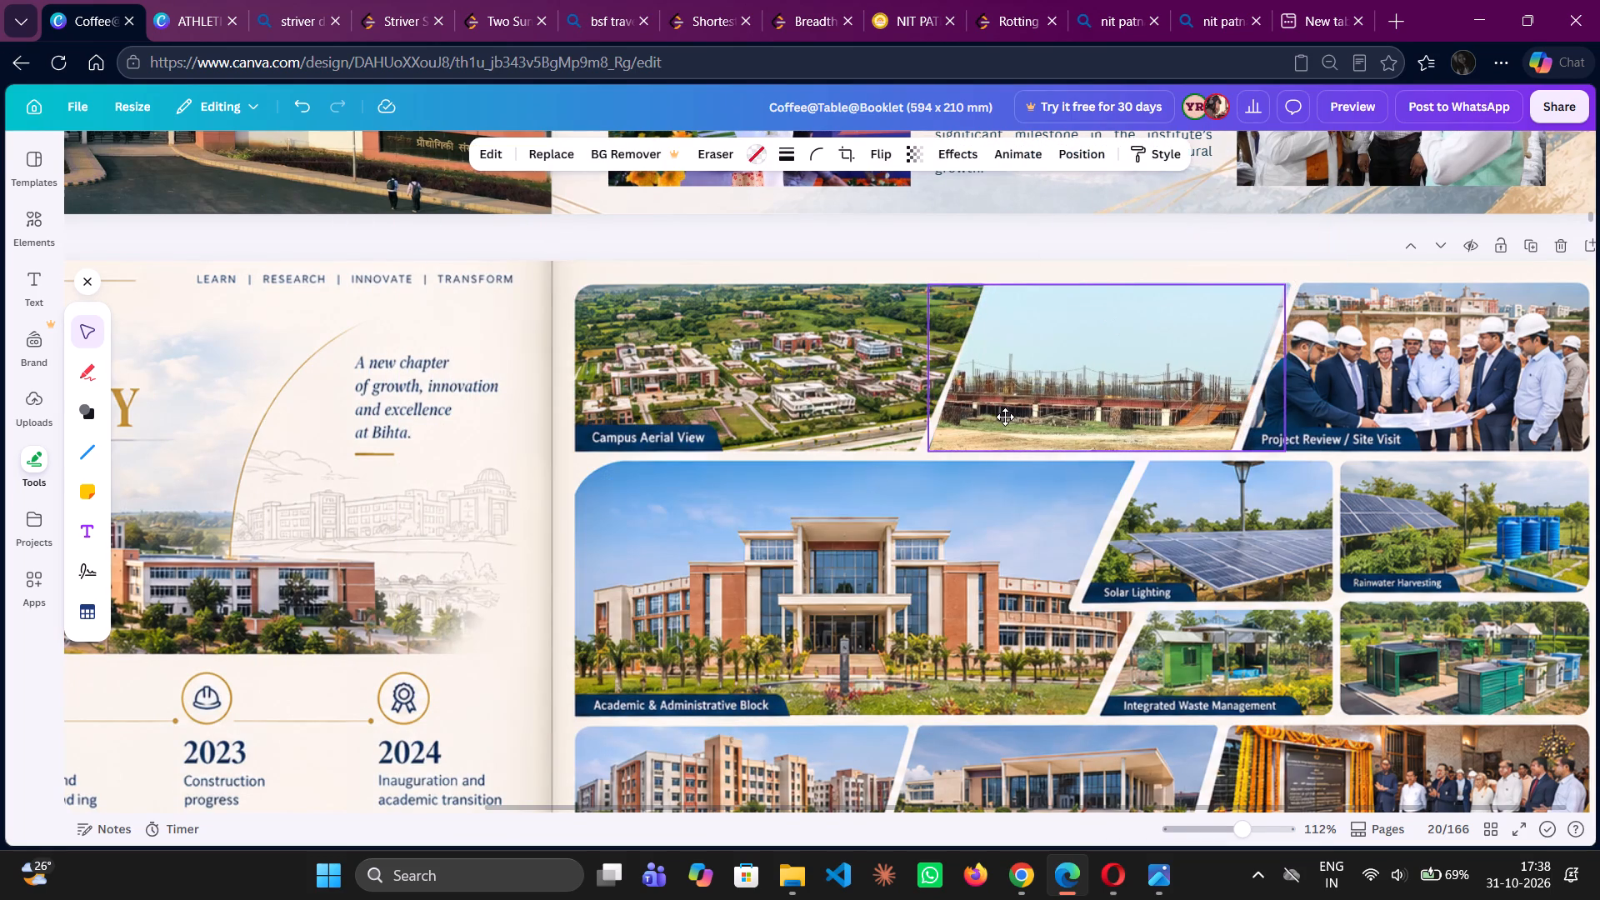
left_click(919, 490)
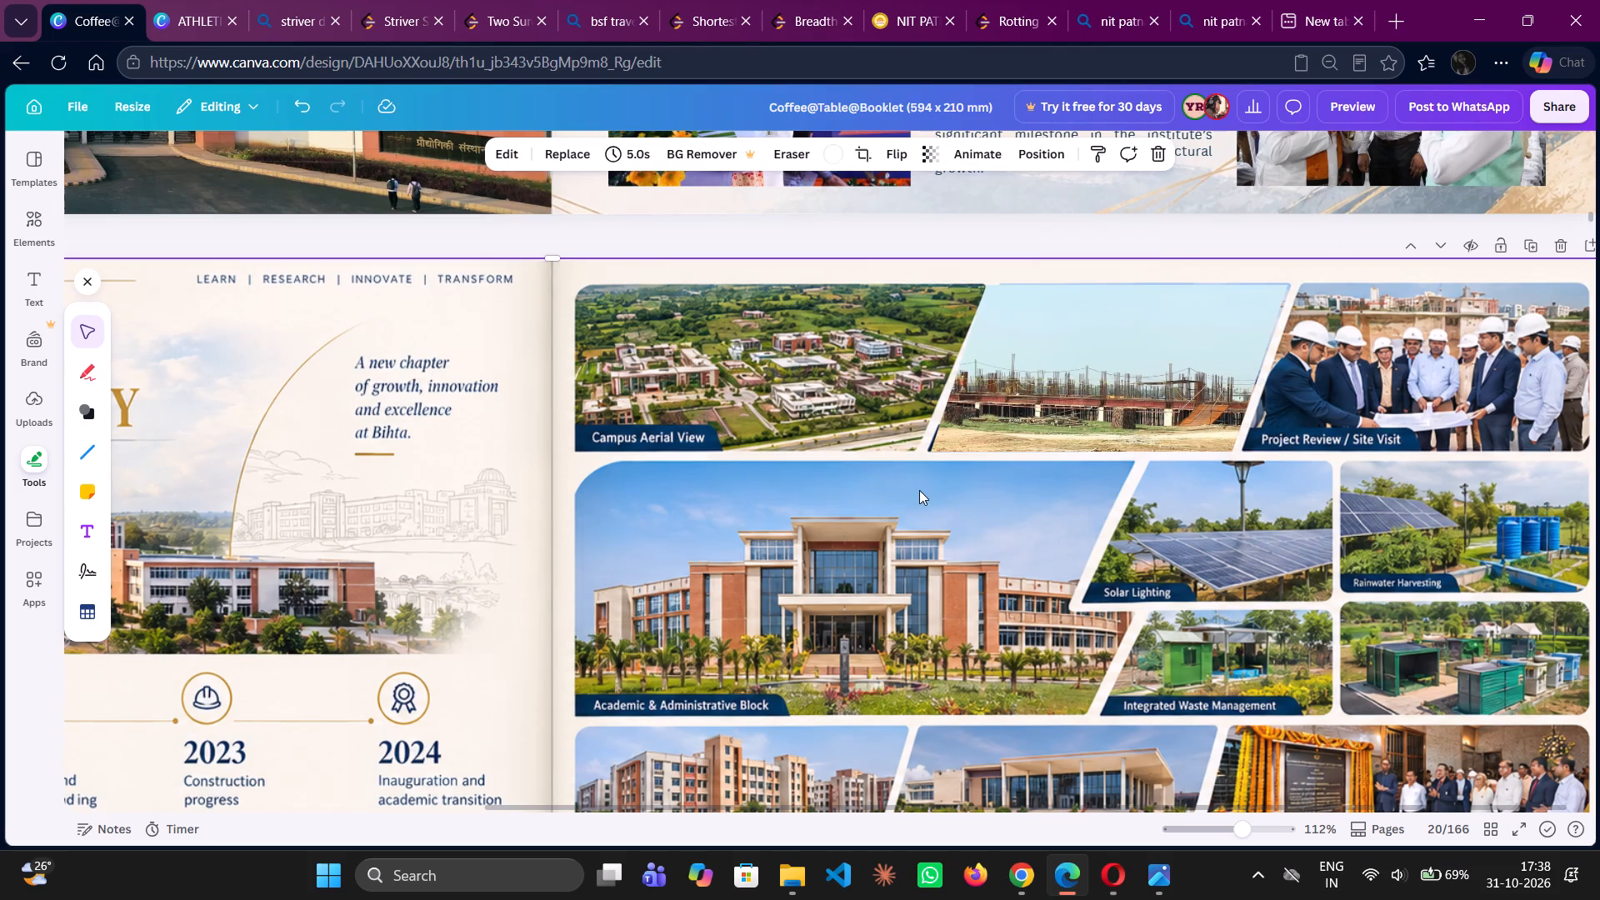
left_click(1062, 400)
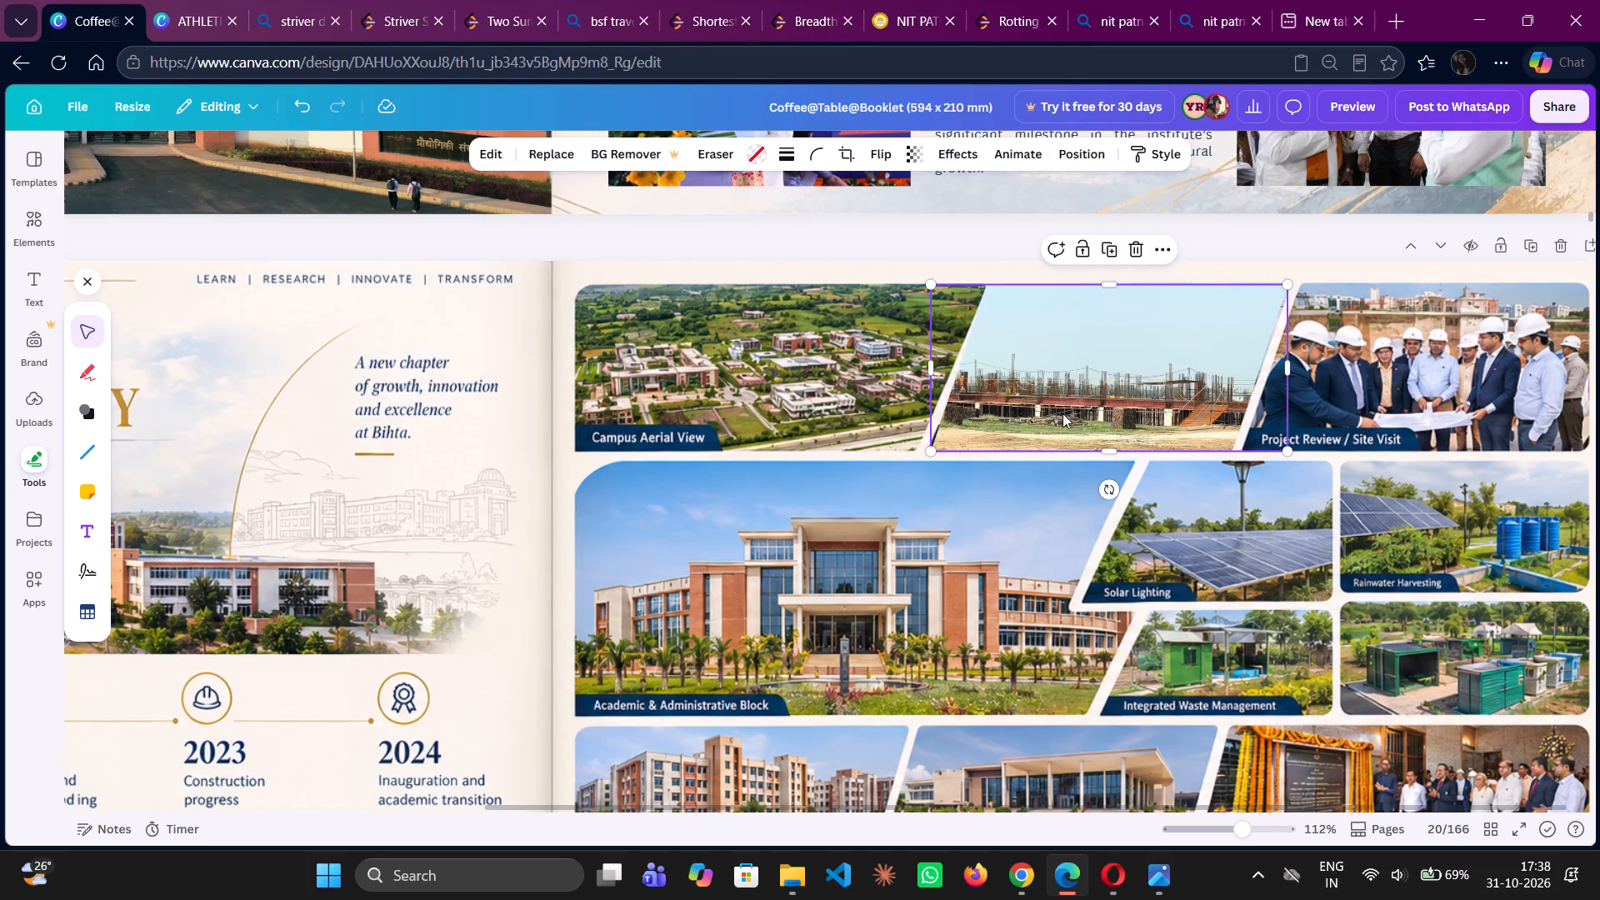
left_click_drag(1101, 444, 1097, 426)
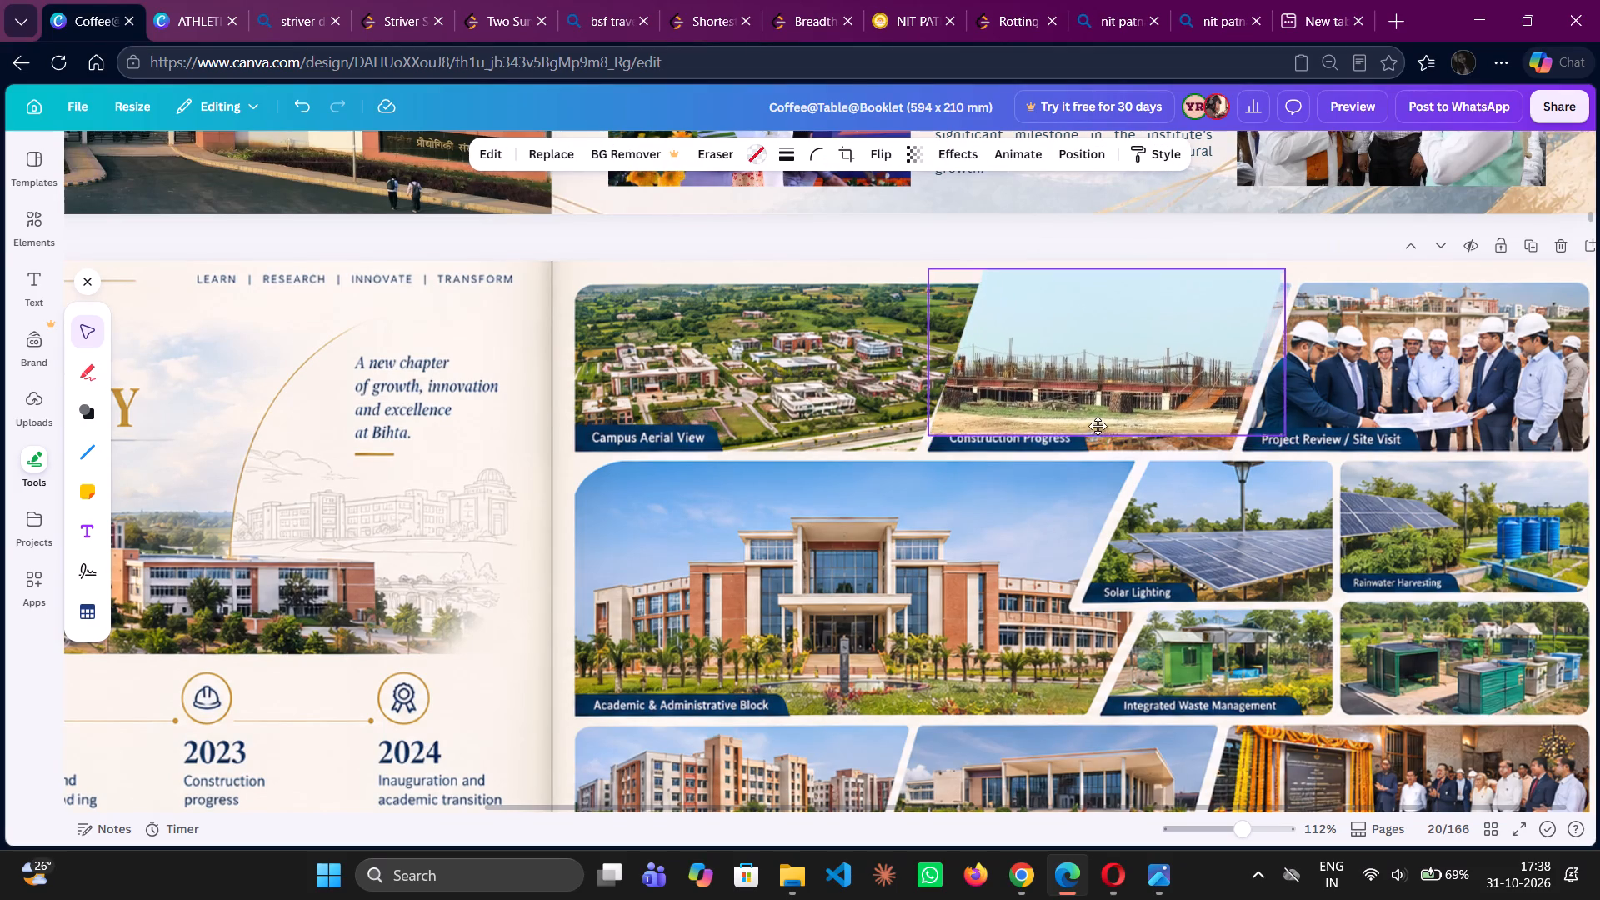
left_click_drag(1097, 426, 1105, 428)
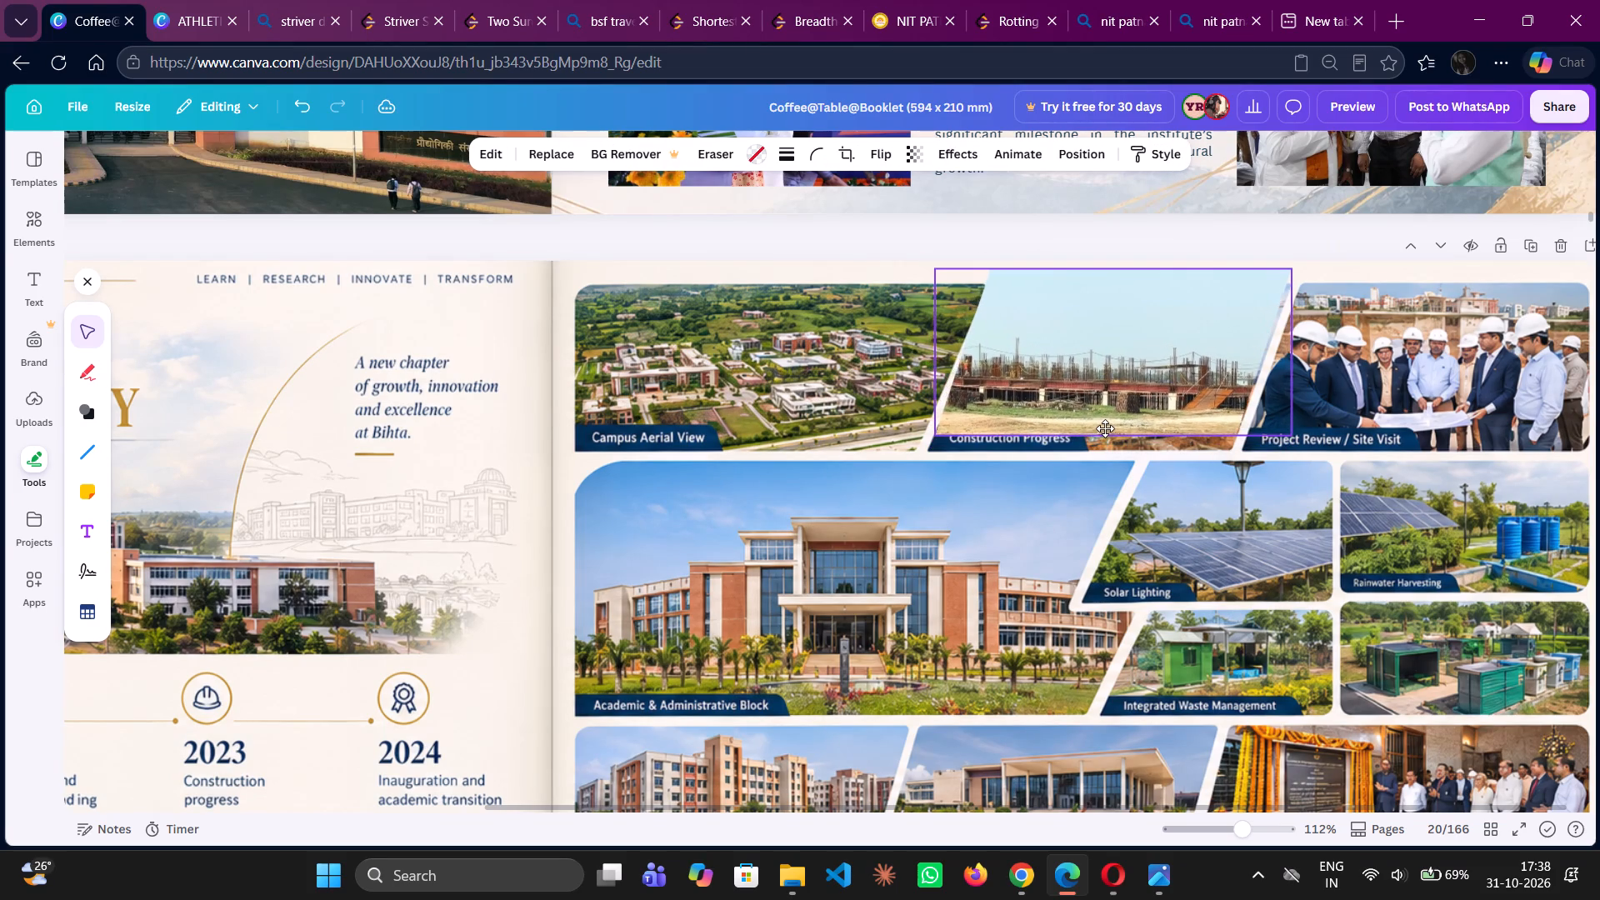
left_click_drag(1105, 428, 1107, 428)
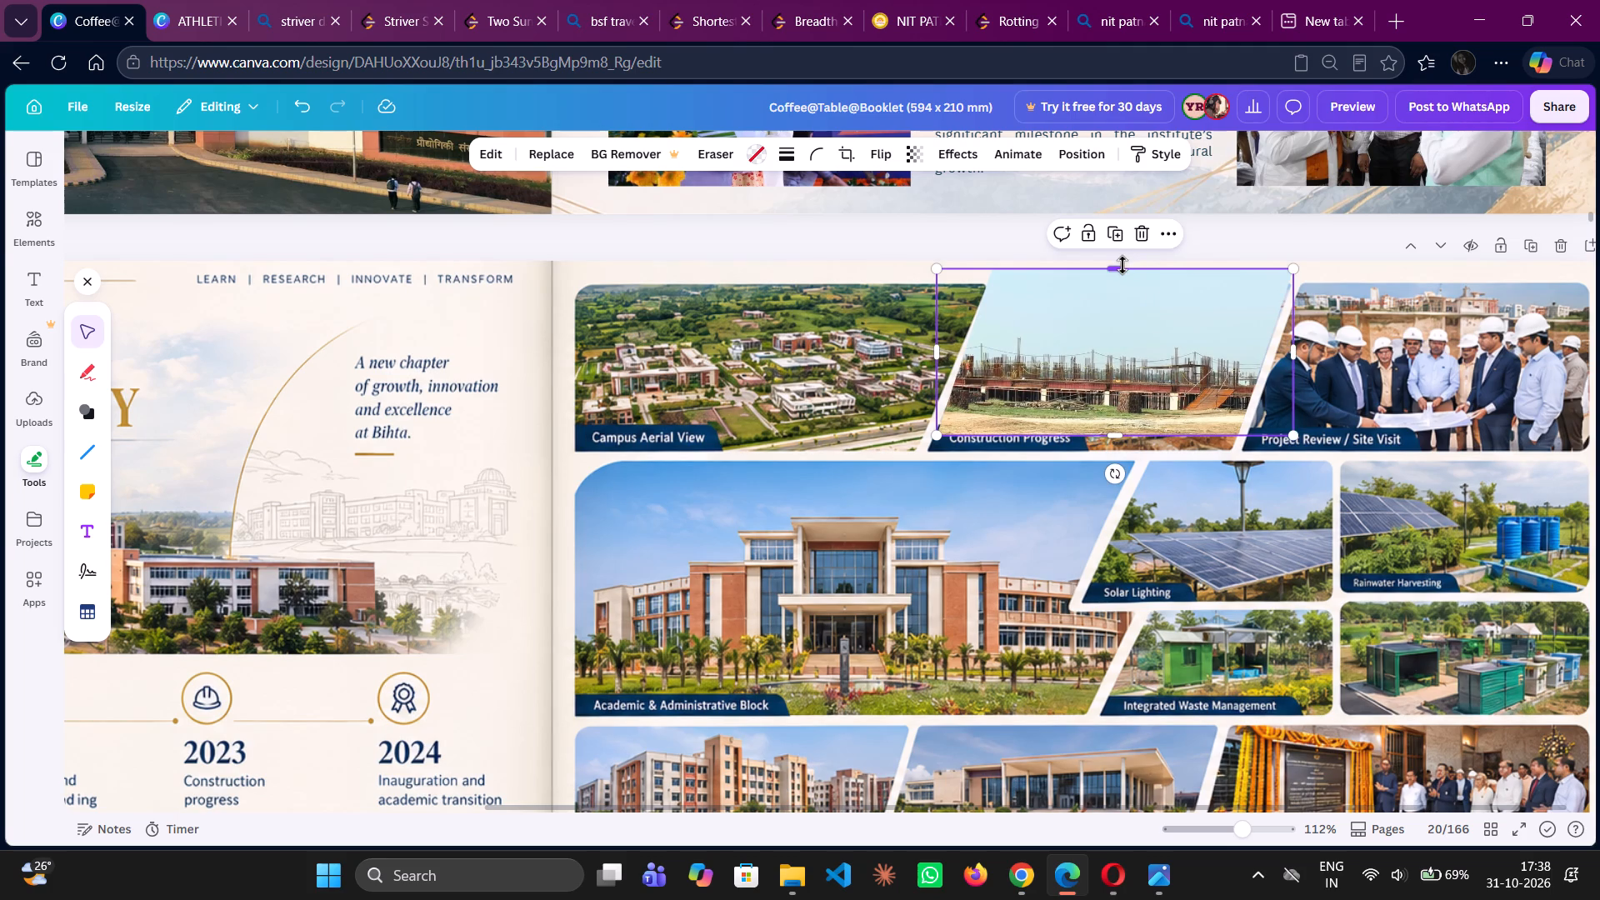
left_click_drag(1122, 265, 1125, 281)
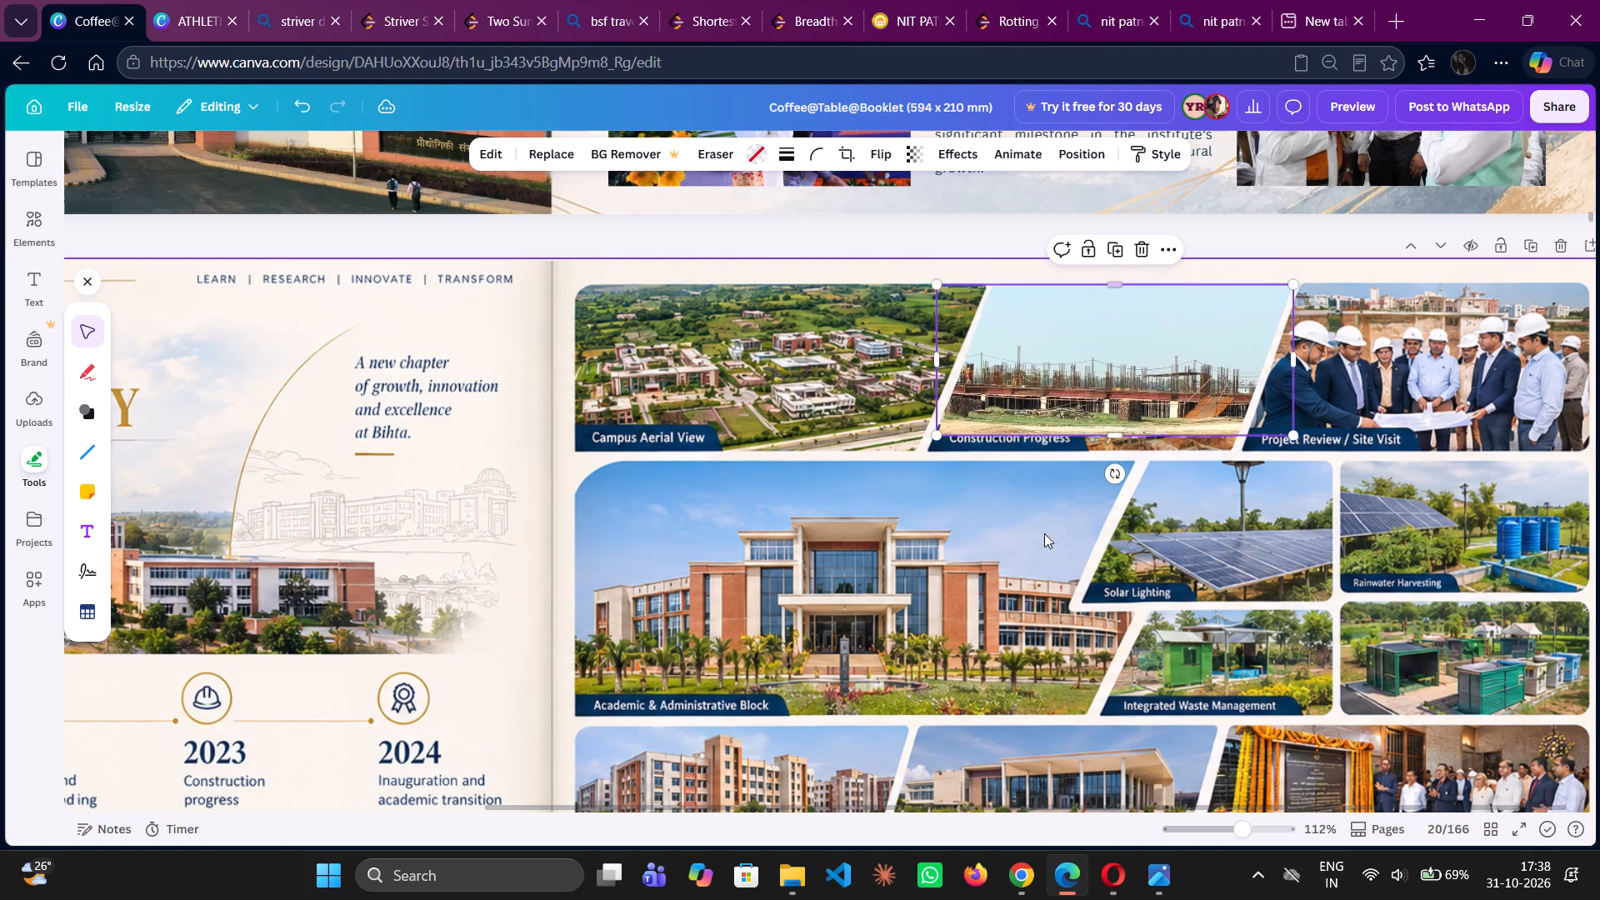
left_click(1114, 437)
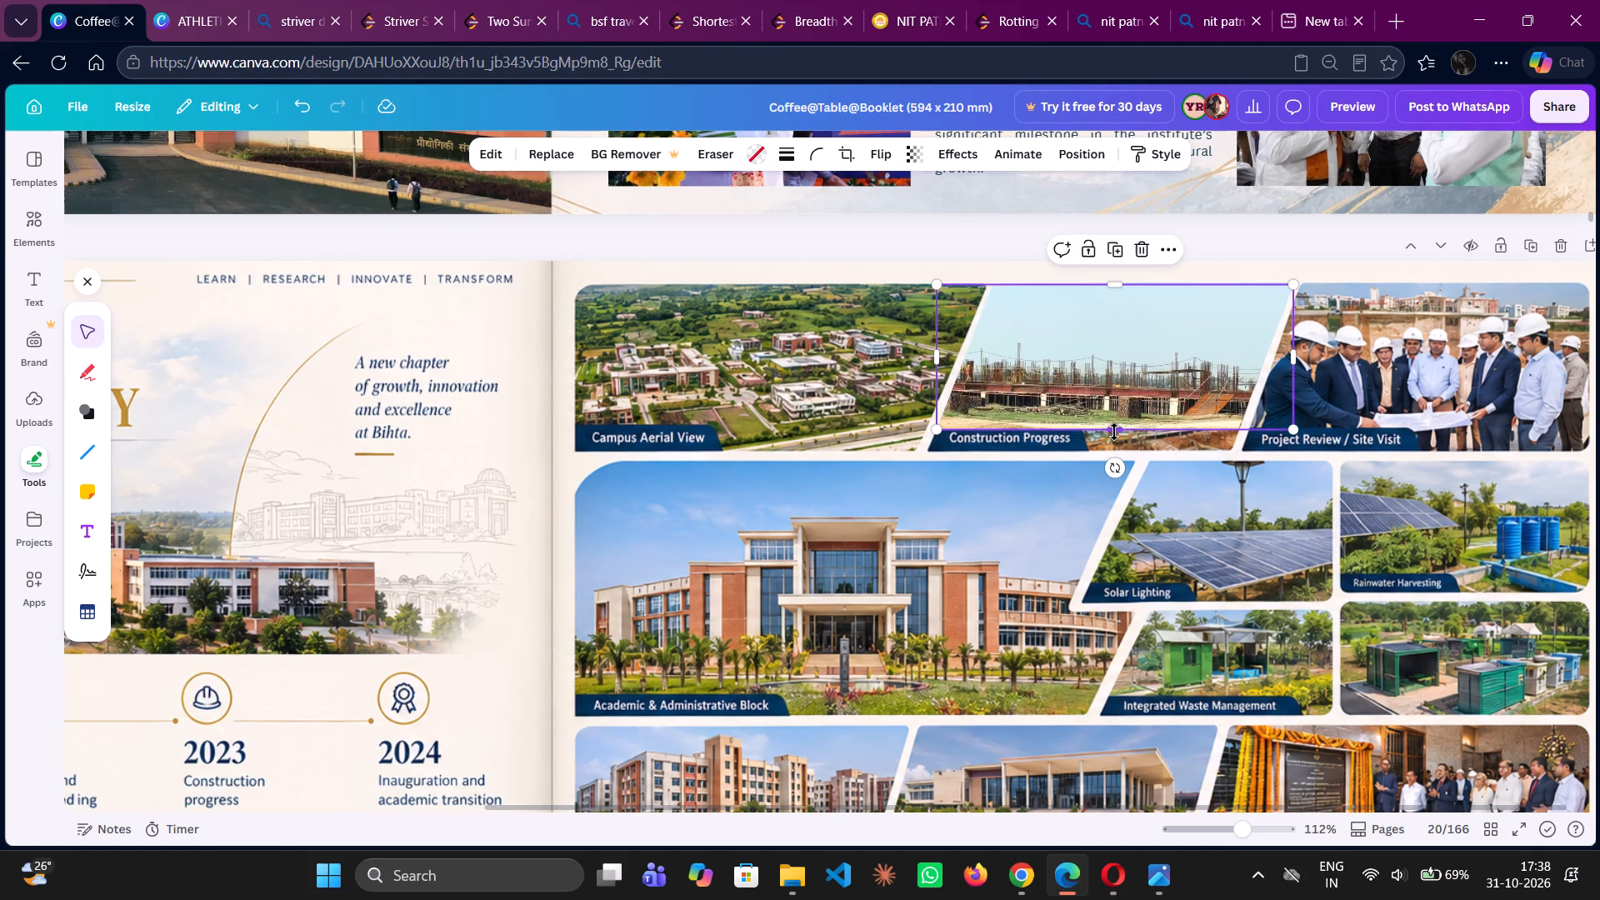
left_click(1064, 519)
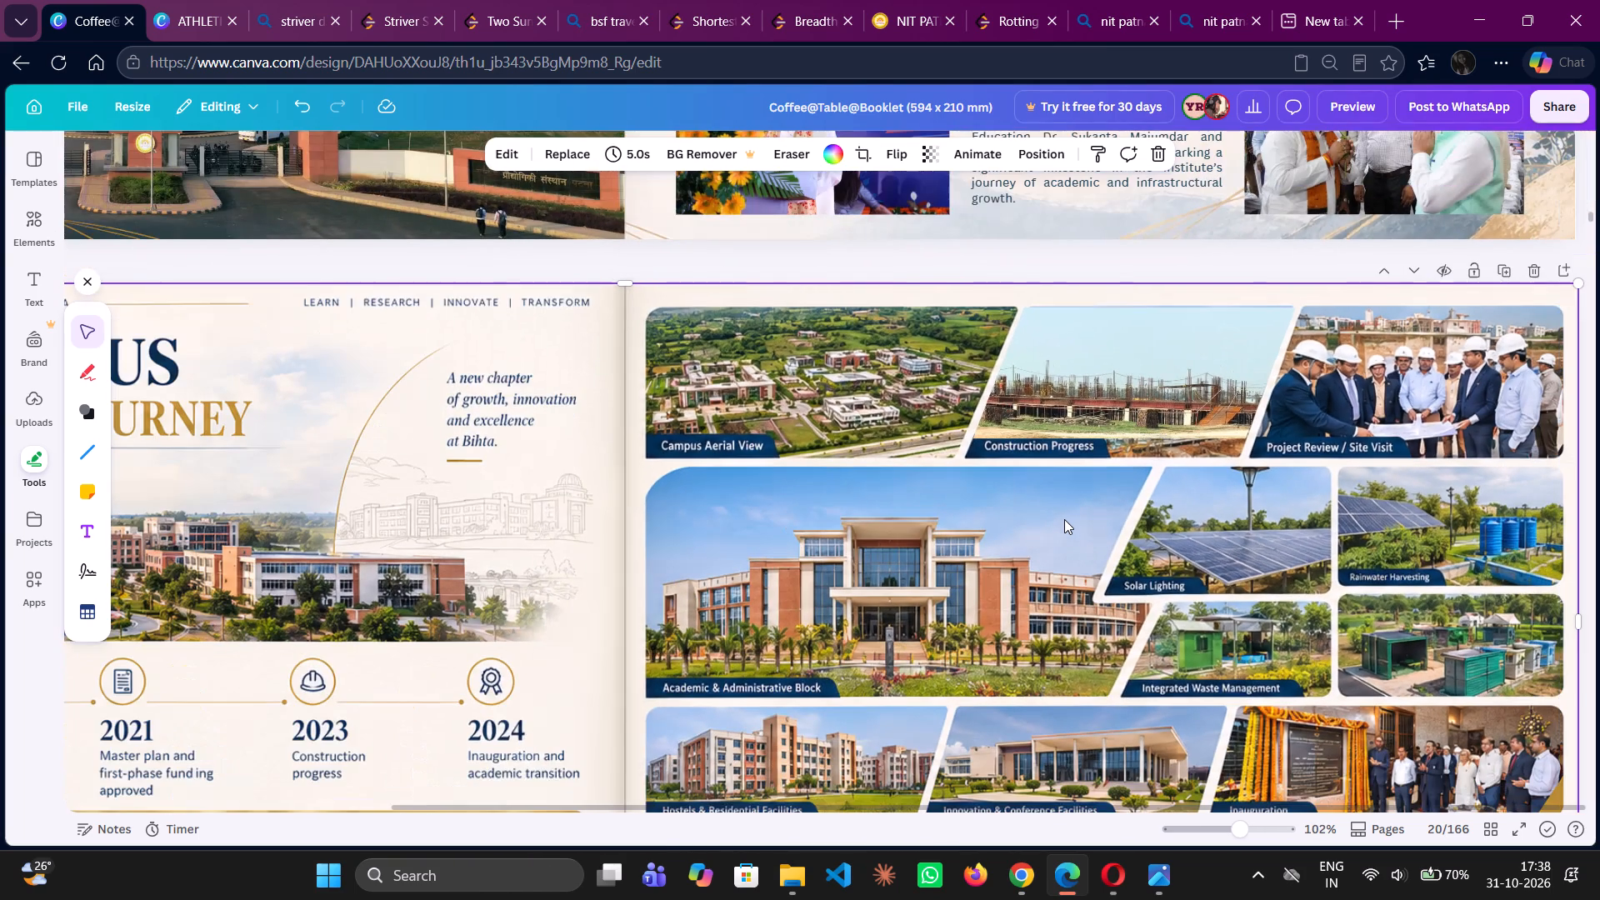
Move the photo of helmeted officials reviewing site plans from page 23 to the Bihta Campus spread on page 20.
scroll(1064, 519, "down", 5)
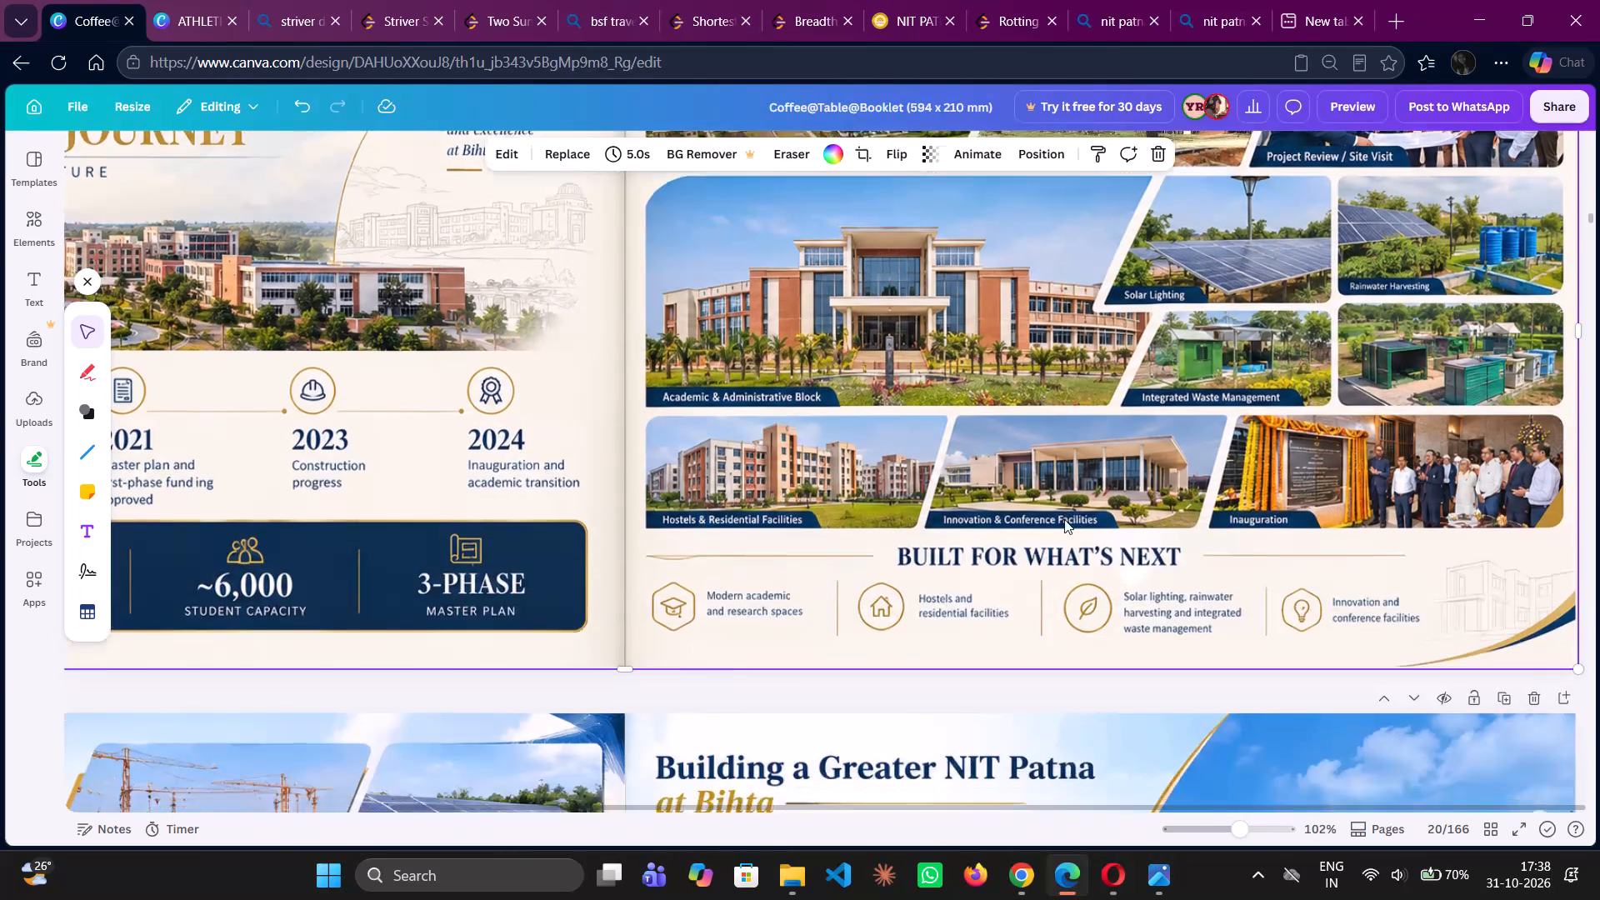
scroll(1064, 519, "down", 7)
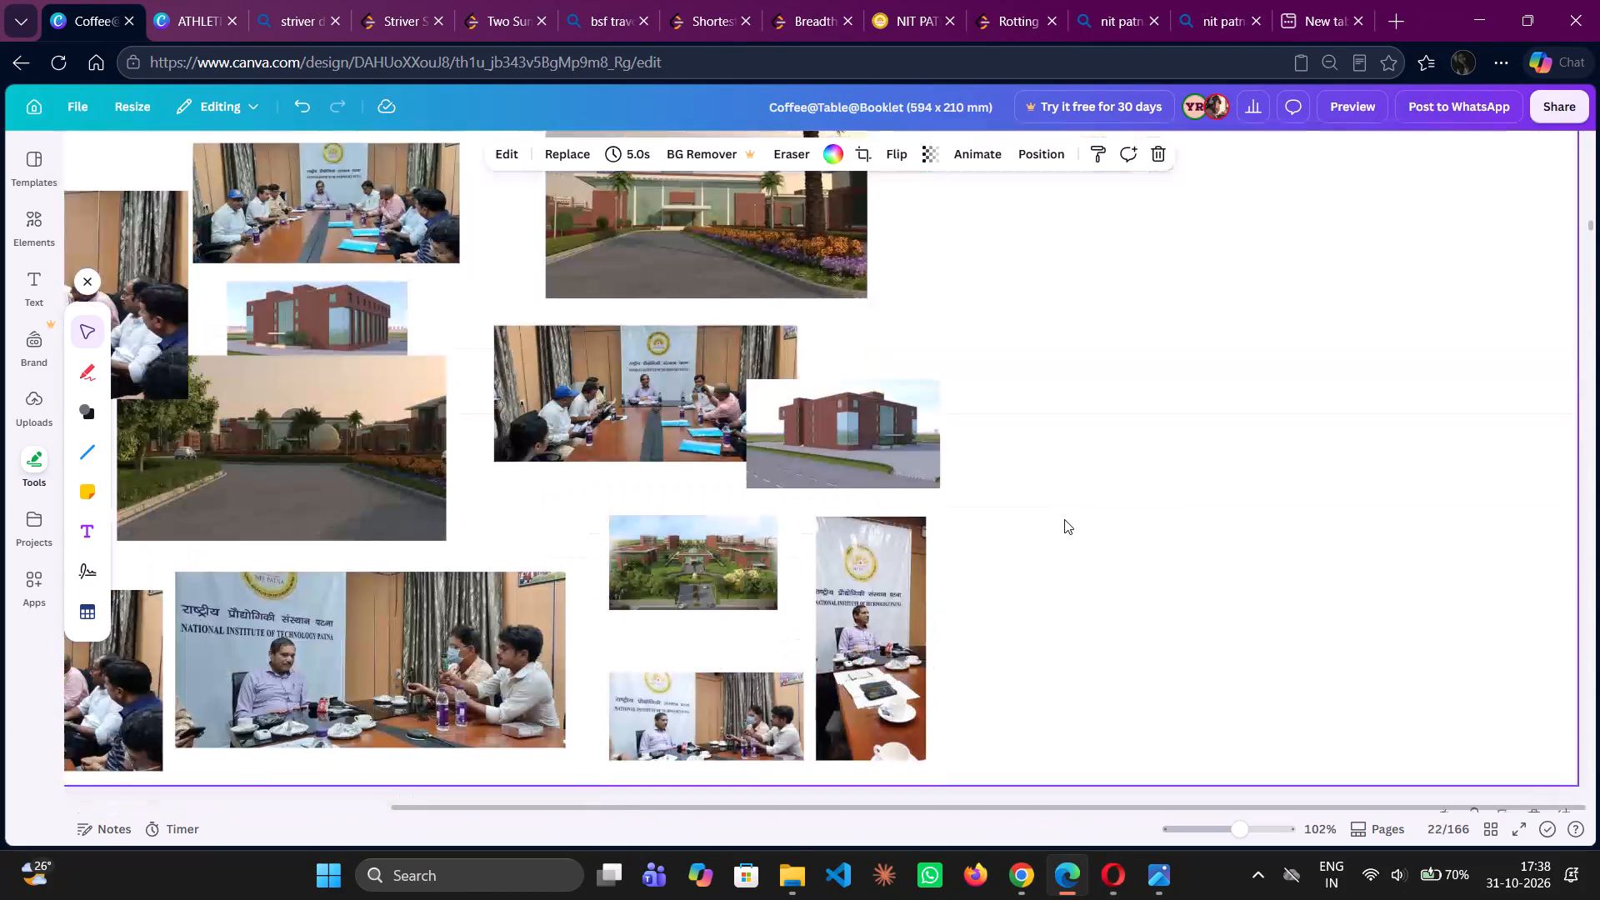
scroll(1064, 519, "down", 3)
scroll(1064, 519, "right", 2)
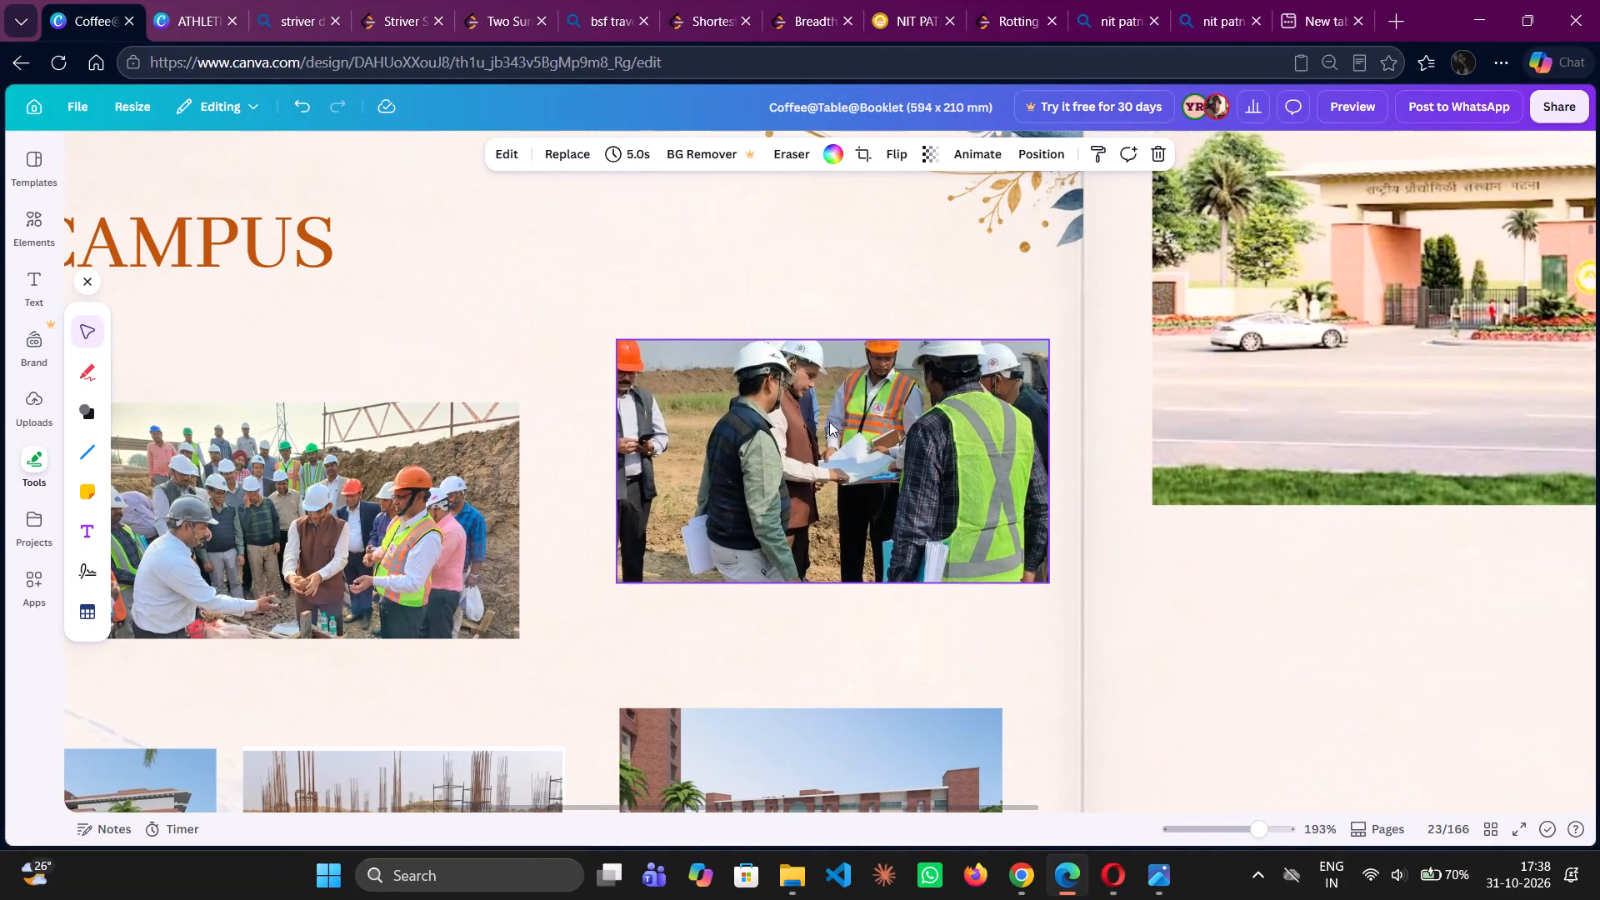
right_click(829, 422)
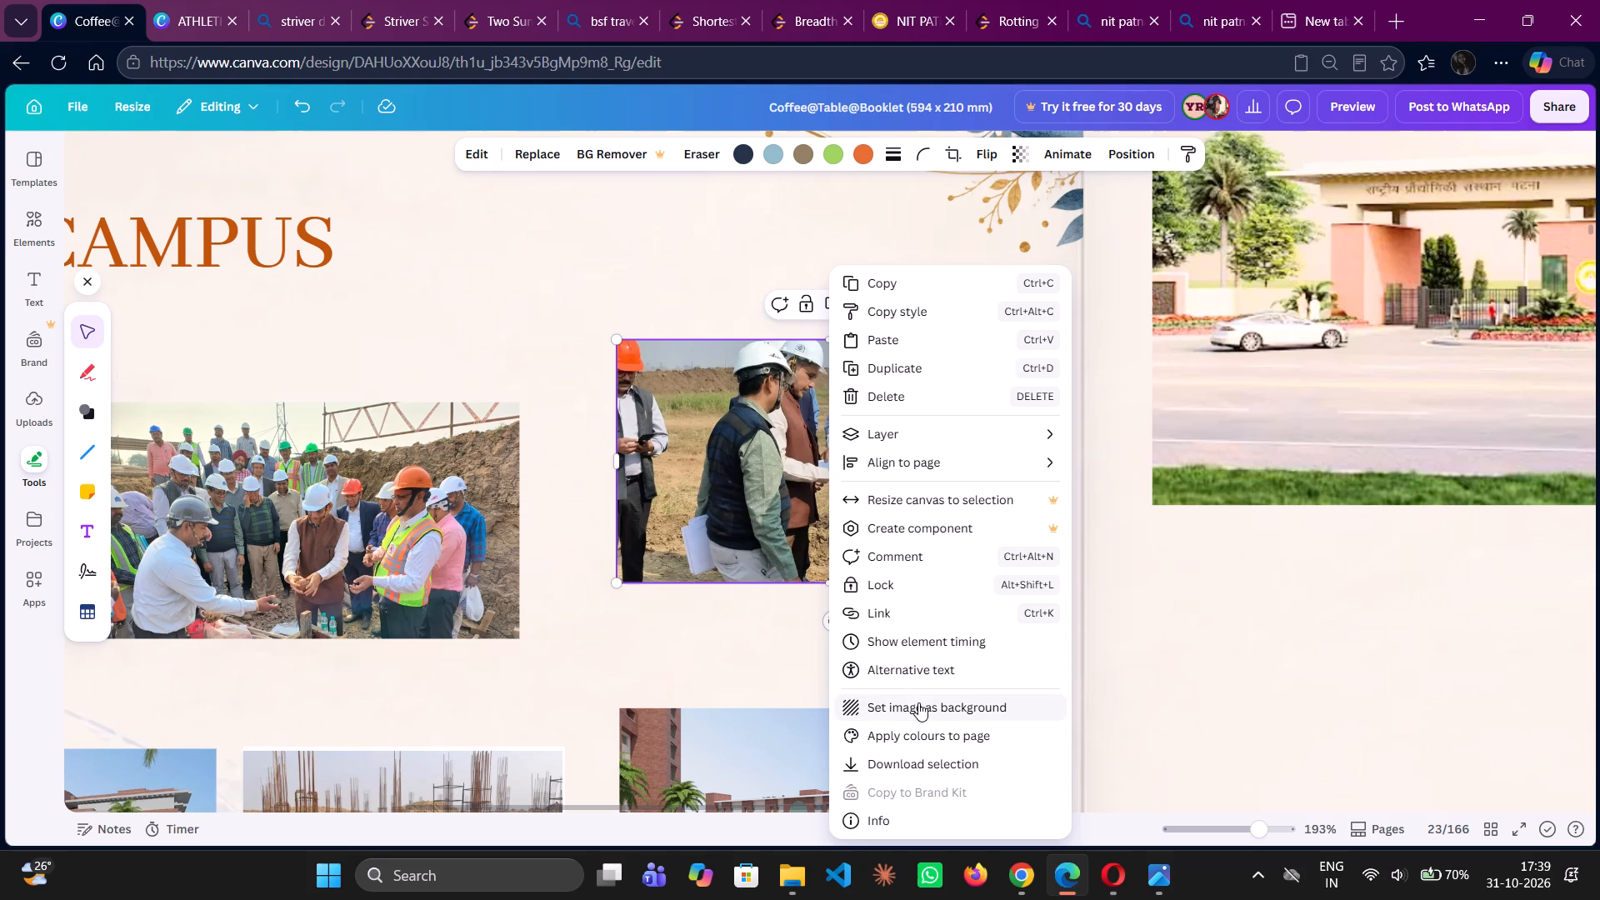
left_click(743, 524)
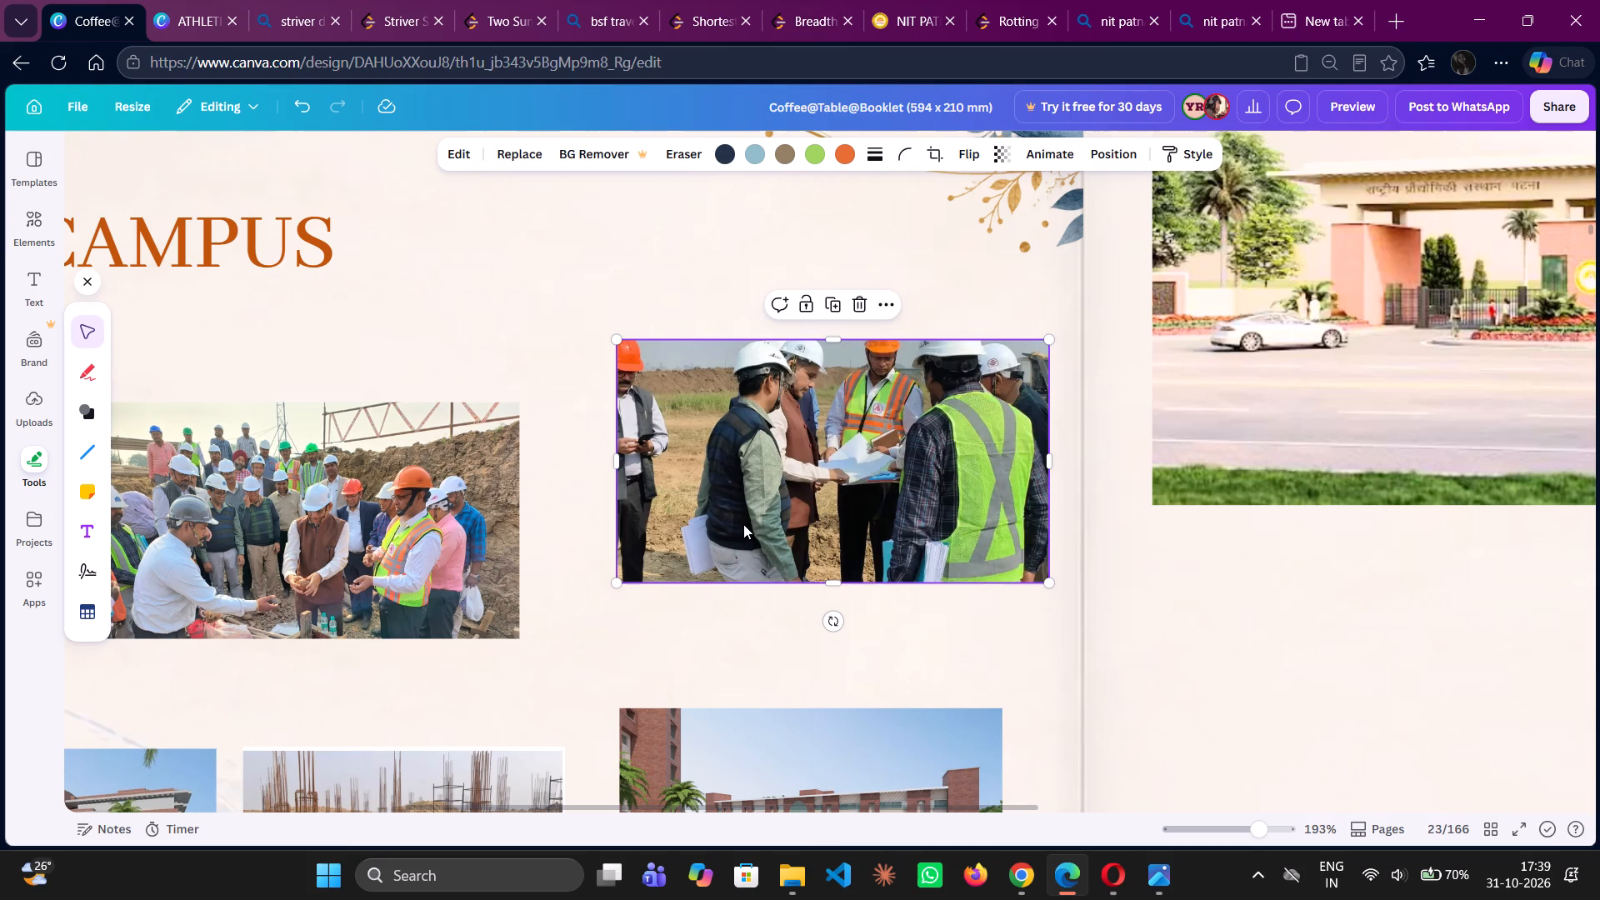
key("ctrl+x")
scroll(743, 524, "up", 5)
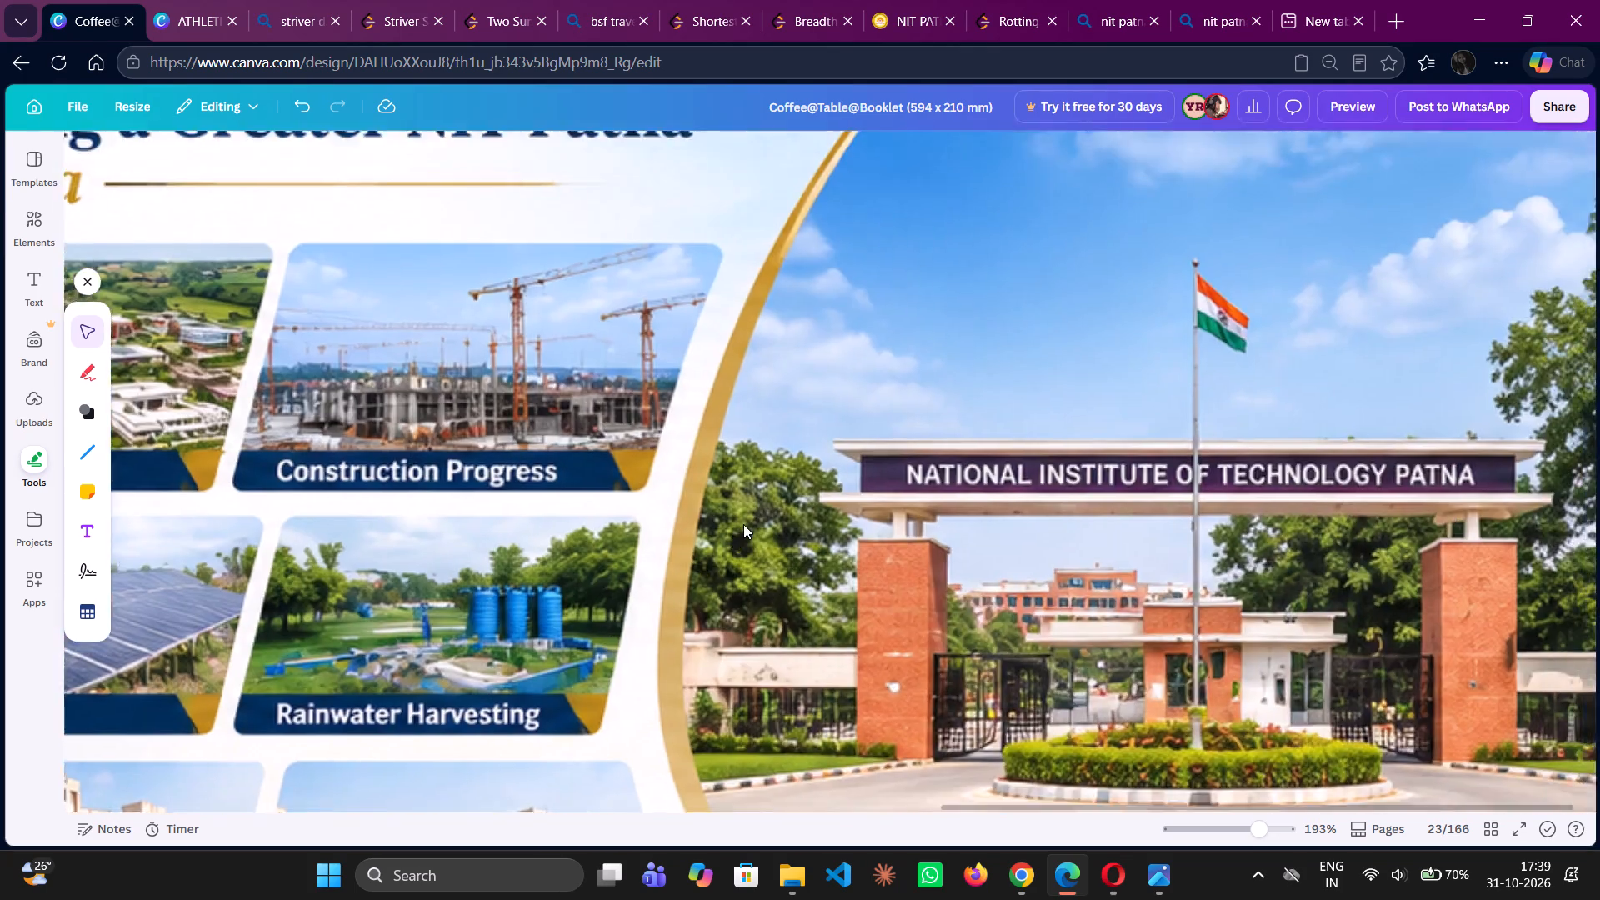
scroll(743, 524, "up", 4)
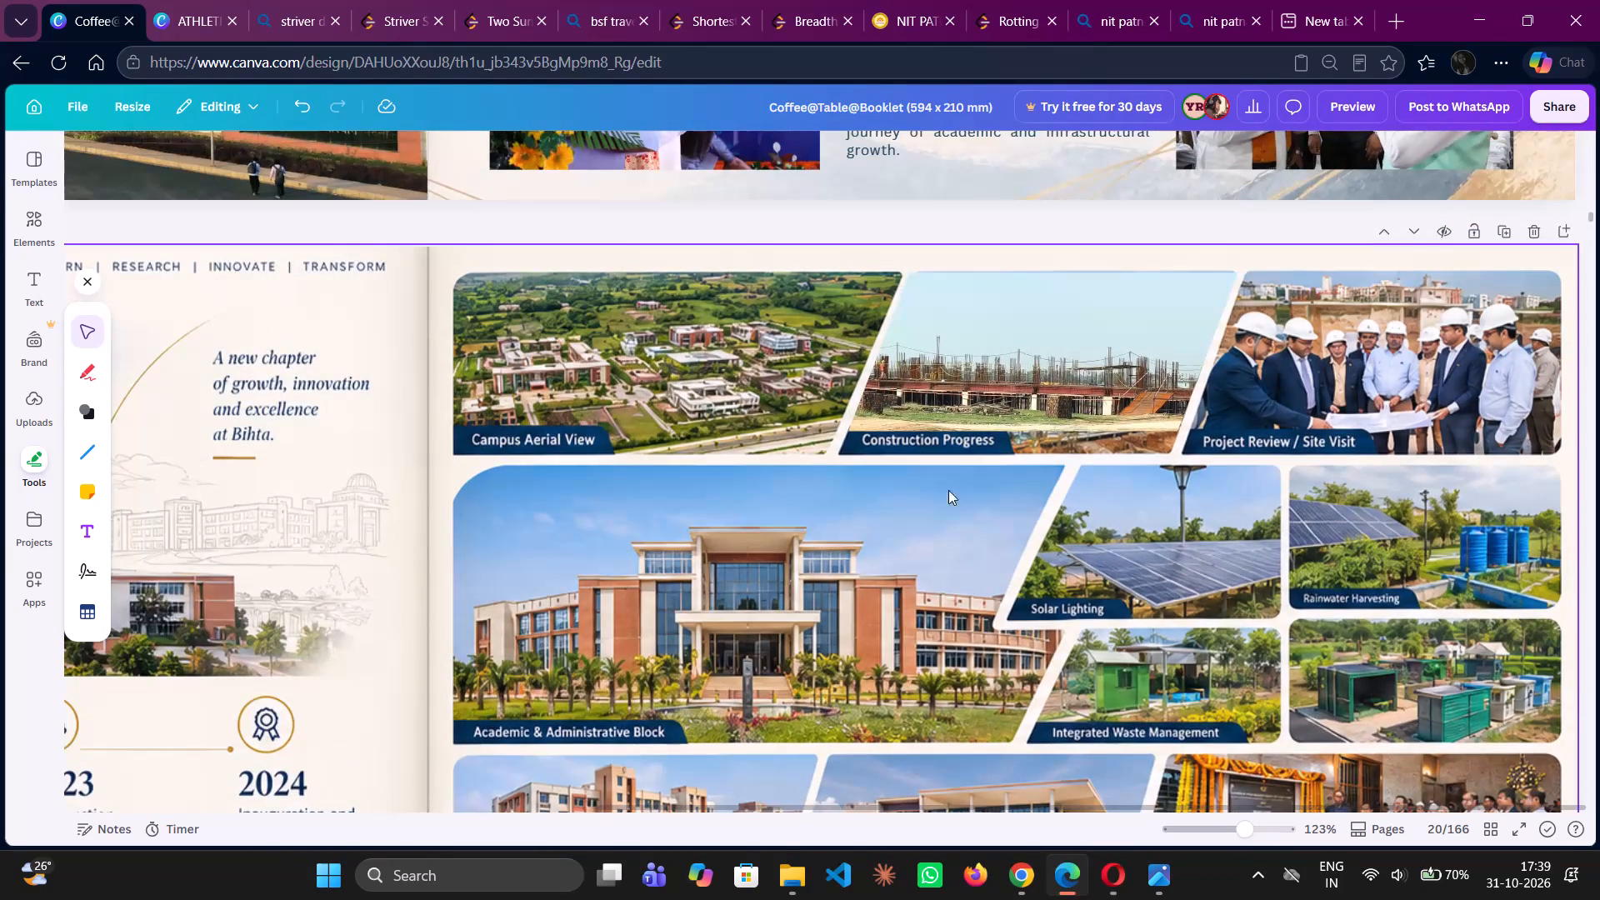
left_click(1030, 562)
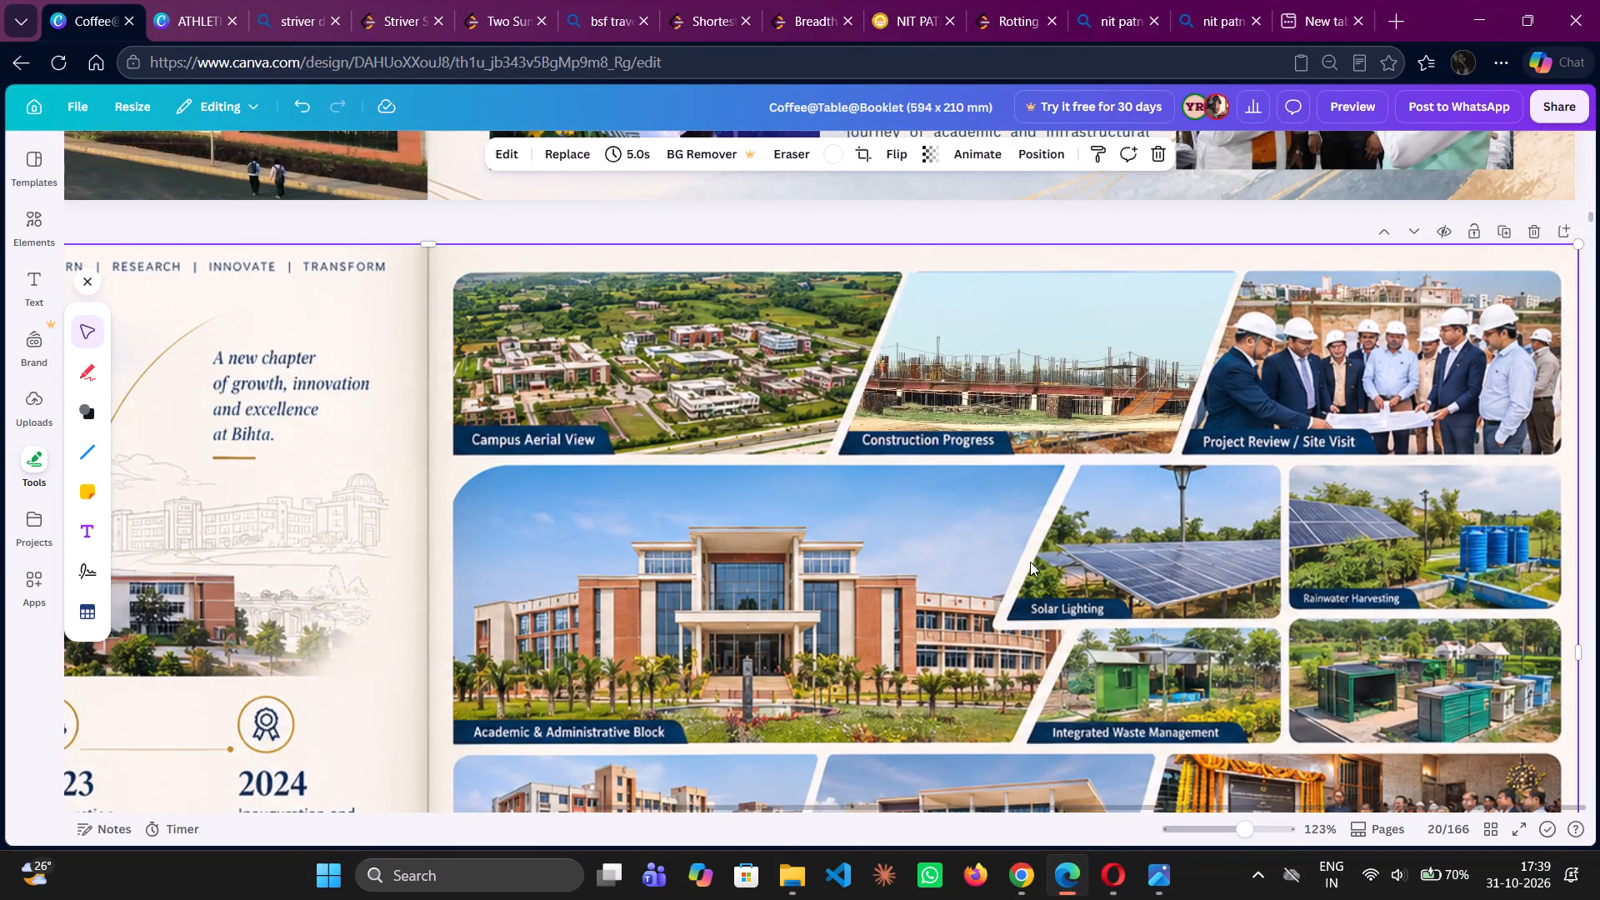
key("ctrl+v")
Position the pasted site-plan photo over the Project Review / Site Visit picture, just above its label.
left_click_drag(268, 521, 609, 526)
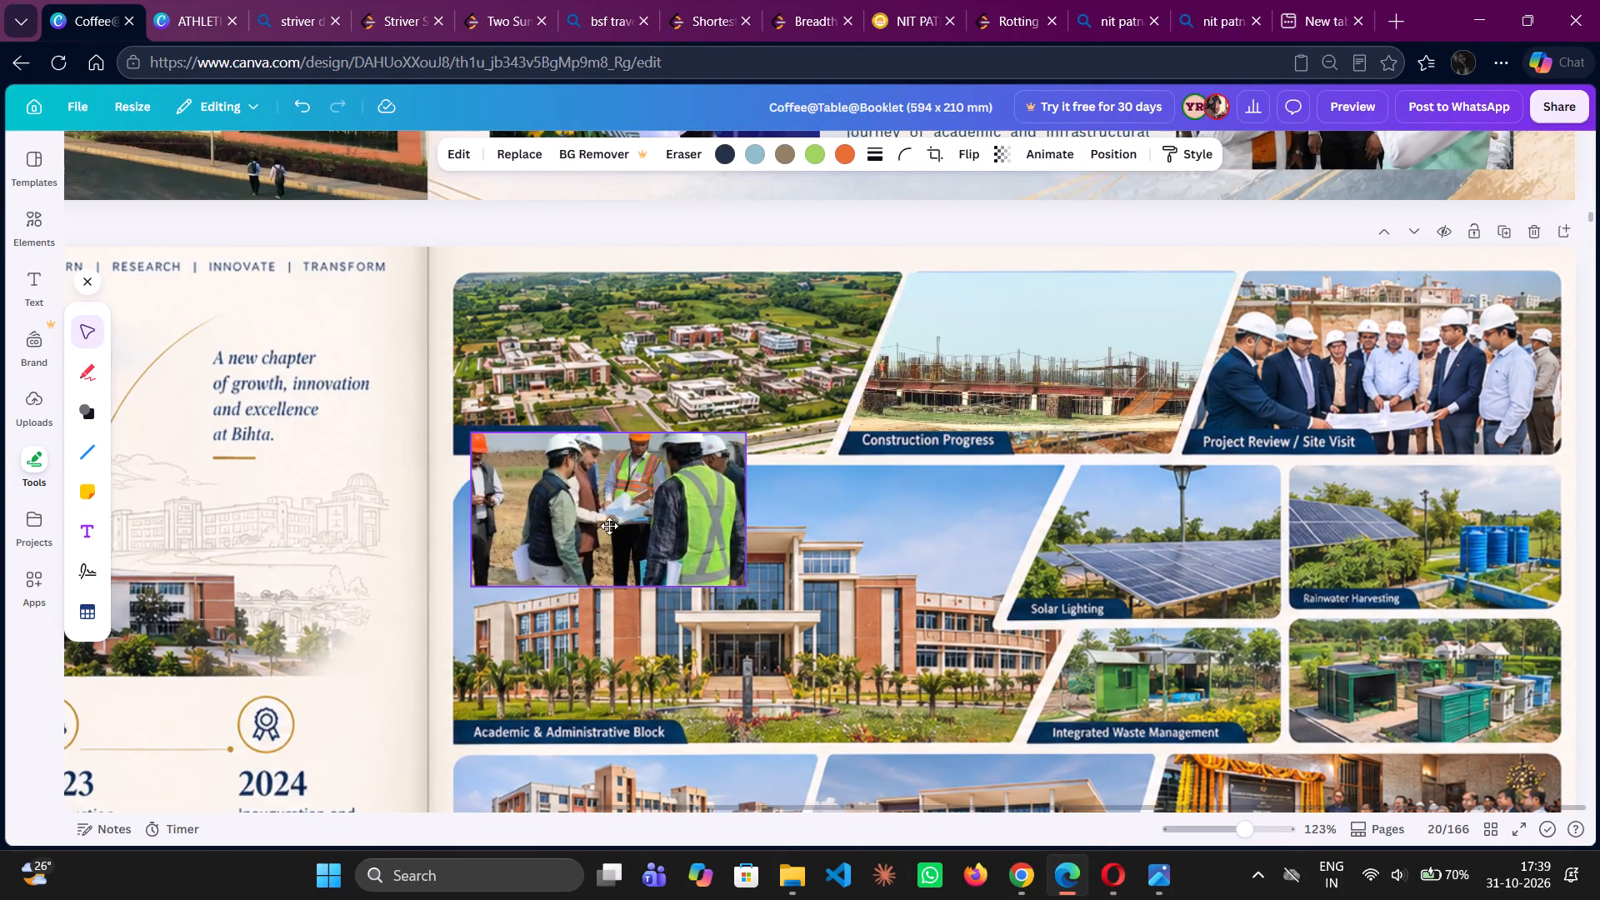
left_click_drag(609, 526, 982, 482)
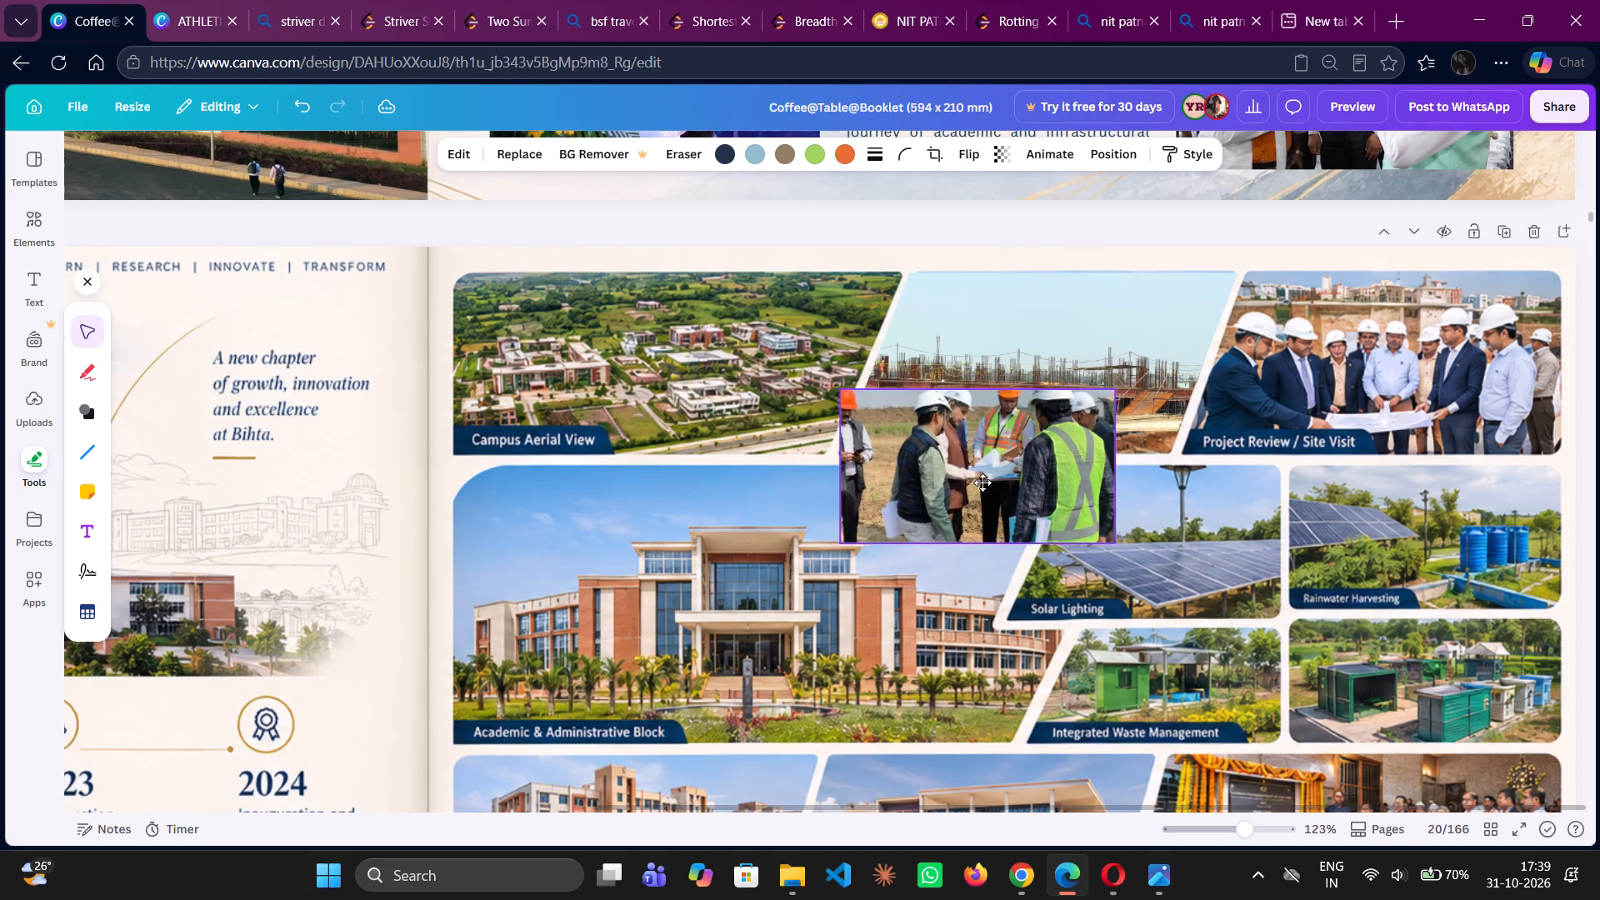
left_click_drag(982, 482, 1264, 474)
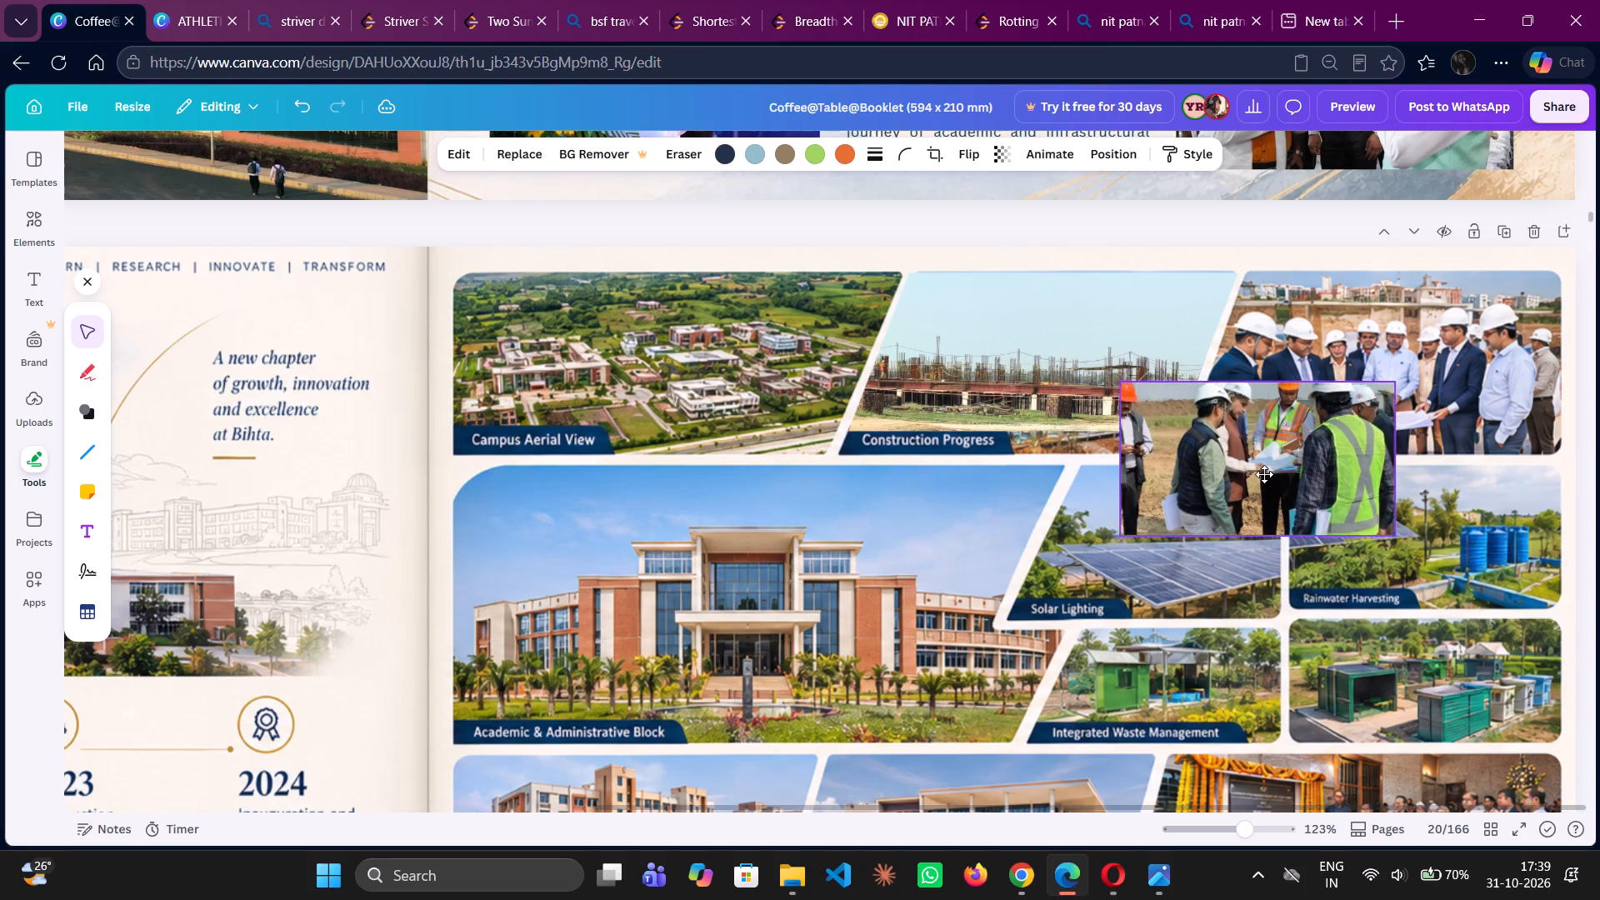
left_click_drag(1264, 474, 1402, 364)
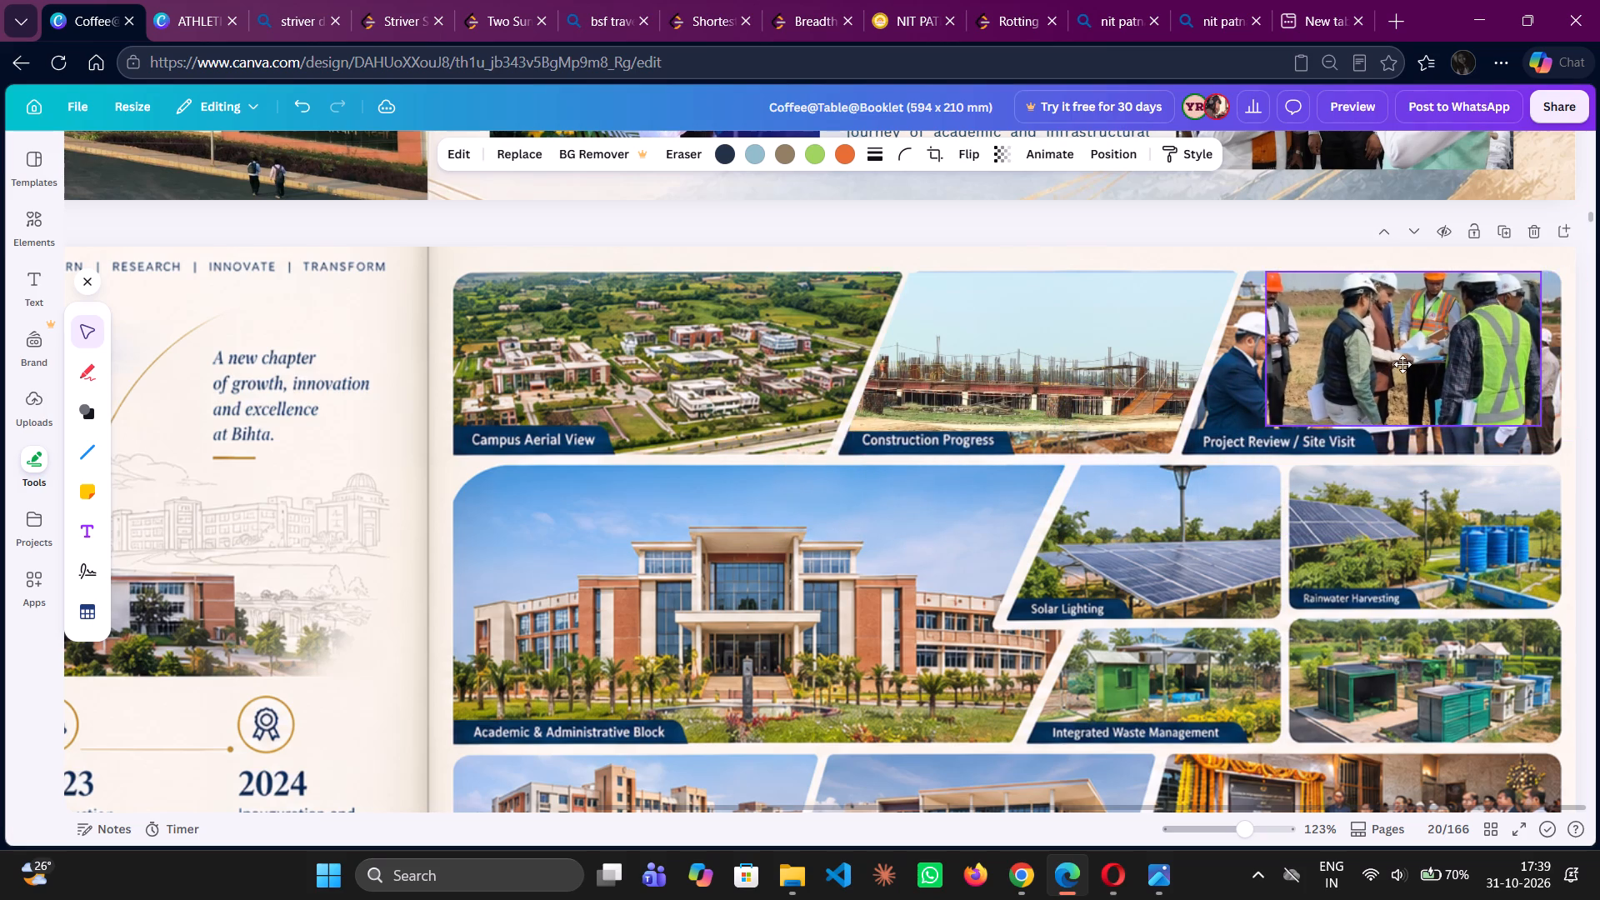
left_click_drag(1402, 364, 1420, 369)
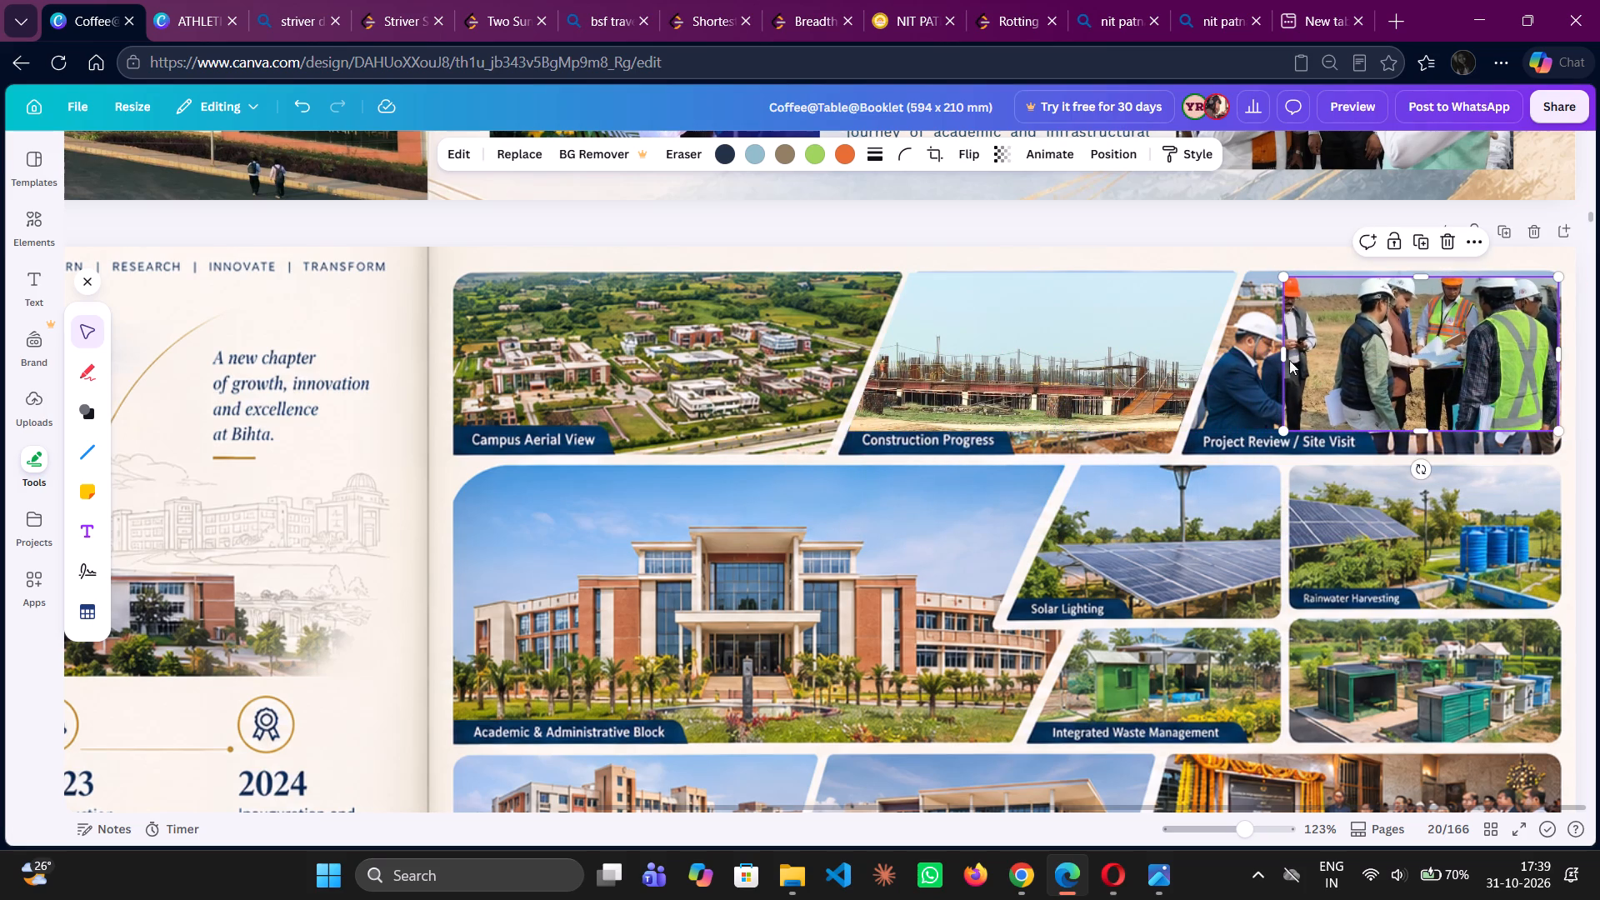
Resize the site-plan photo to about 82 by 41 mm, fitting the Project Review / Site Visit picture's upper and side edges.
left_click_drag(1282, 357, 1237, 357)
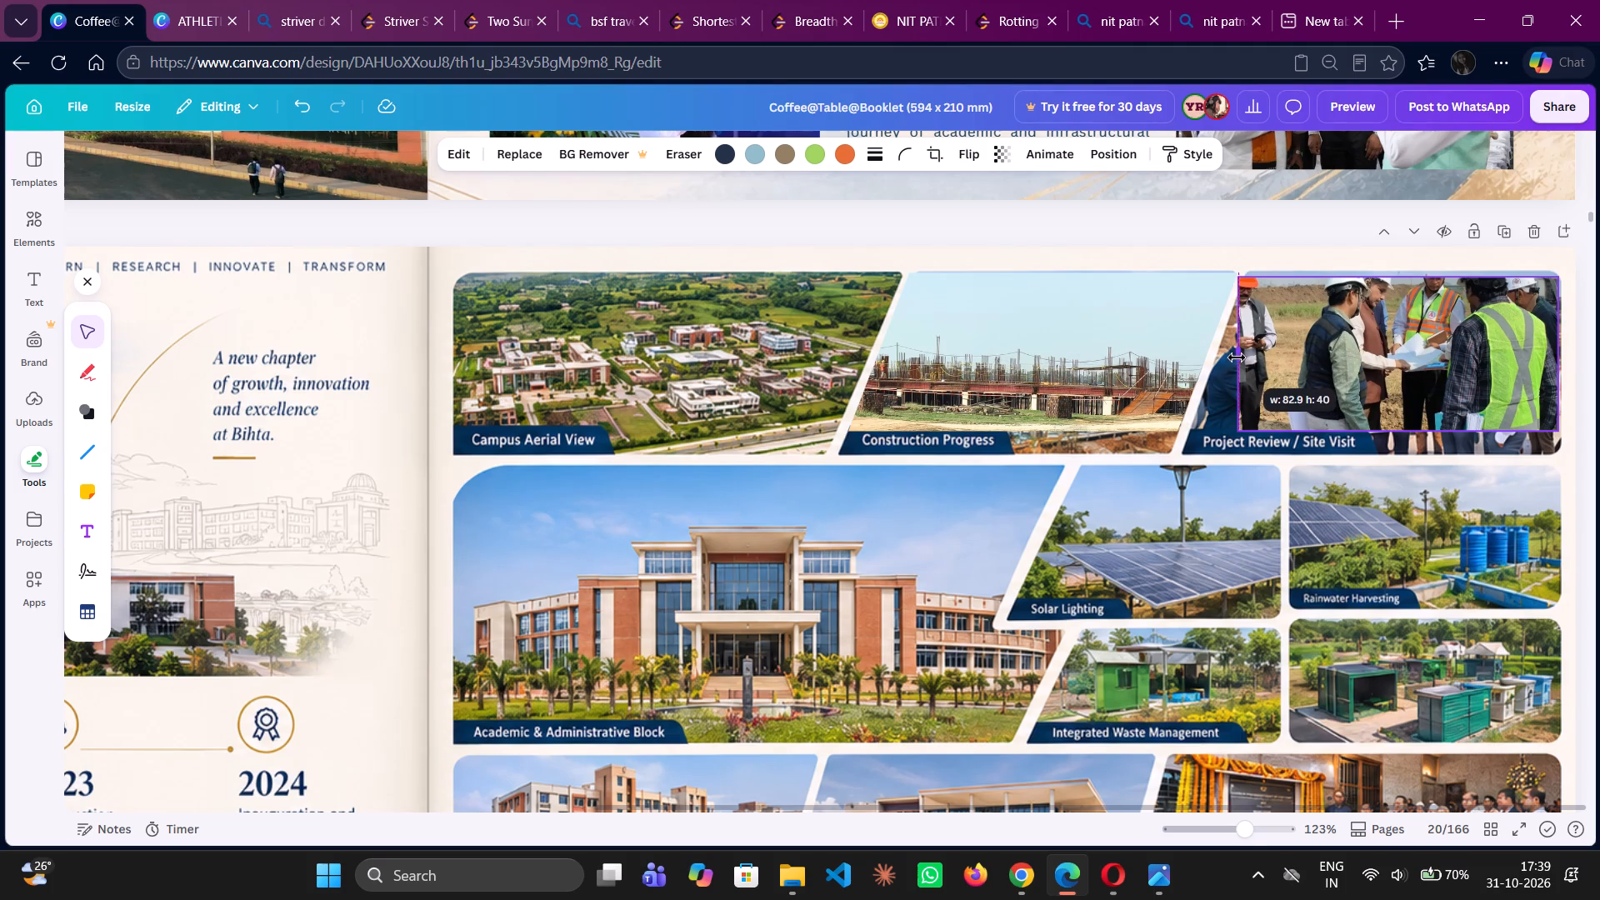
left_click_drag(1237, 357, 1239, 357)
left_click(1387, 276)
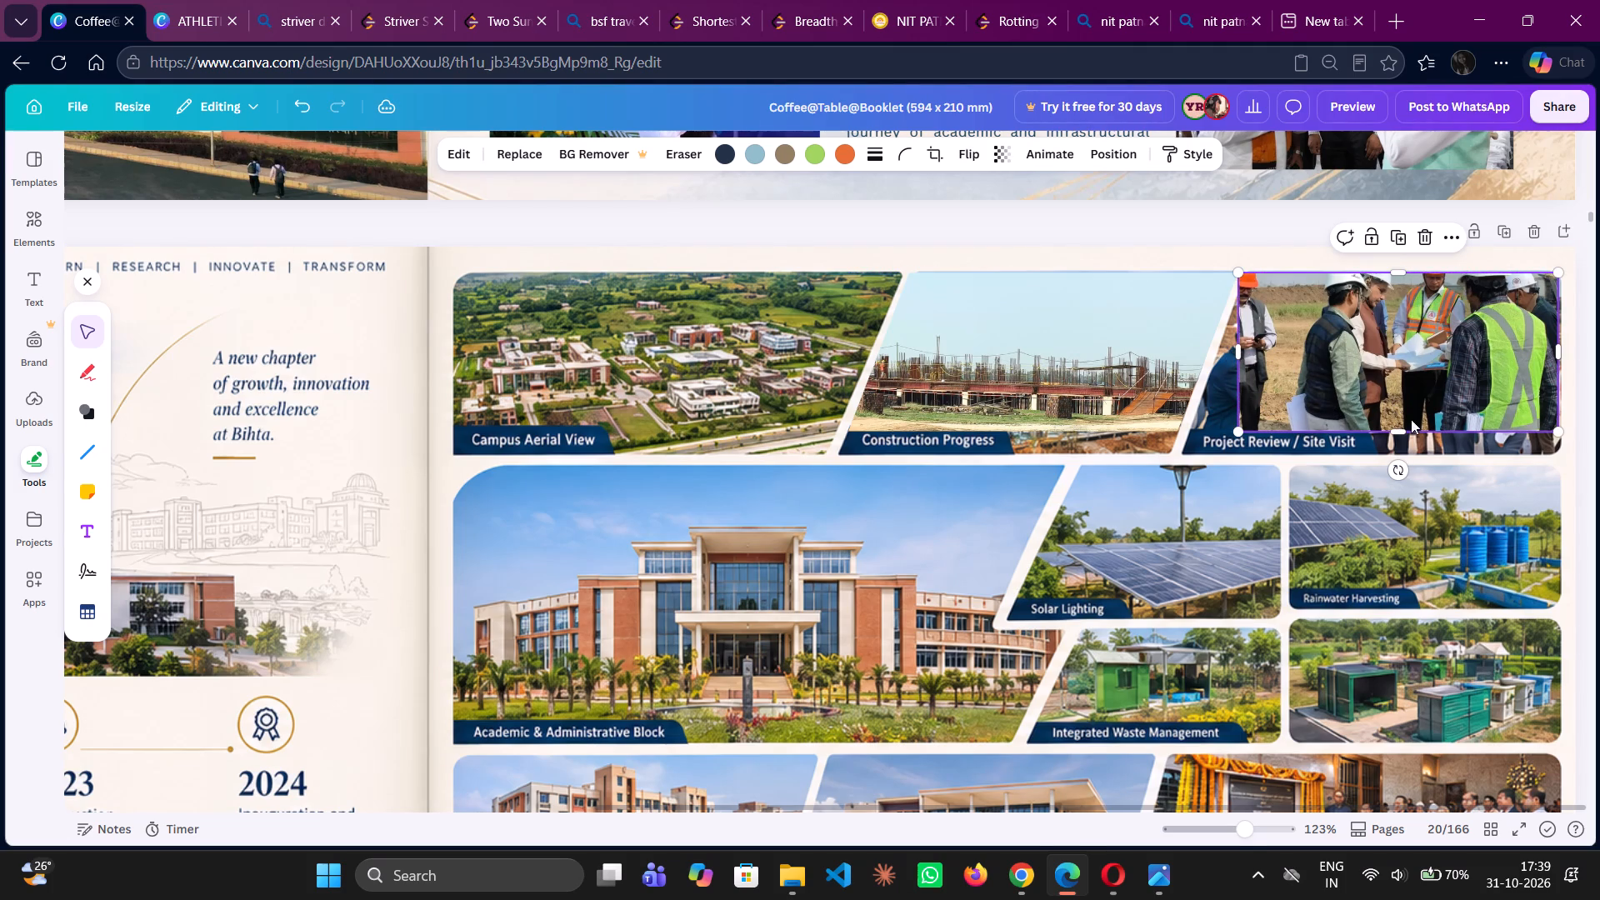
left_click(1425, 519)
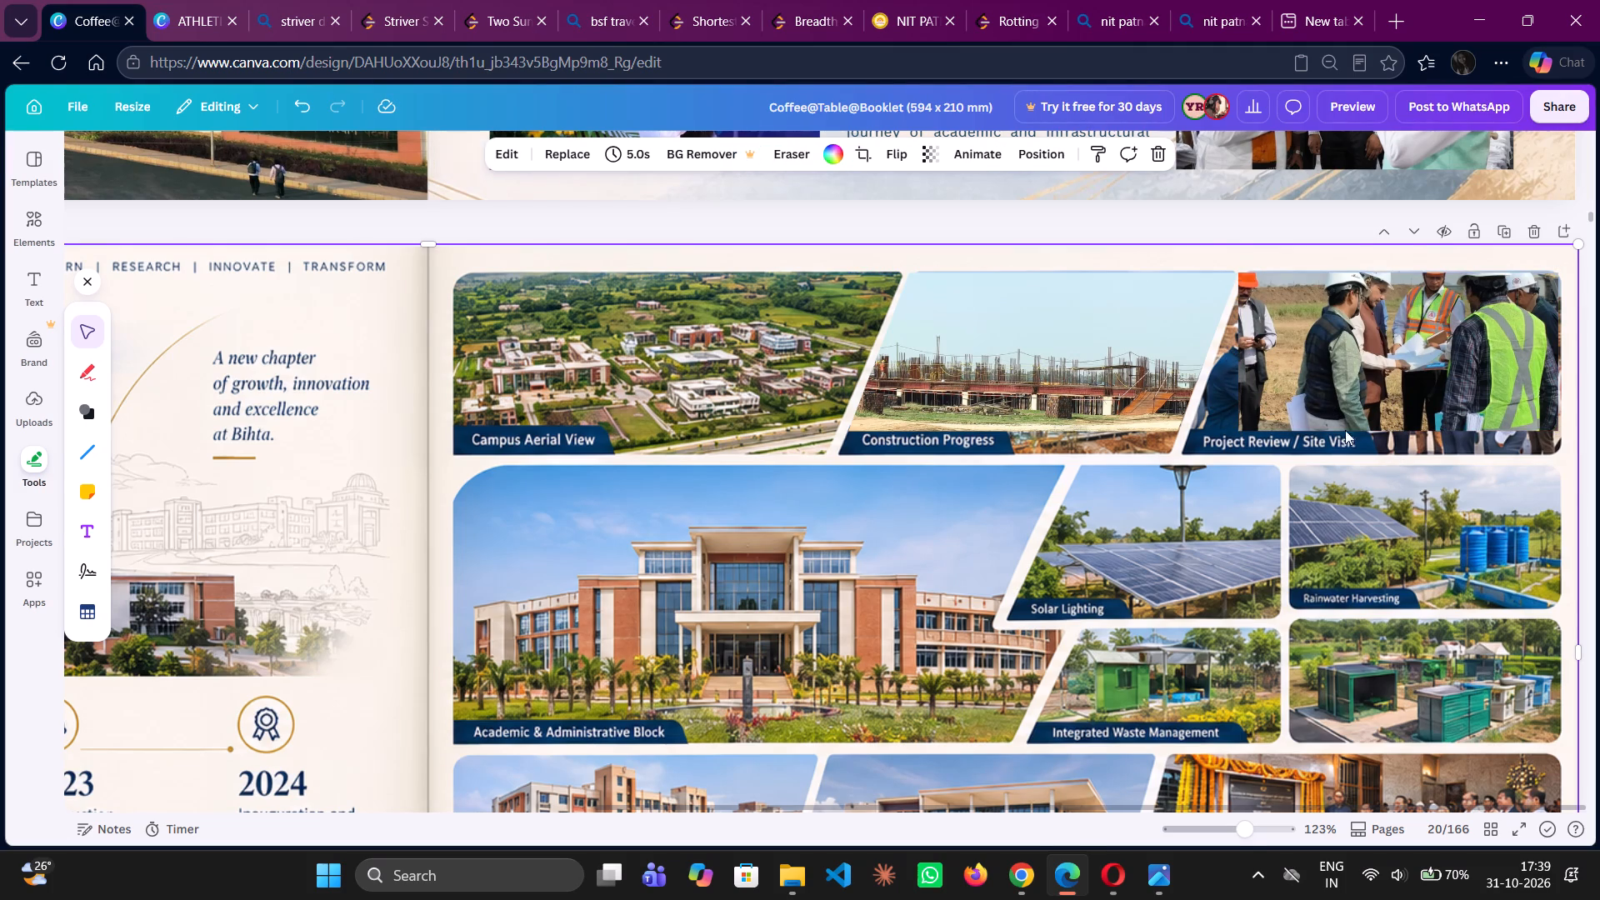
left_click(1323, 398)
left_click(1242, 275)
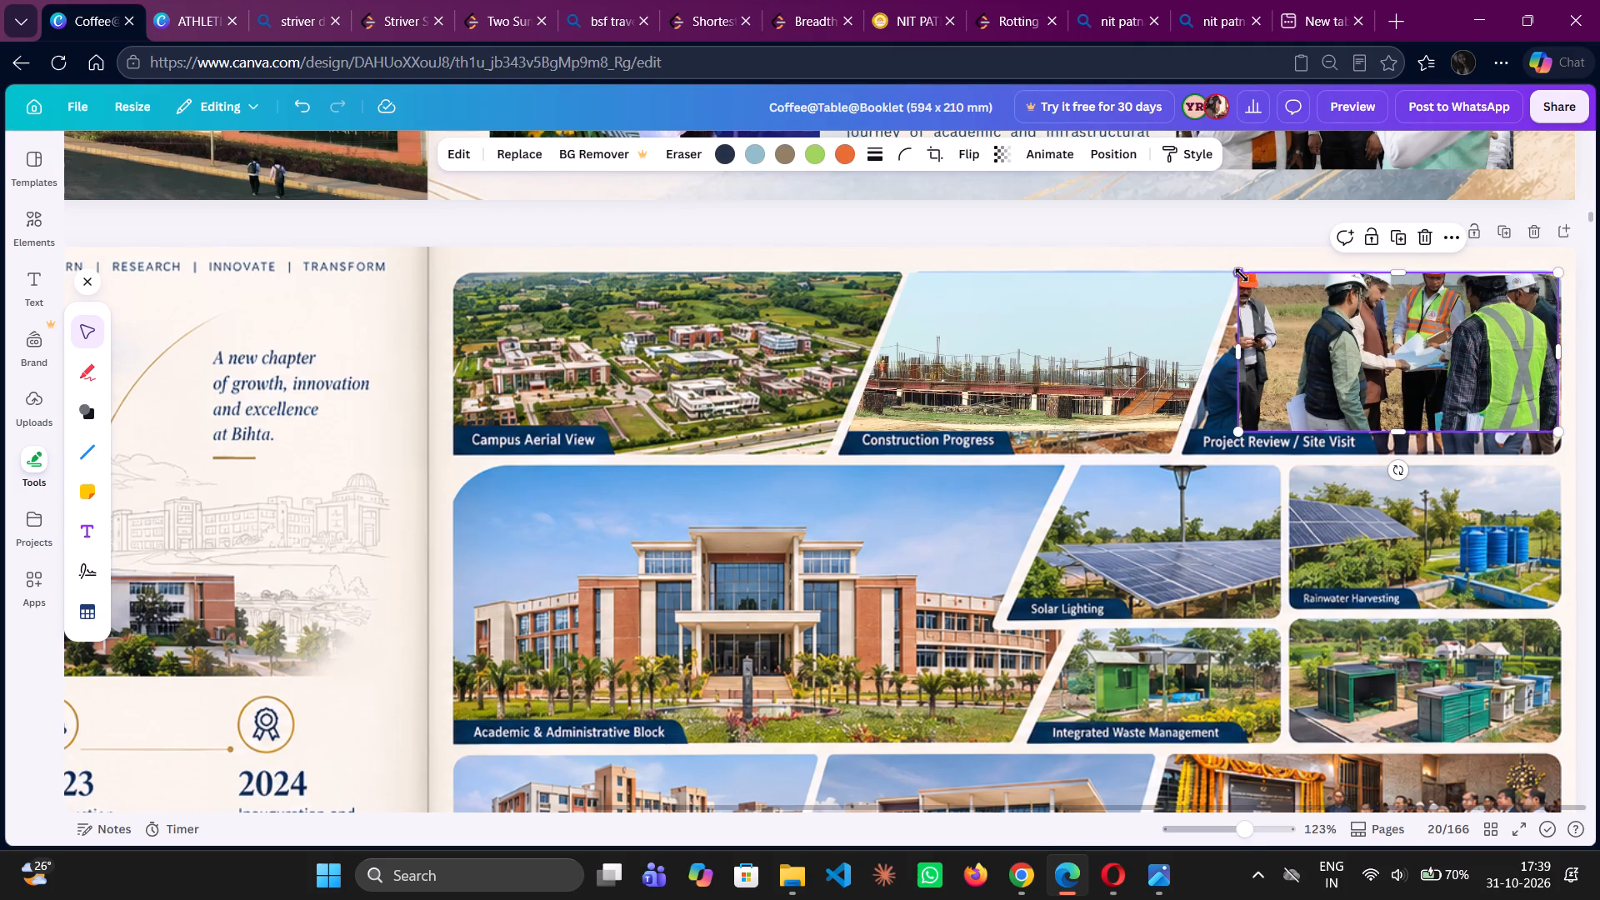
left_click(1237, 333)
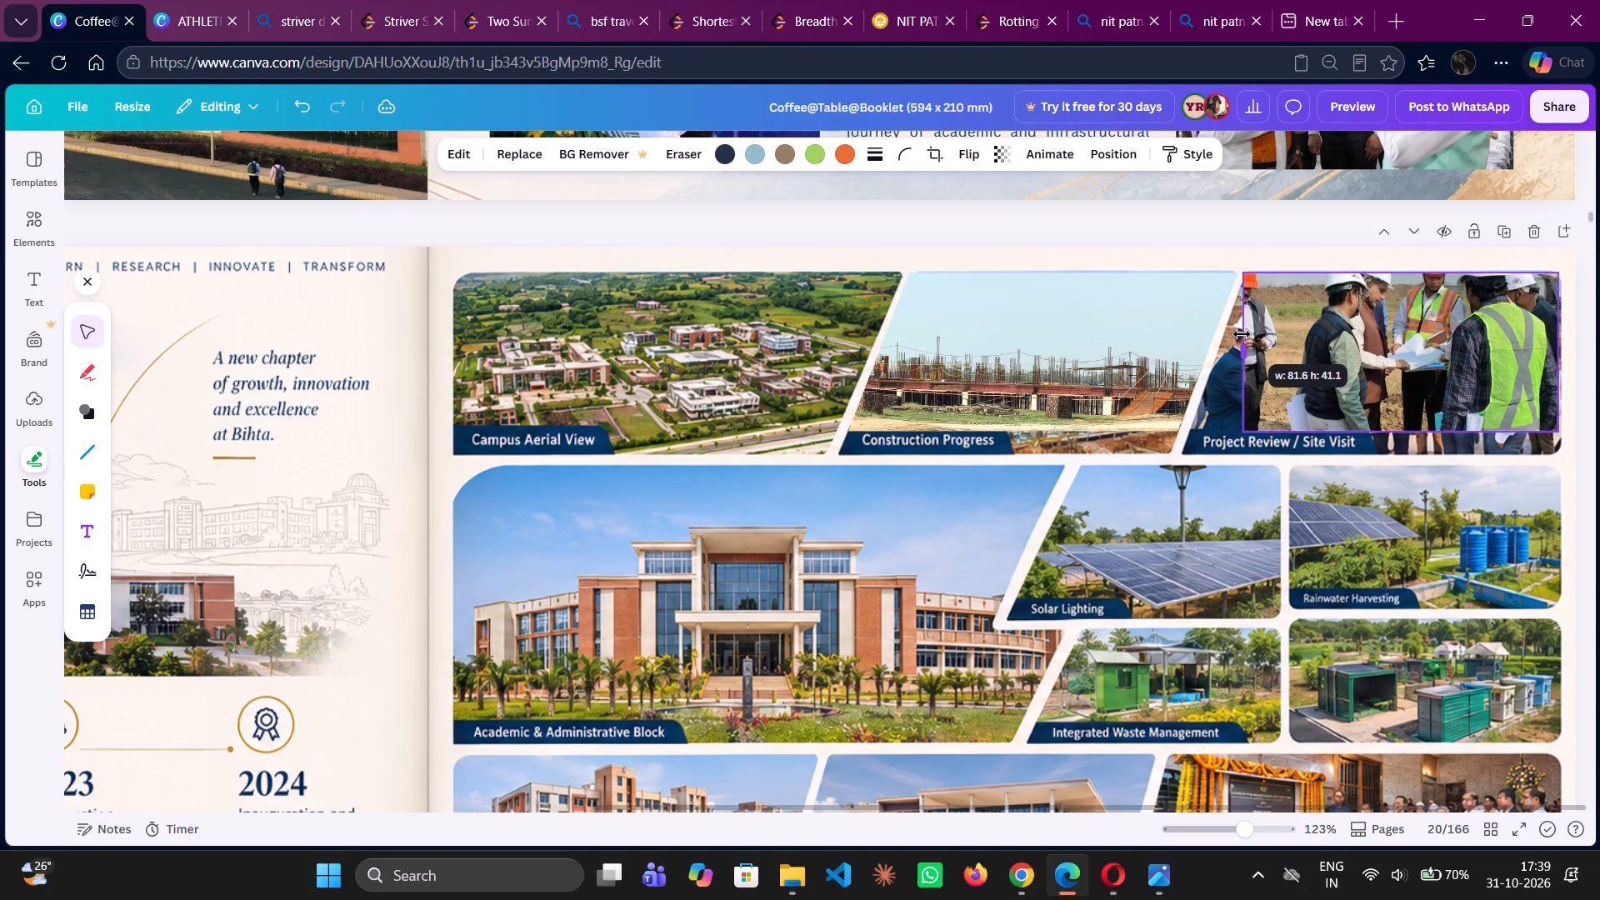
left_click(1170, 470)
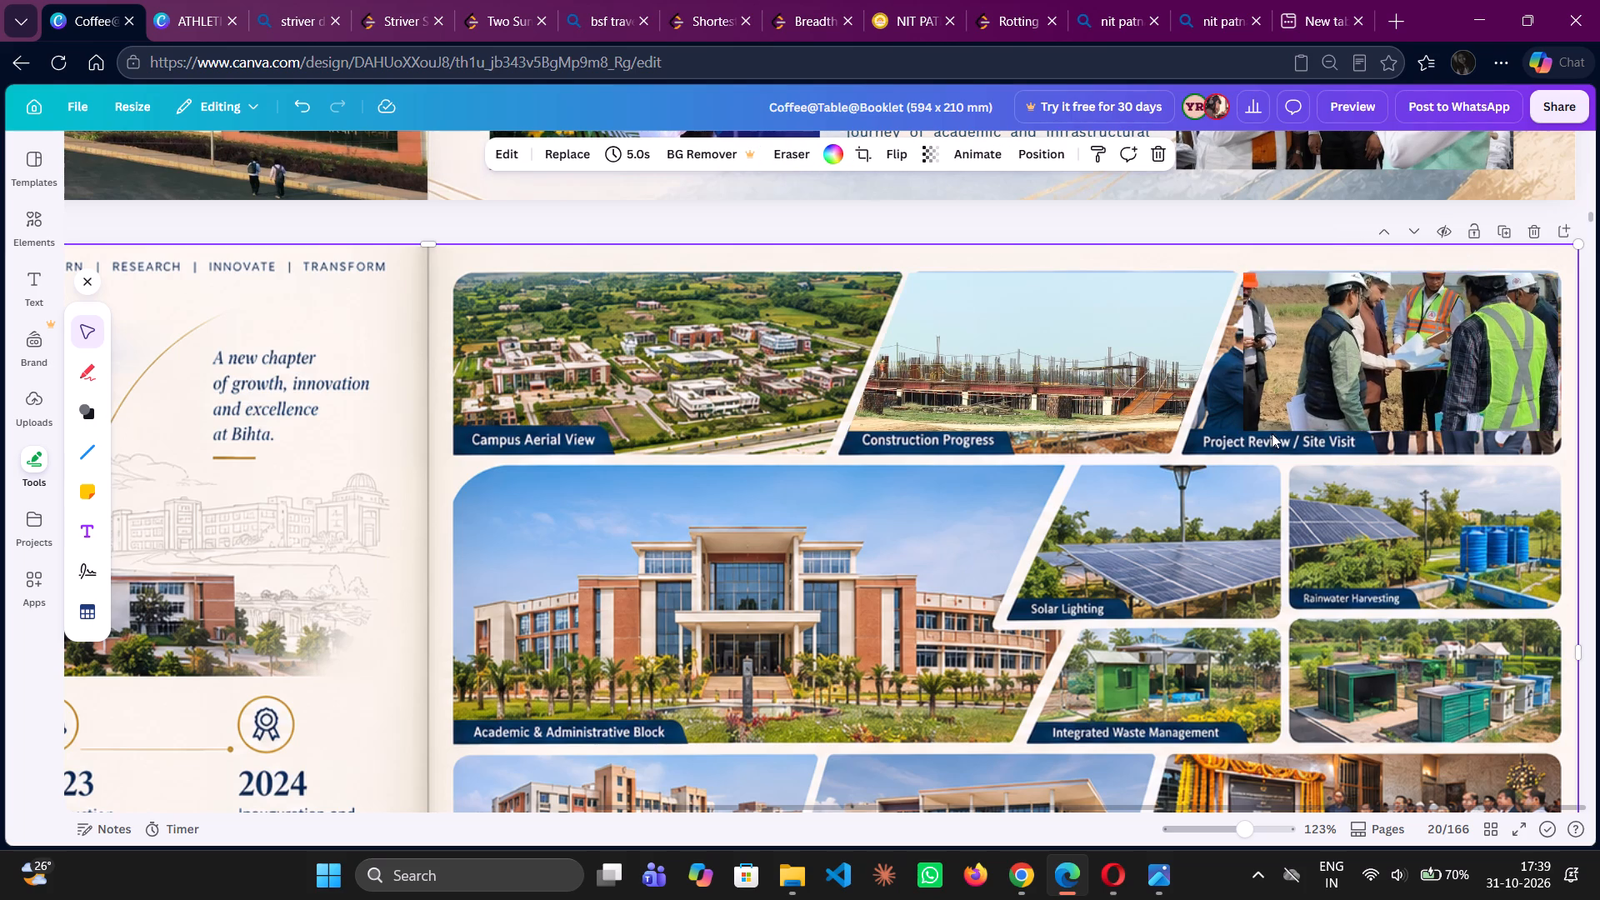
left_click(1519, 321)
left_click(1561, 342)
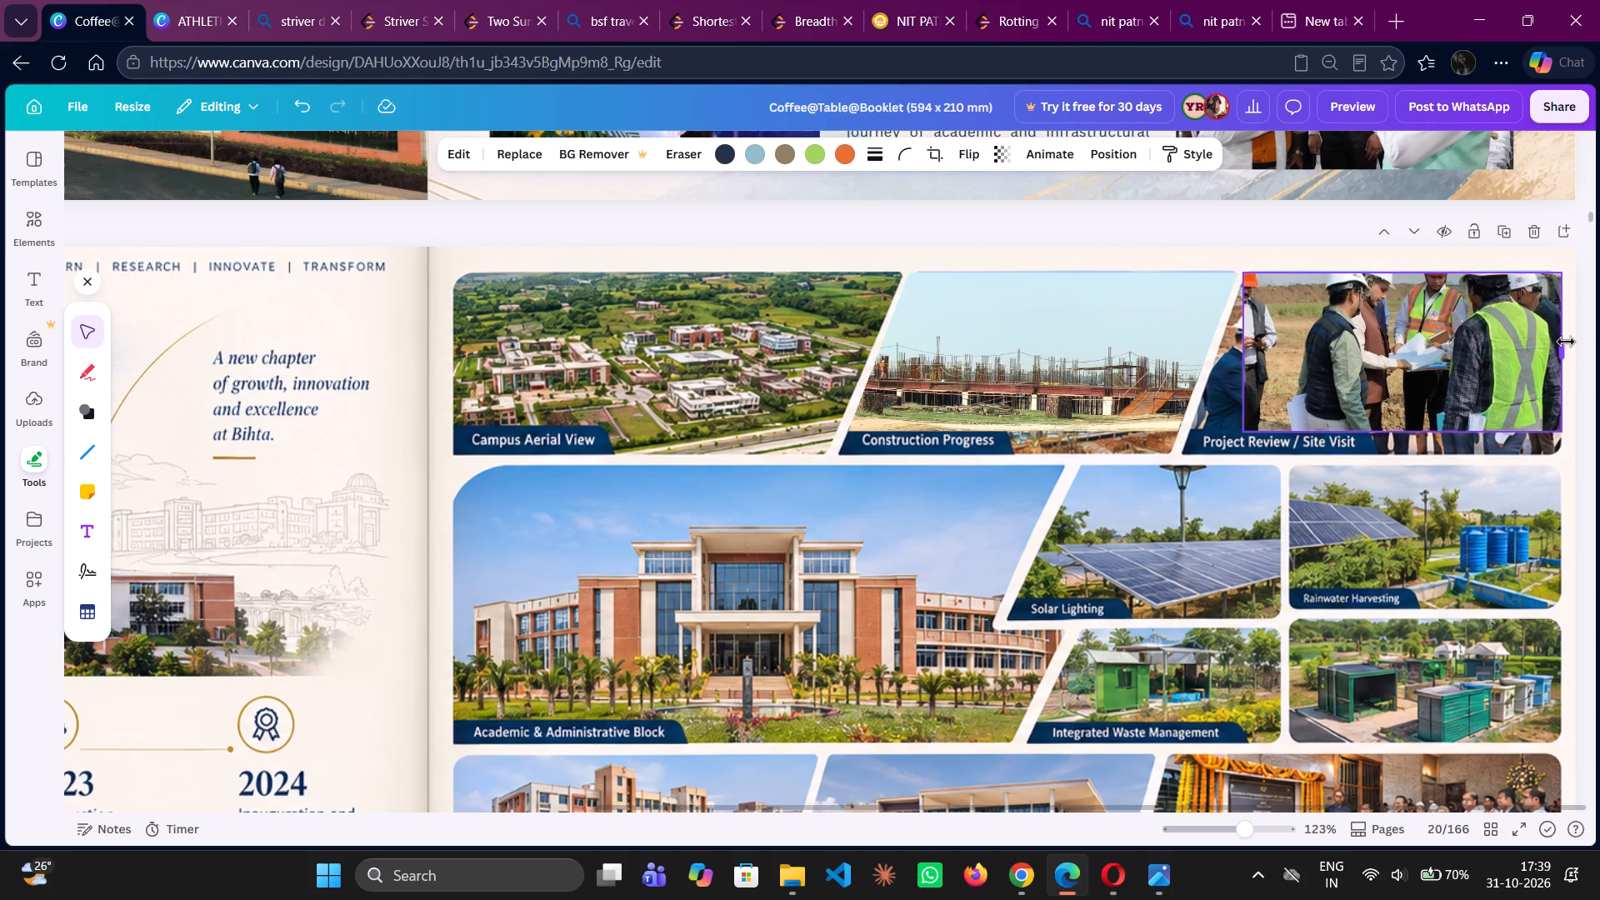
left_click(1387, 612)
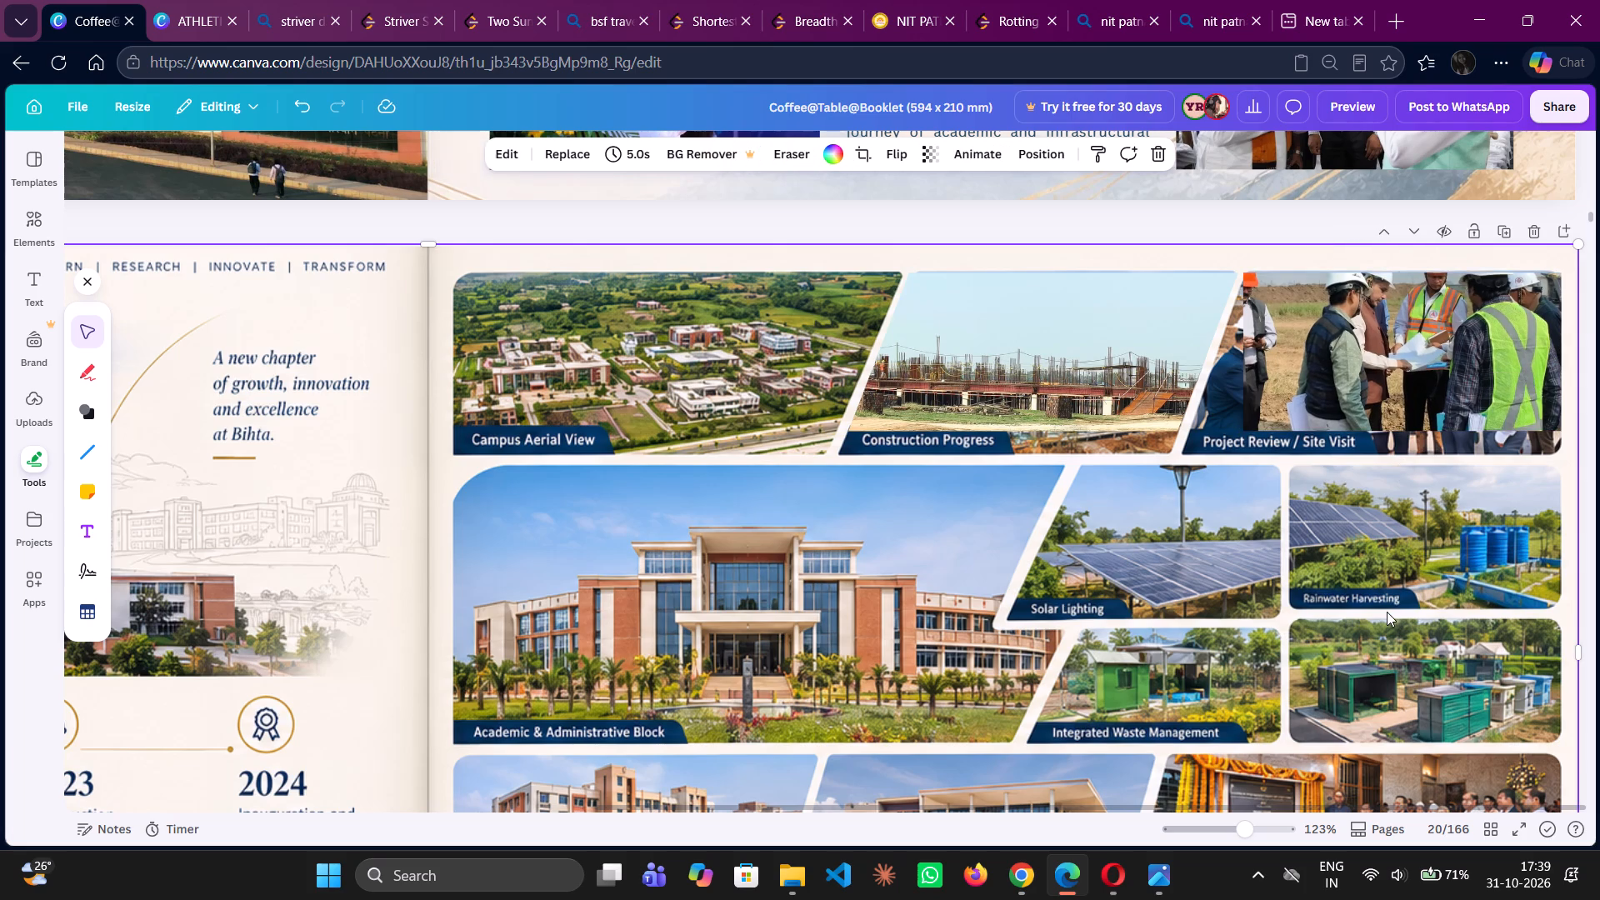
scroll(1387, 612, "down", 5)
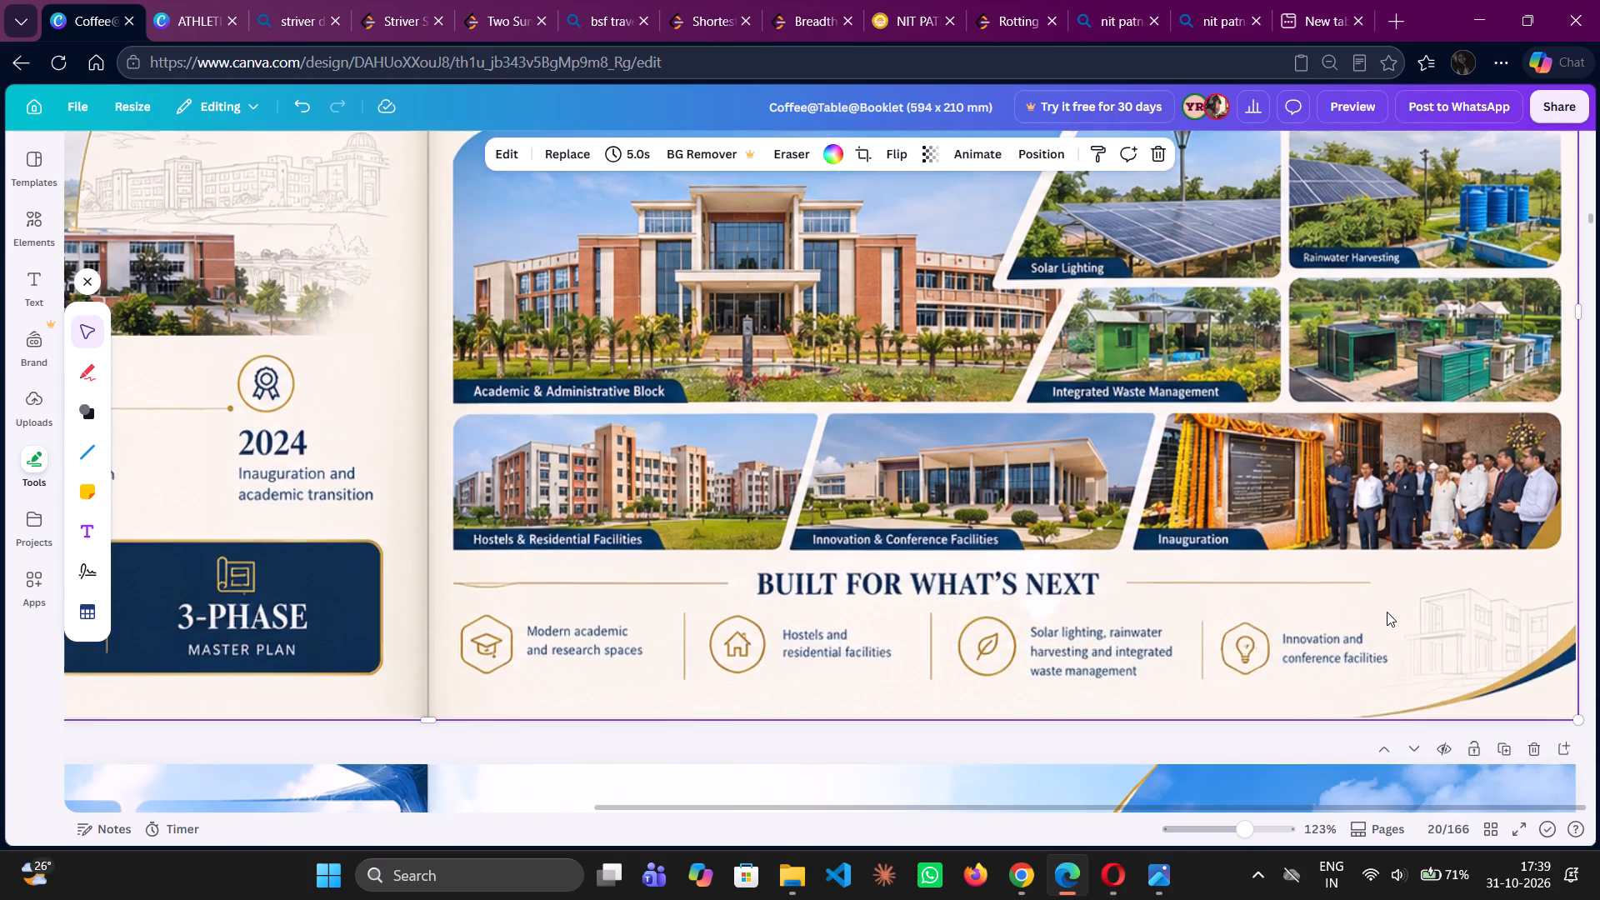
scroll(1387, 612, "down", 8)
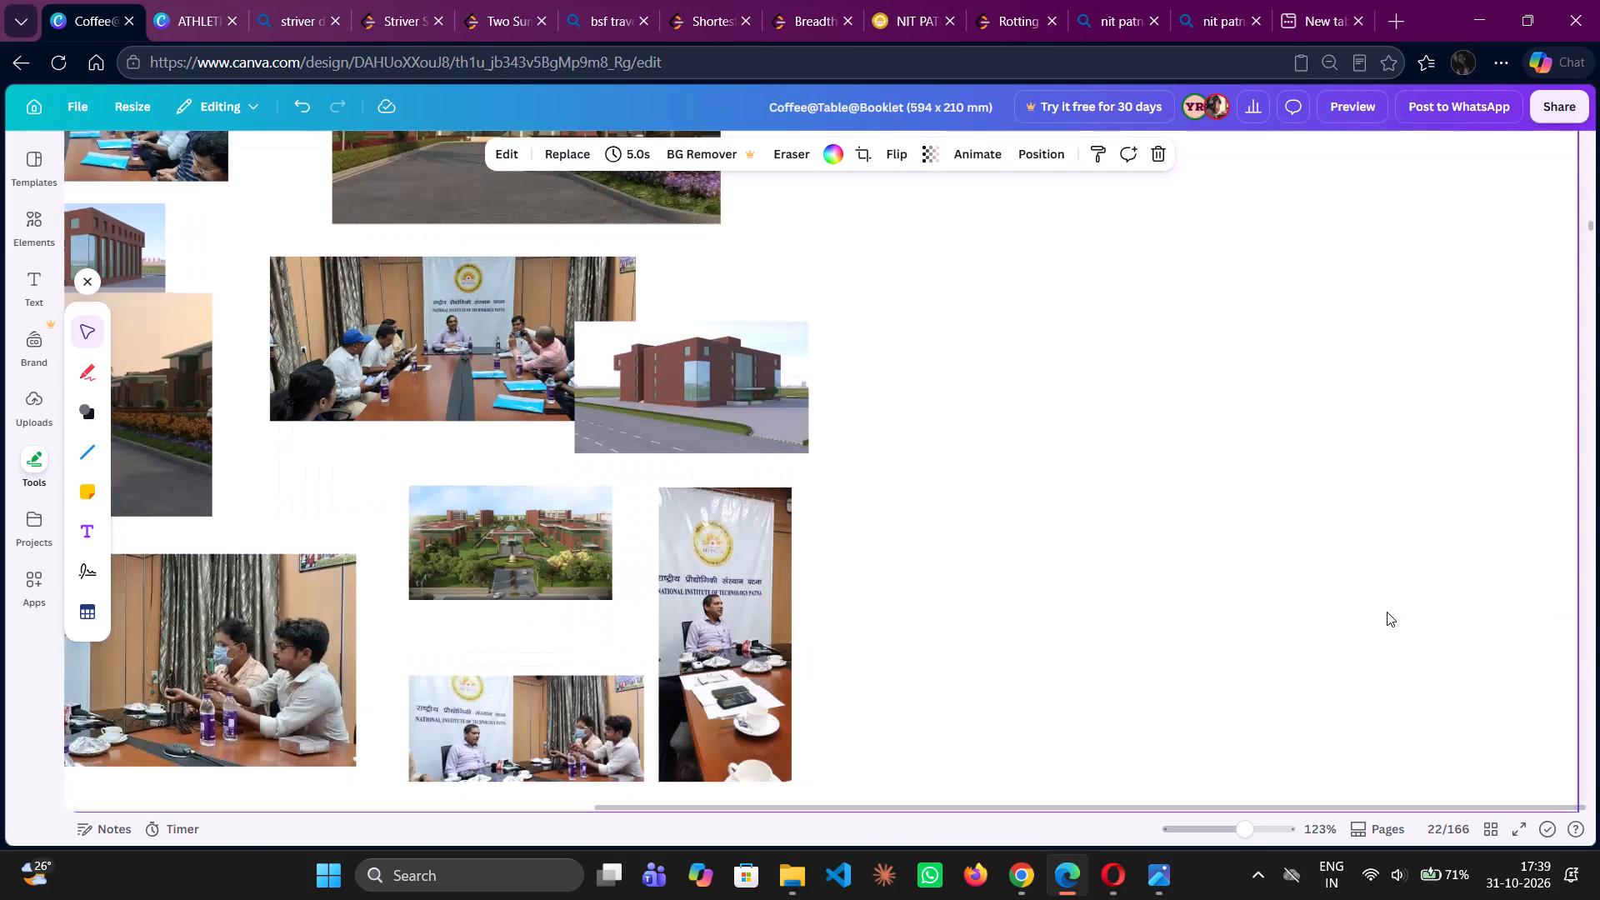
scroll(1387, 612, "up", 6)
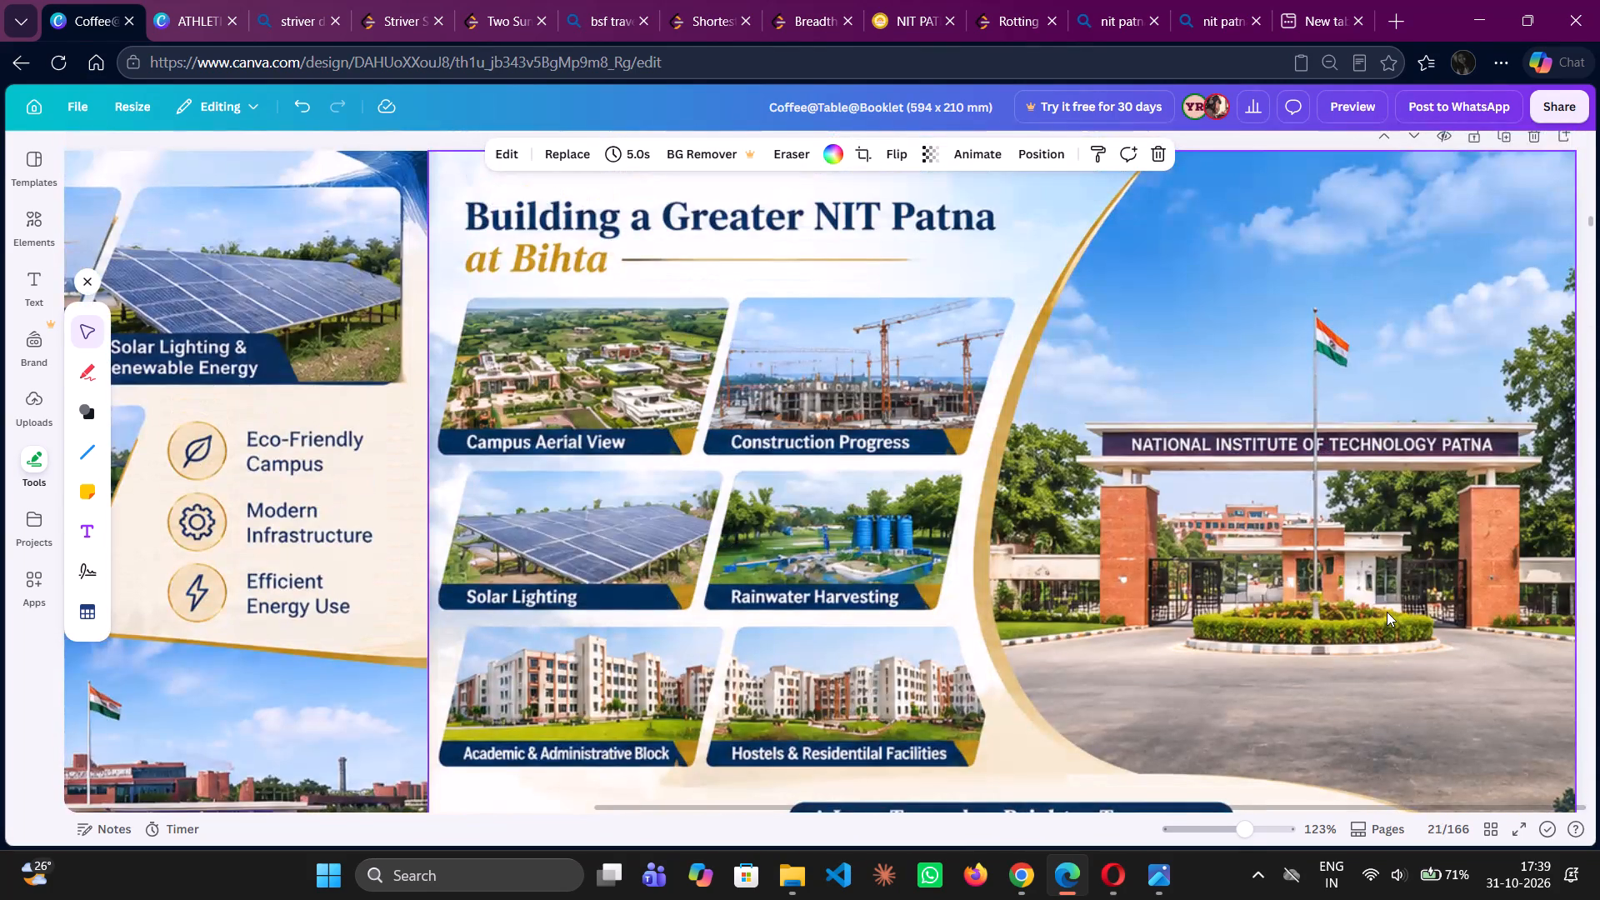
Review the pictures on the Bihta Campus spreads on pages 20 and 21 to decide which one to replace.
scroll(1387, 612, "up", 4)
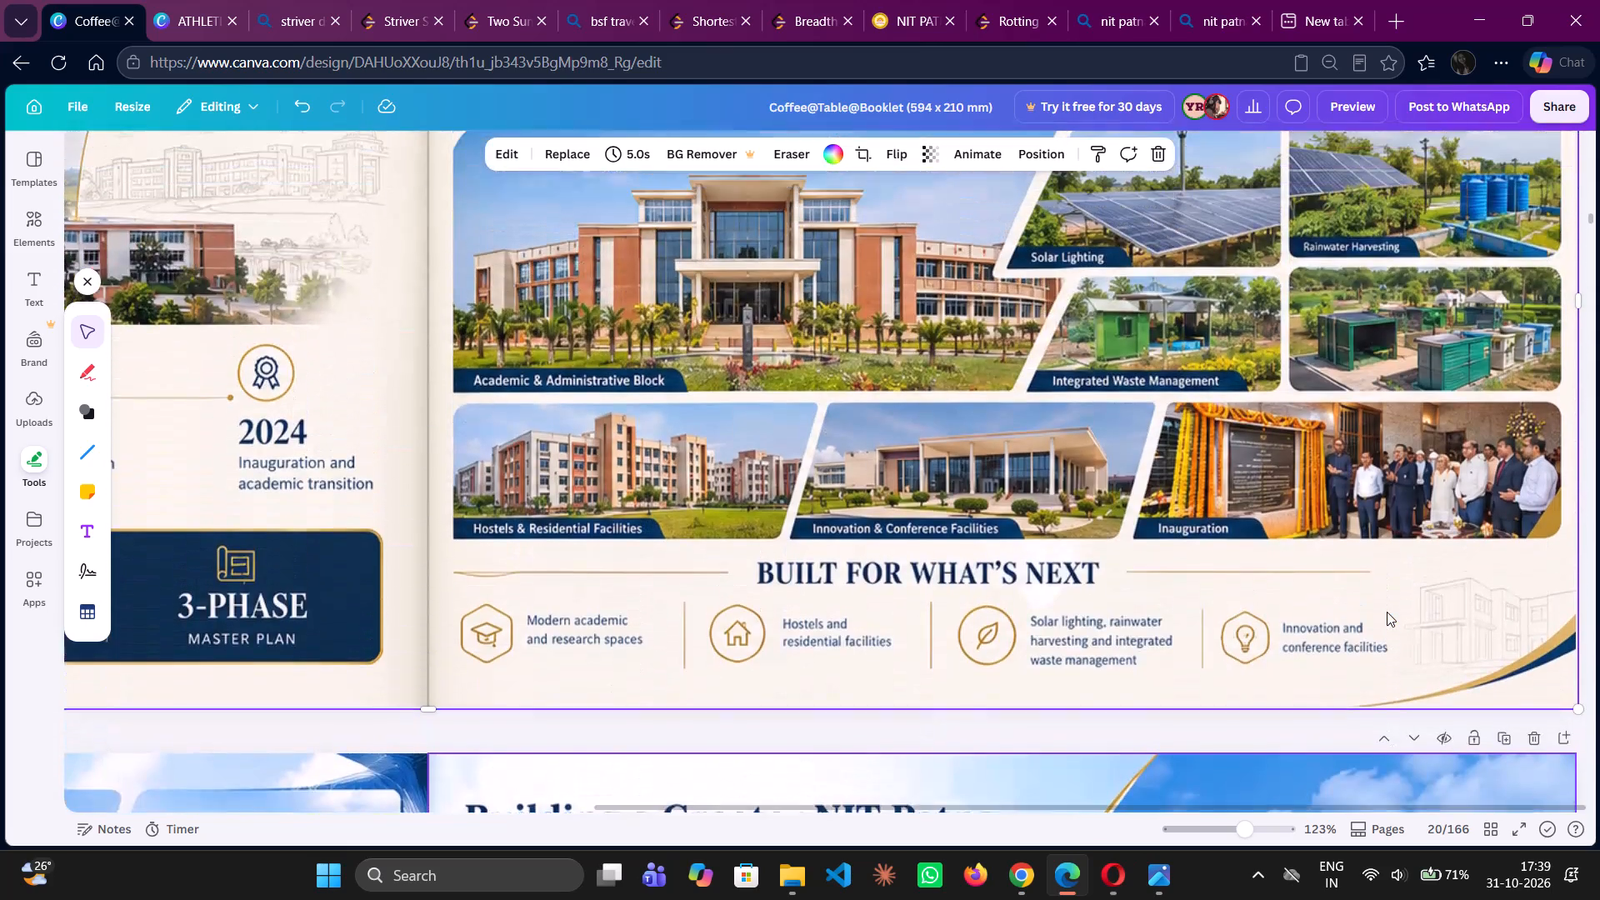
scroll(1387, 612, "up", 4)
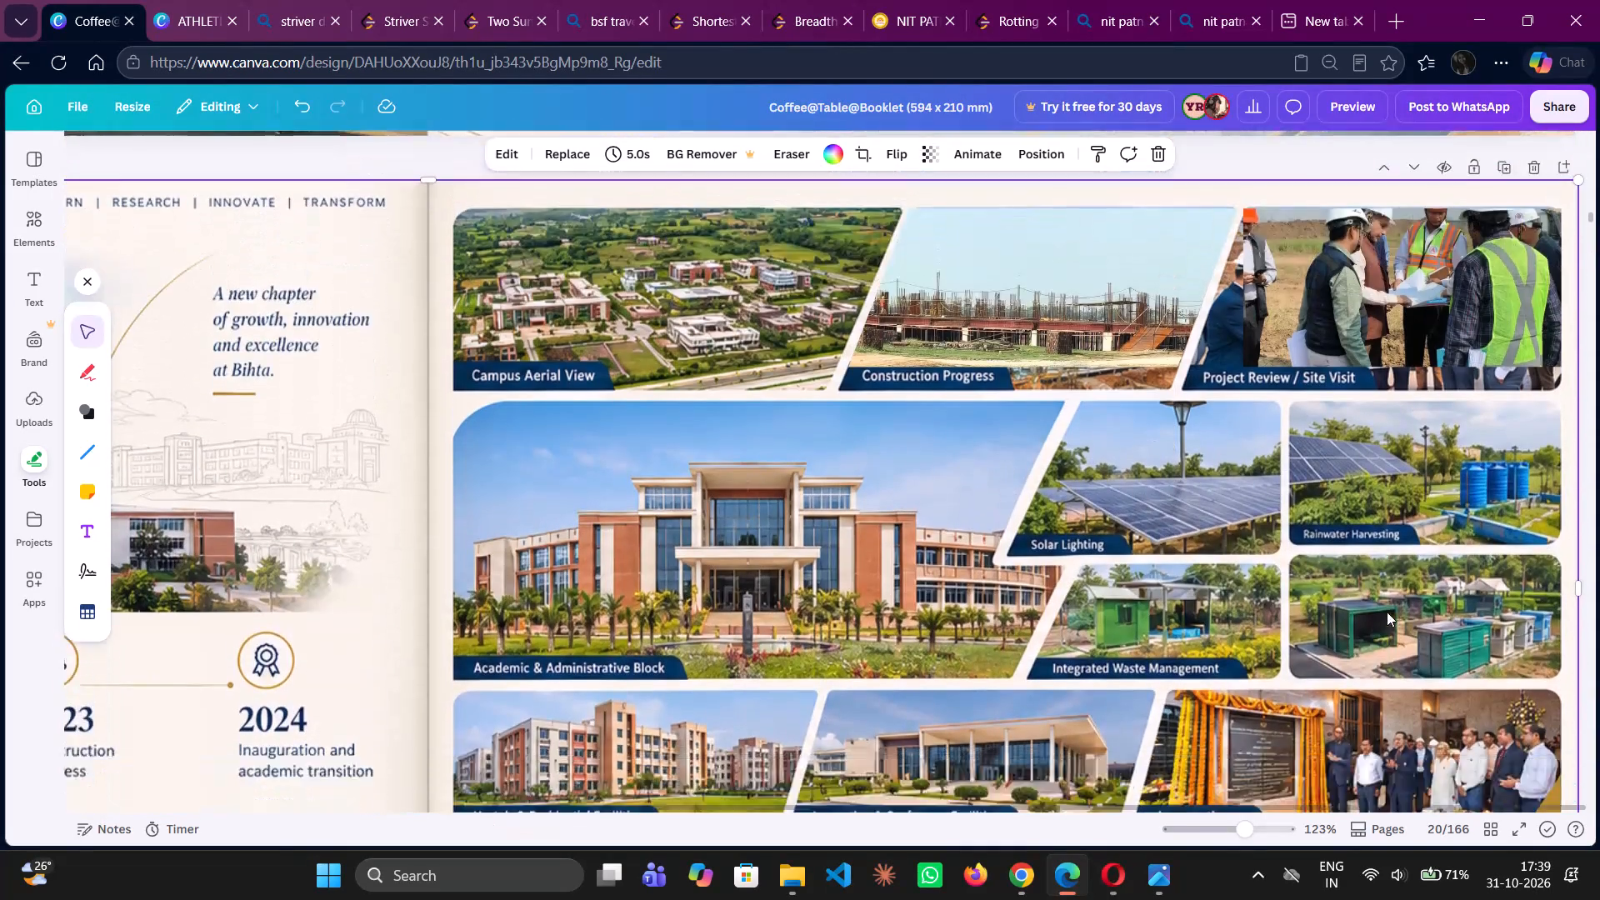
scroll(1387, 612, "up", 1)
scroll(1387, 612, "right", 3)
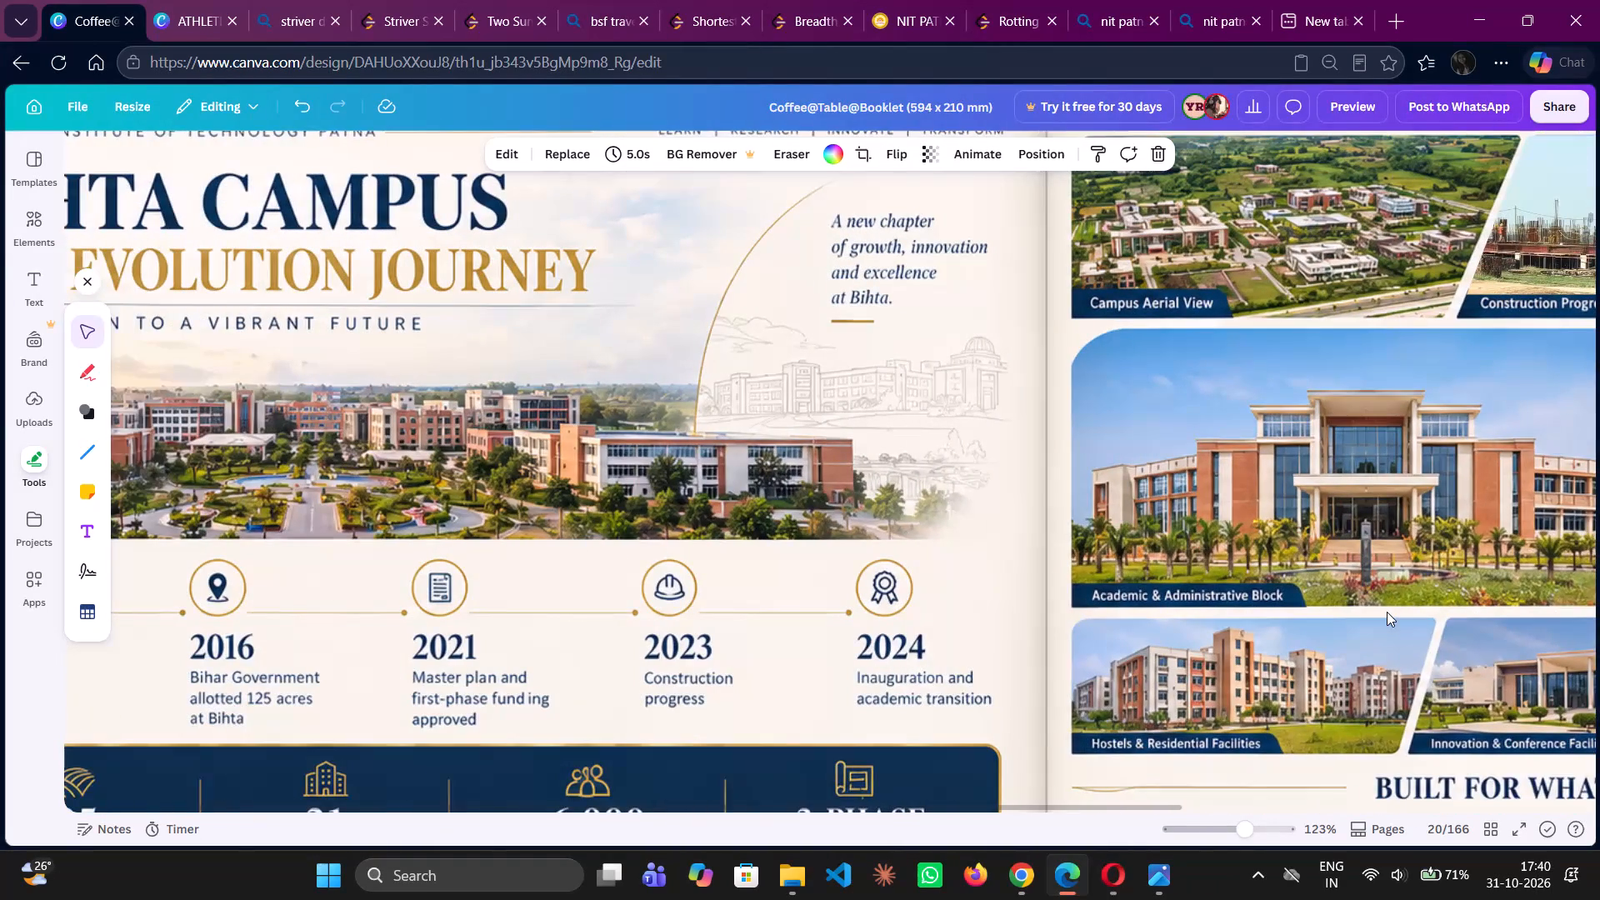
scroll(1387, 612, "right", 1)
Move the aerial rendering of the red-brick campus from page 22 onto the Campus Aerial View picture on page 20.
scroll(1387, 612, "down", 5)
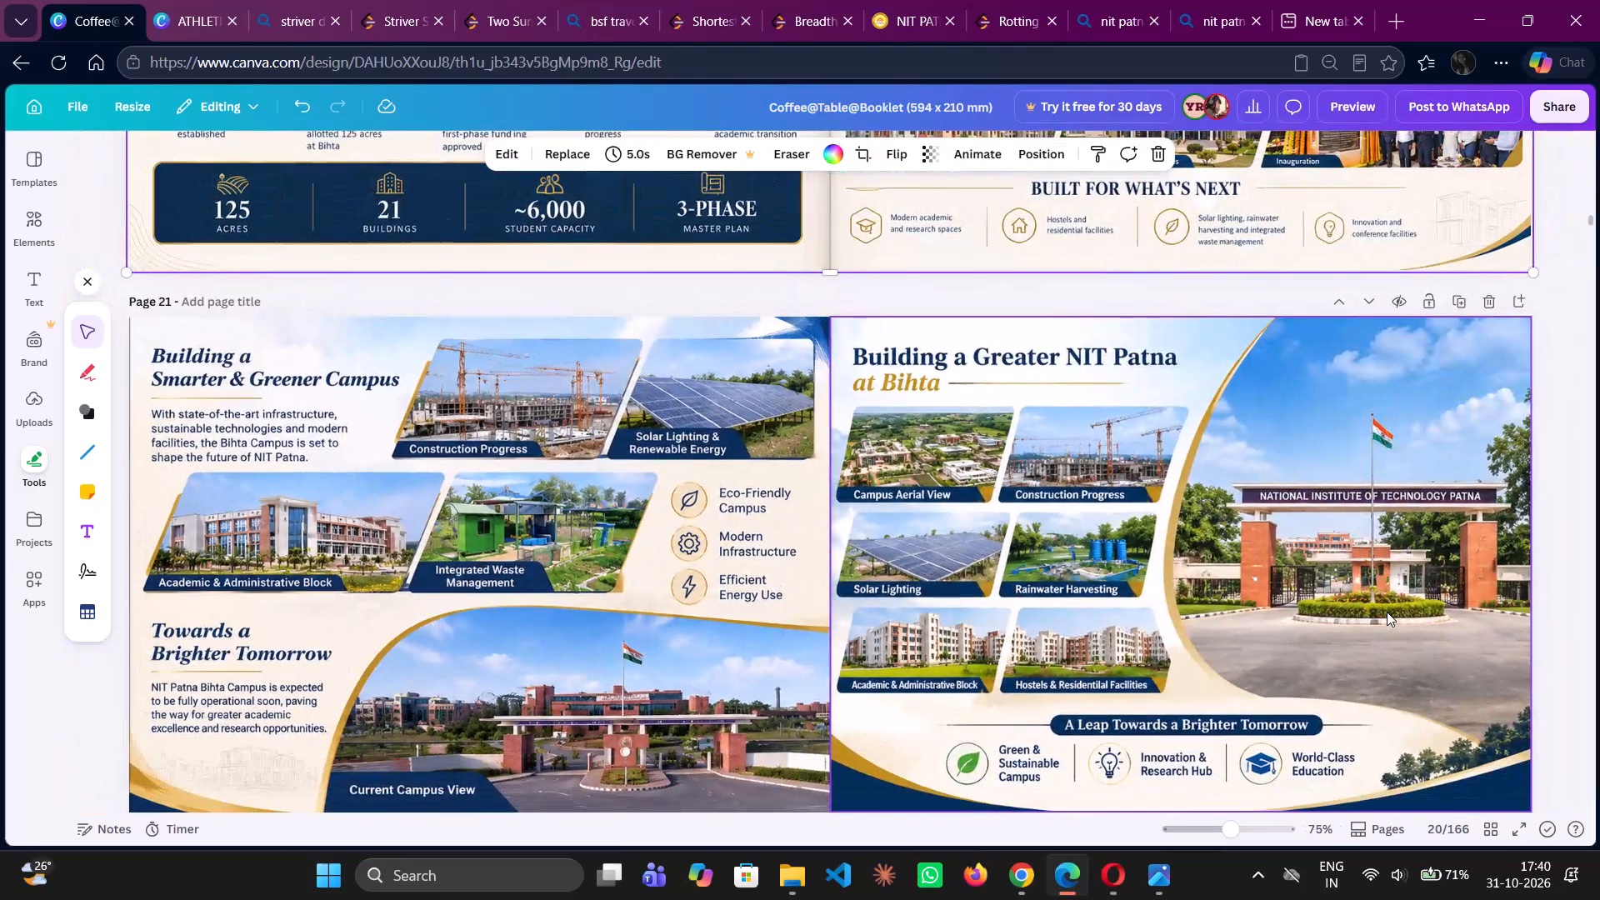
scroll(1387, 612, "down", 4)
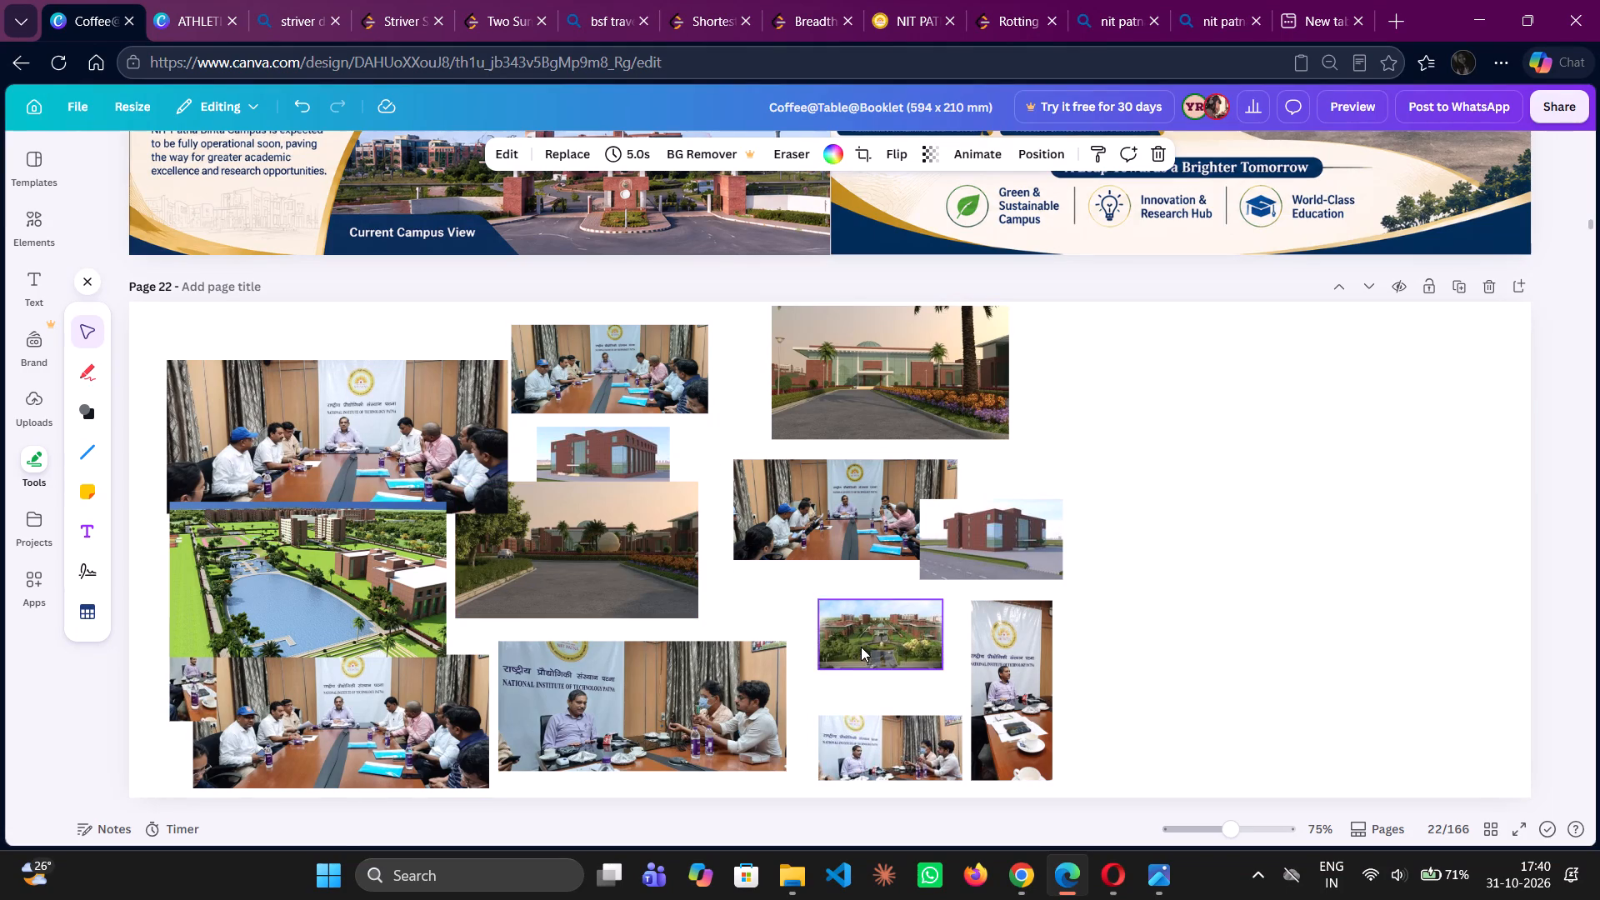
left_click_drag(861, 647, 729, 196)
scroll(729, 196, "up", 3)
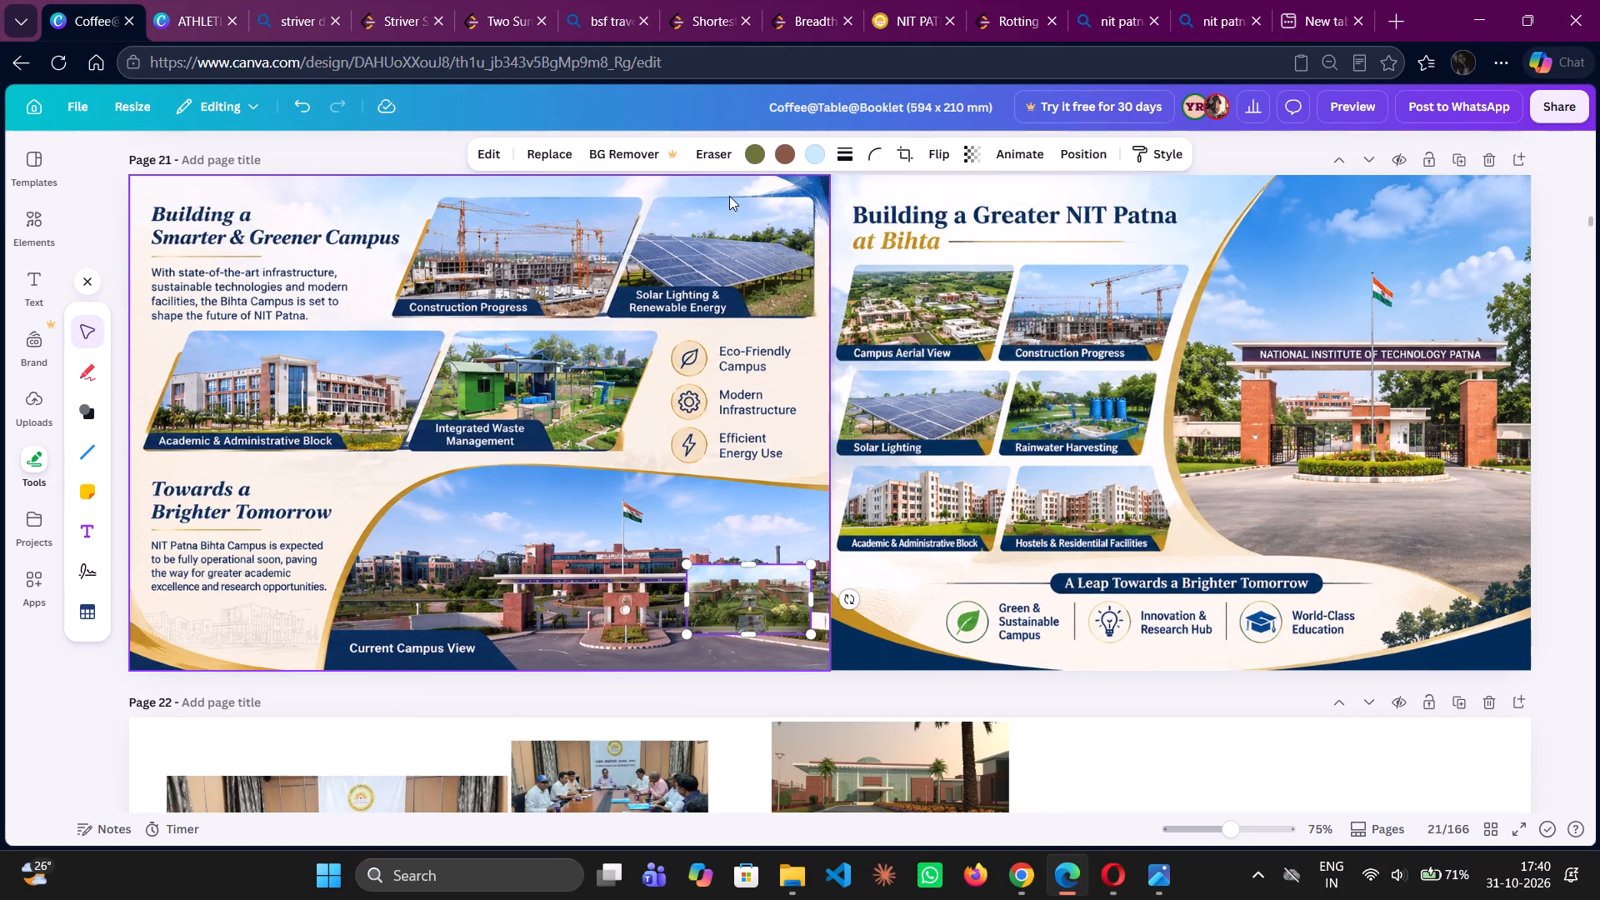
left_click(755, 608)
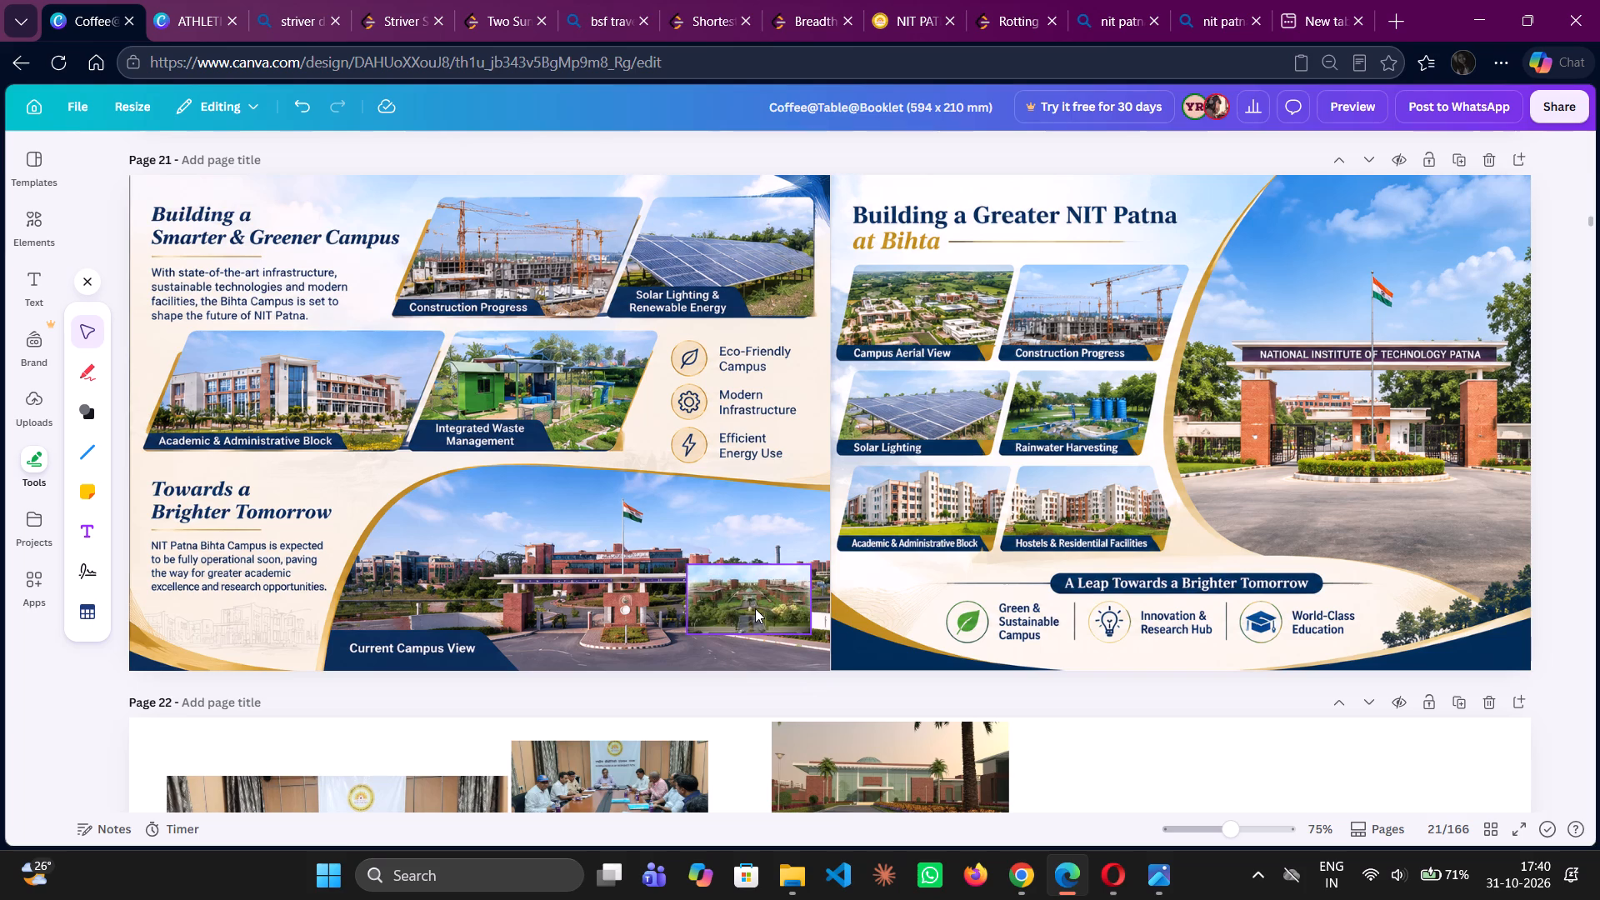
left_click_drag(737, 599, 801, 452)
scroll(801, 452, "up", 5)
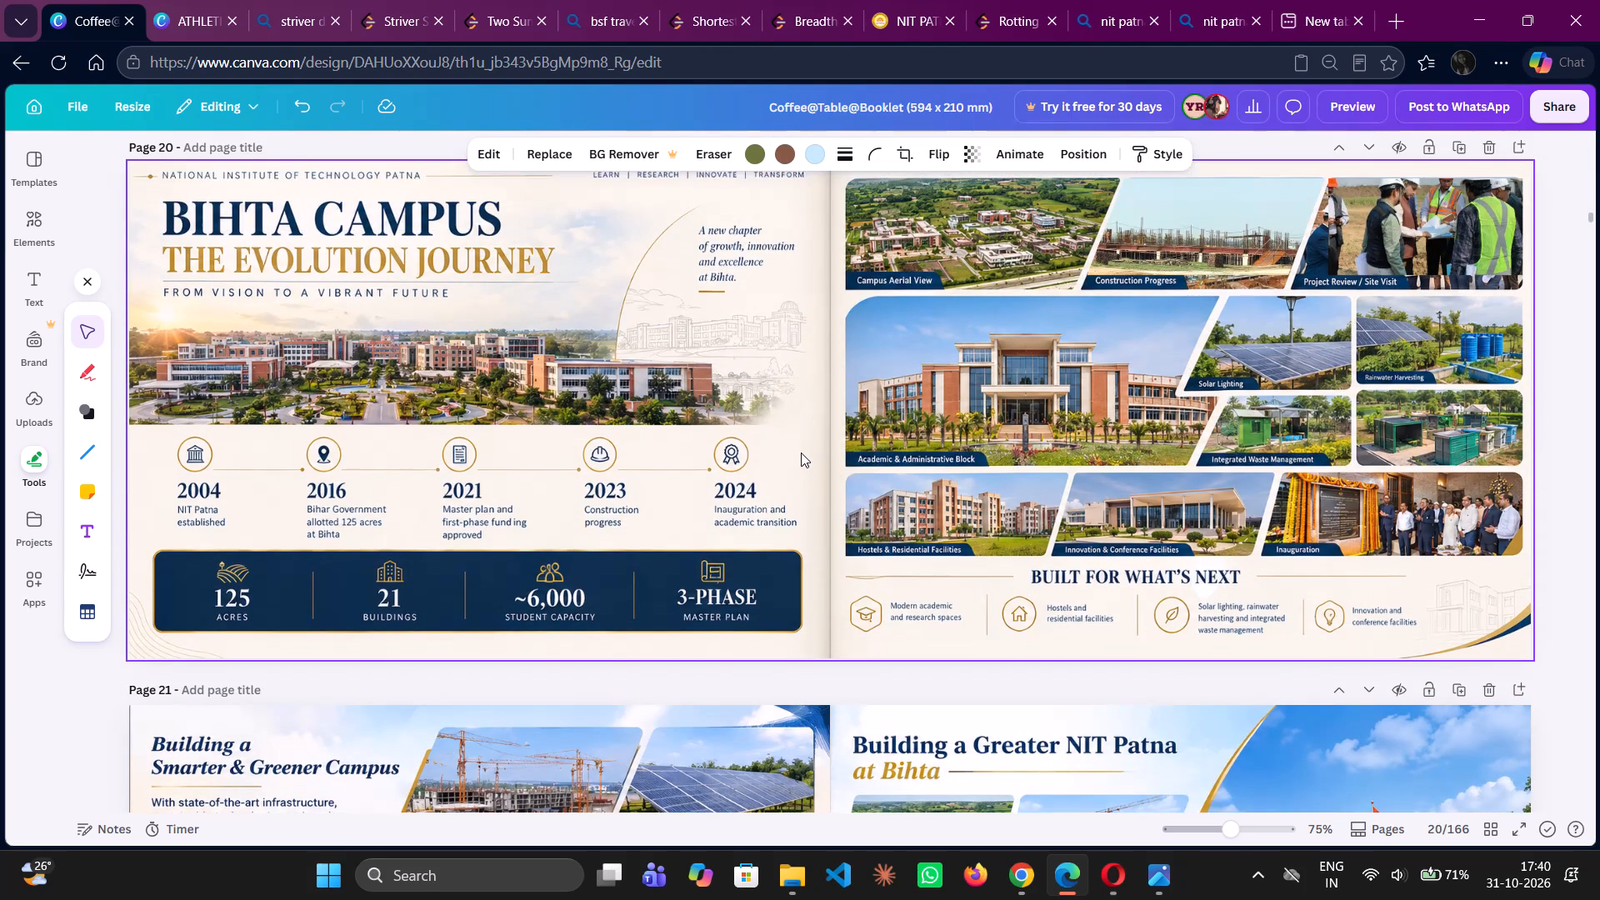
scroll(801, 452, "down", 1)
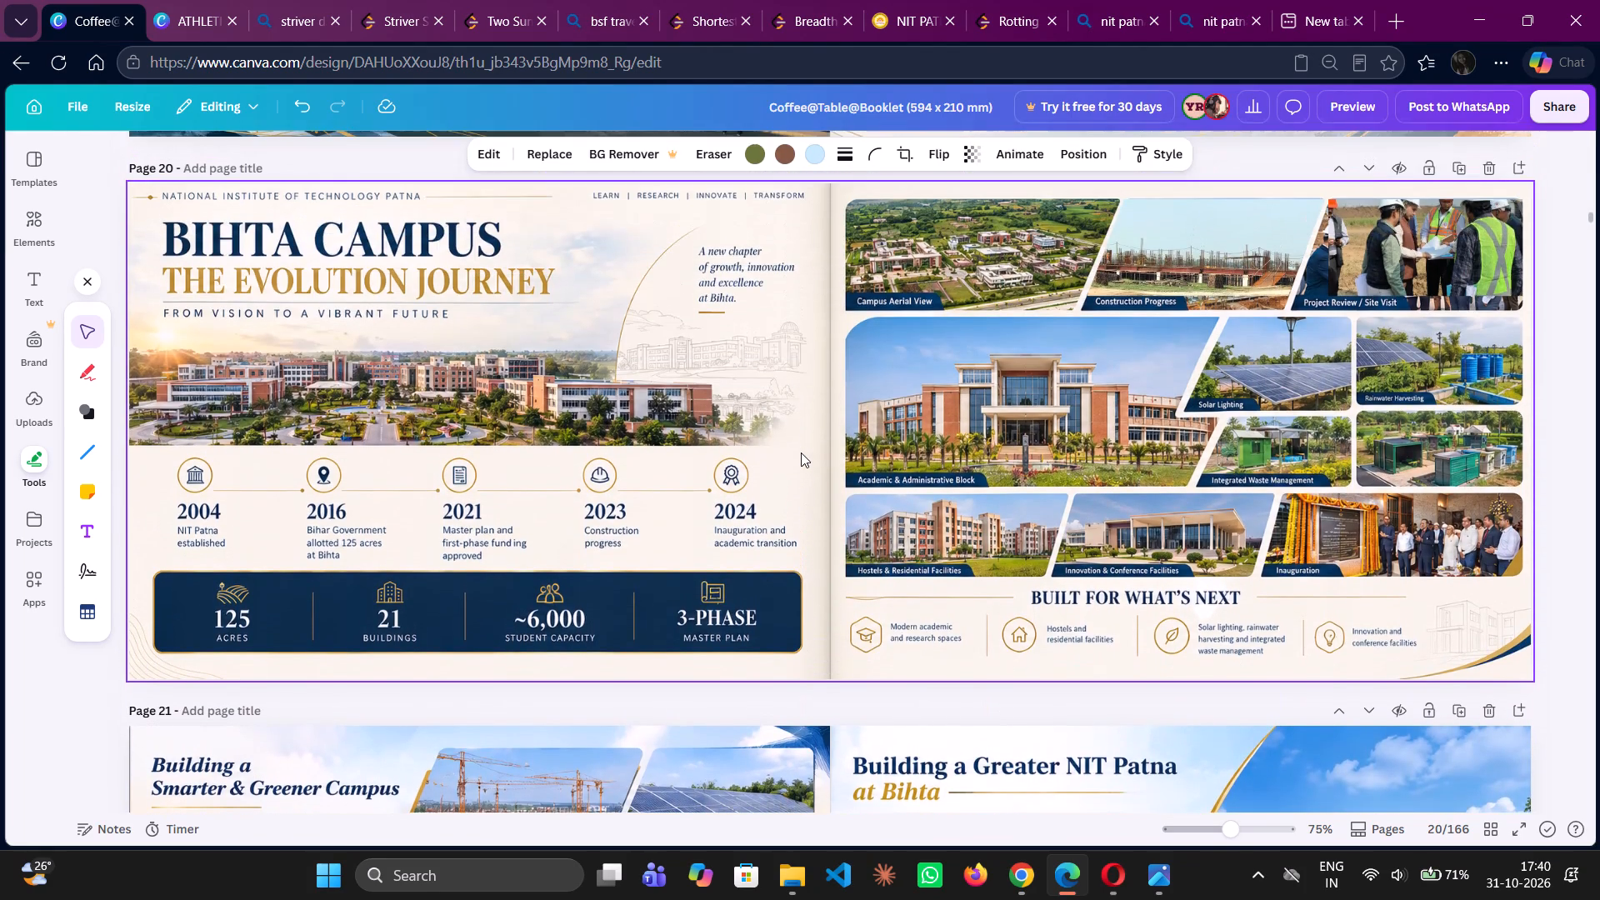
scroll(801, 452, "down", 1)
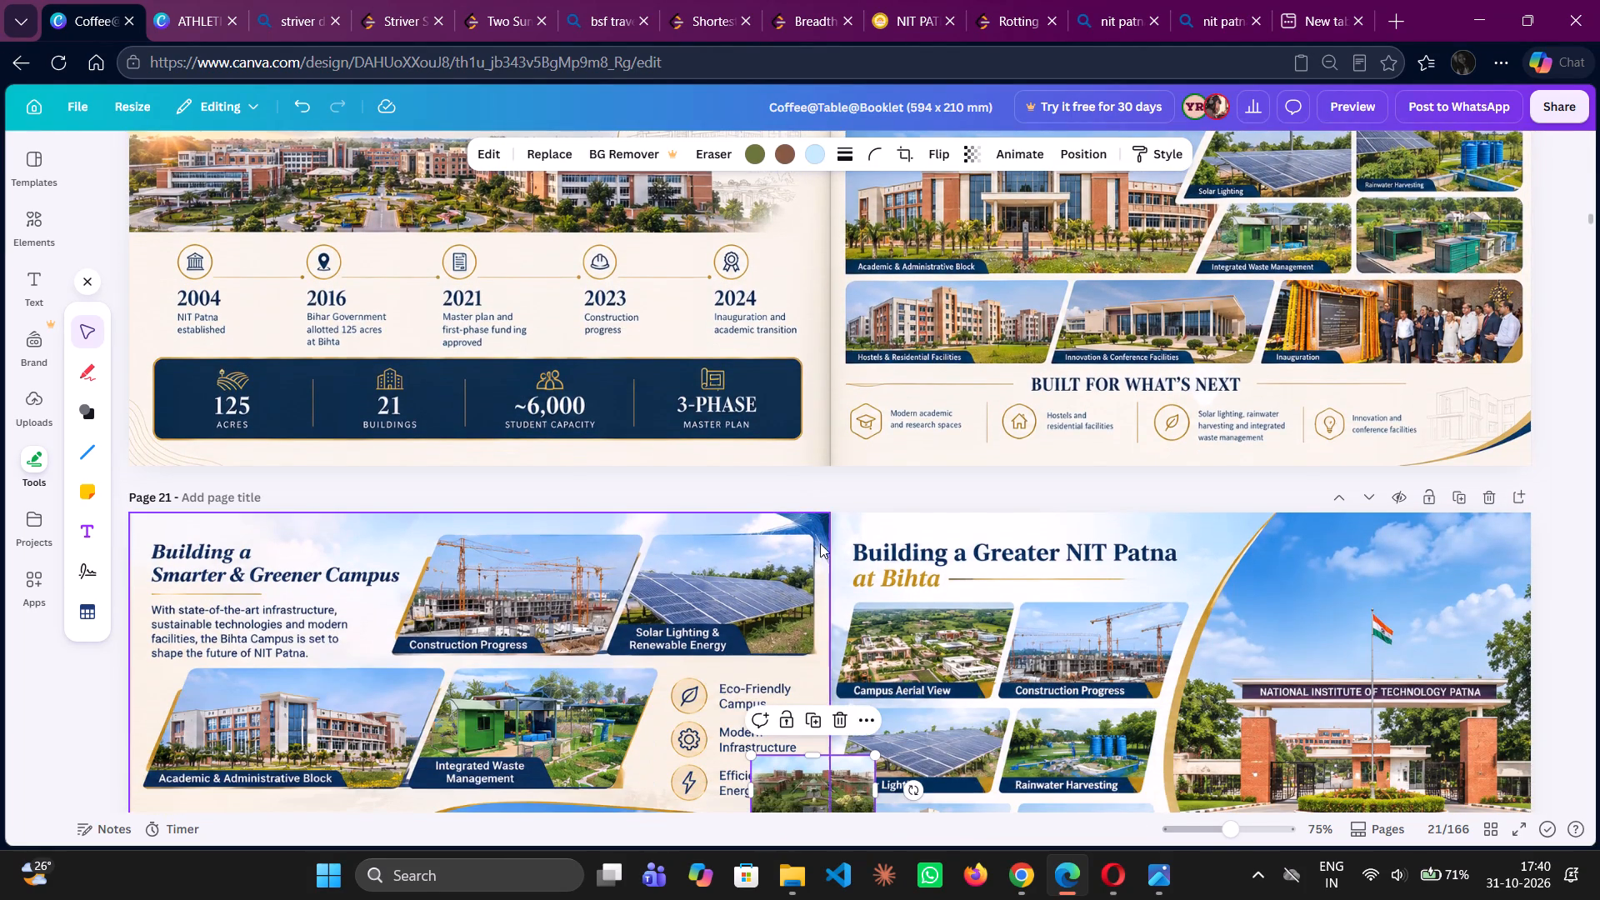
left_click_drag(806, 780, 869, 321)
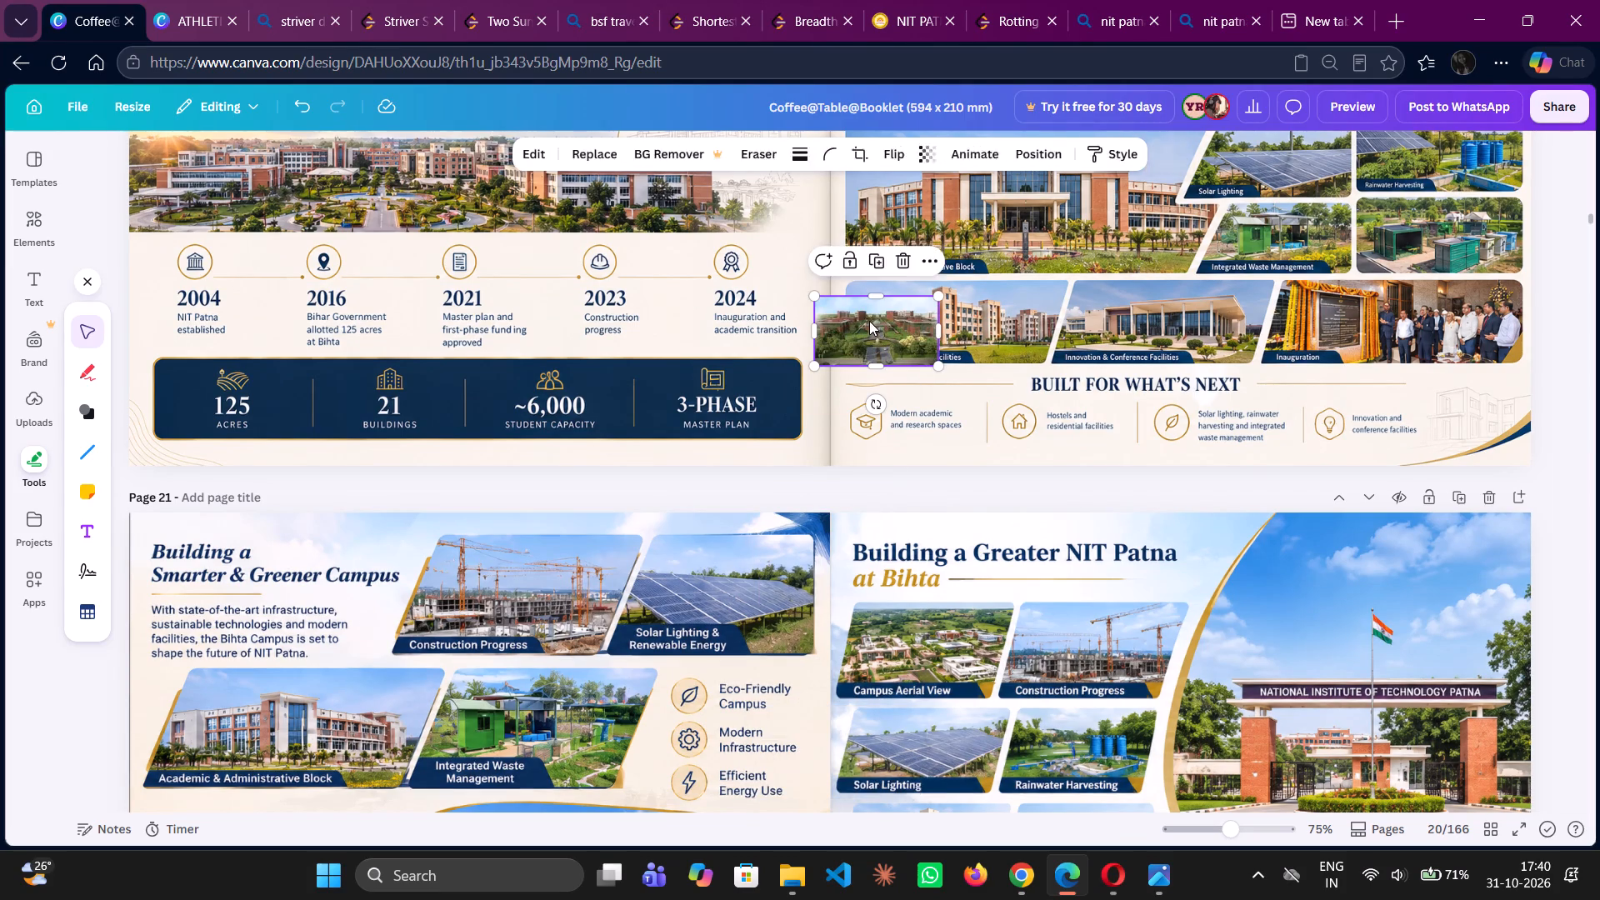
scroll(869, 321, "up", 3)
left_click_drag(879, 656, 912, 465)
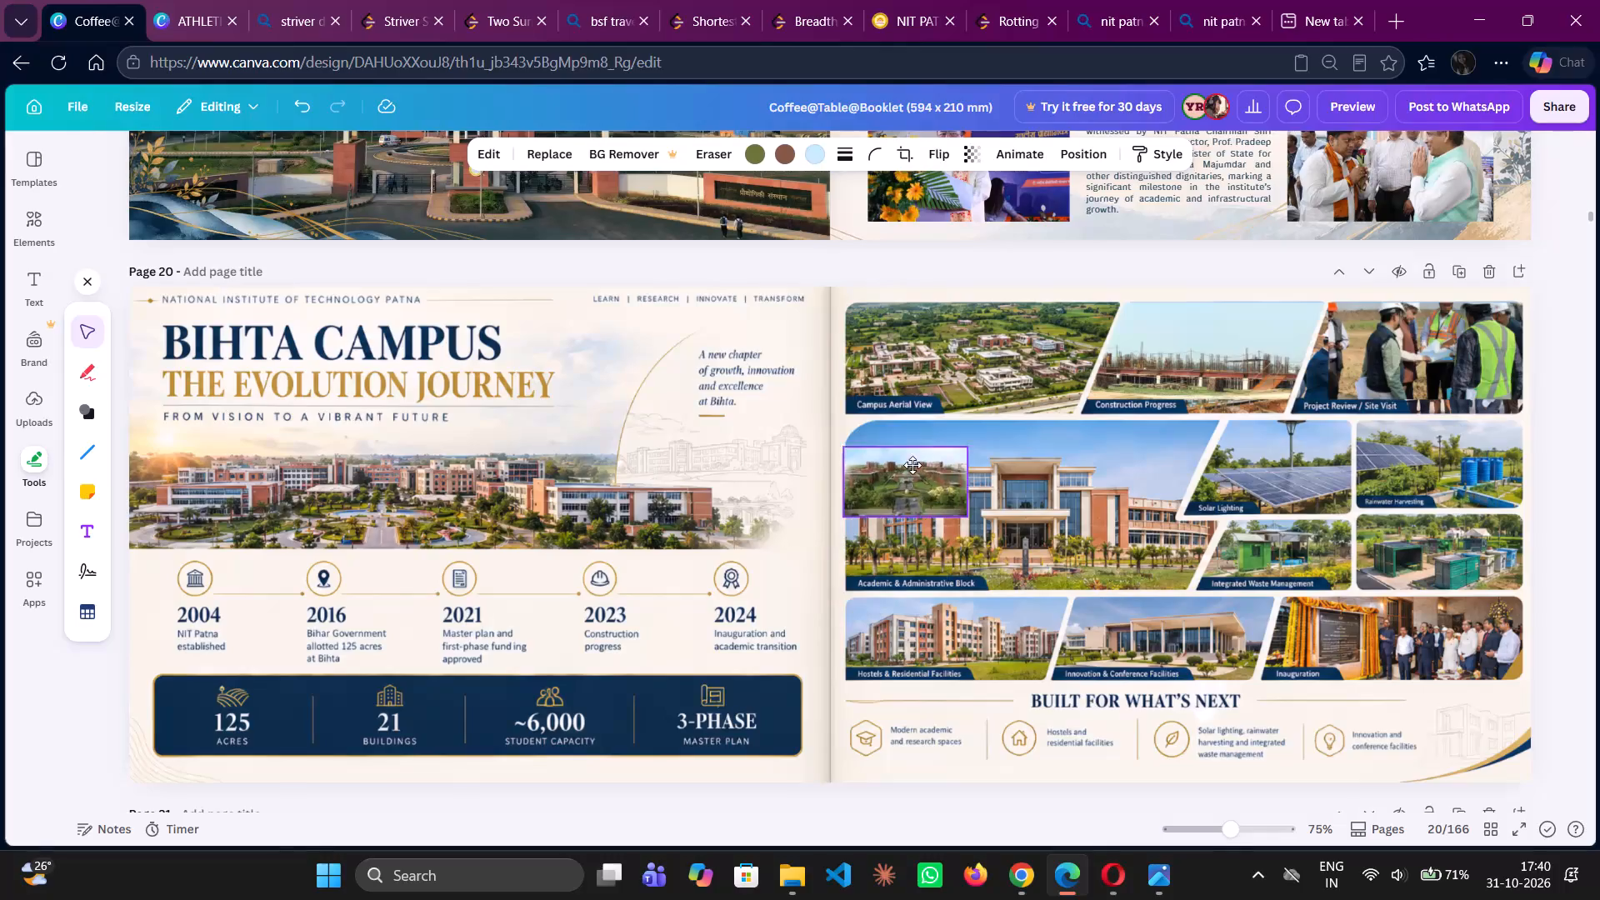
left_click_drag(912, 465, 917, 354)
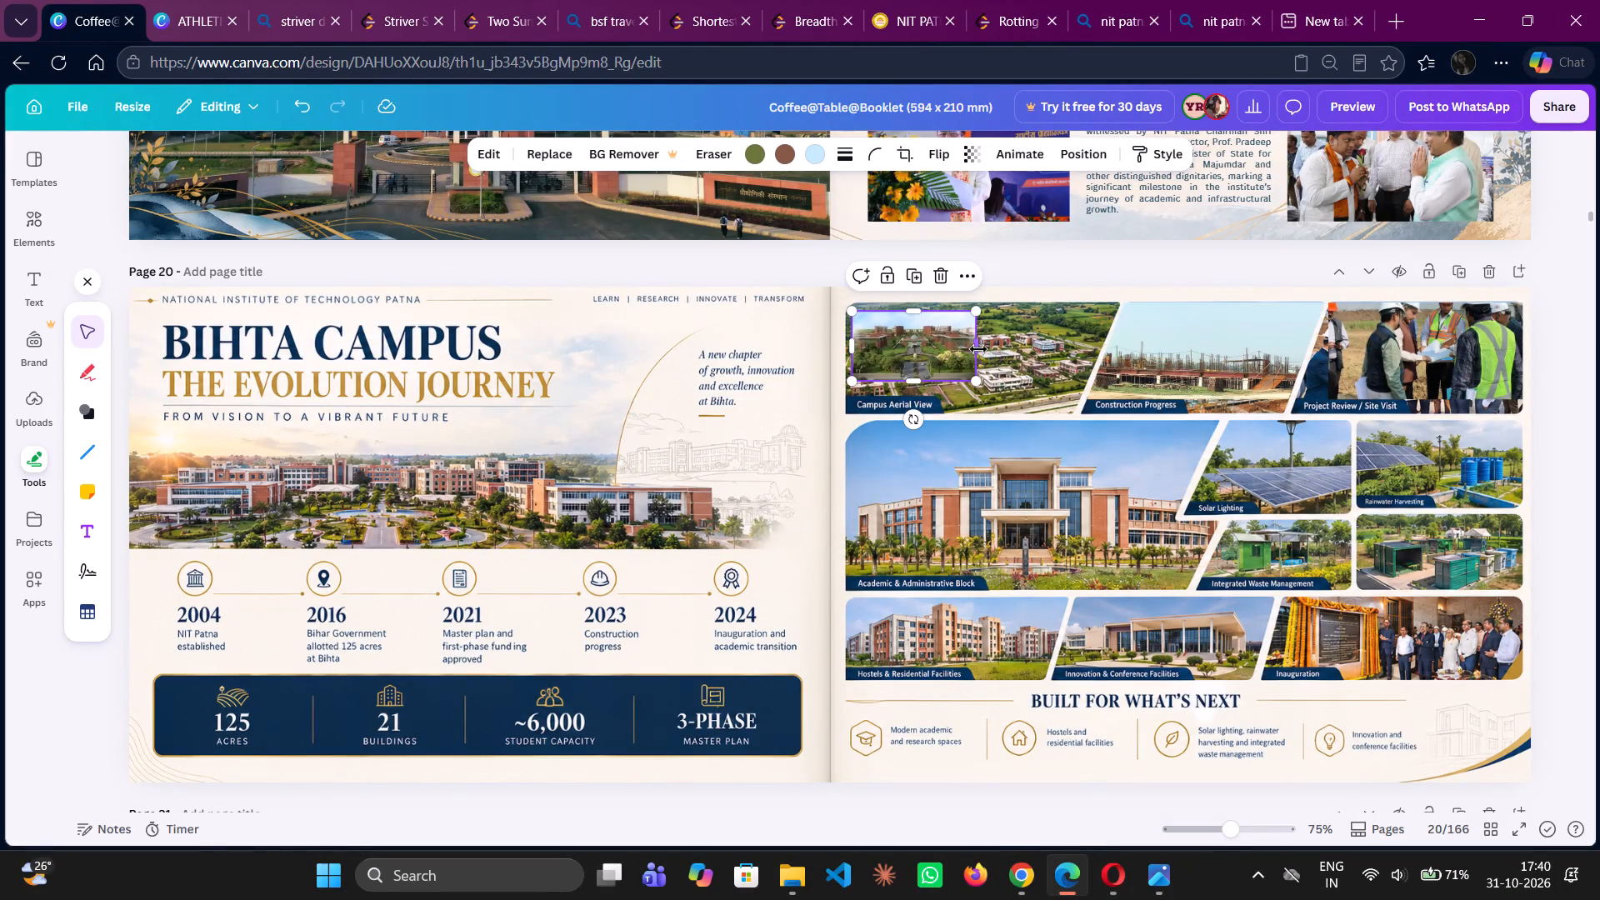
Enlarge the campus rendering to about 95 by 46 mm and align it over the Campus Aerial View picture.
left_click_drag(977, 343, 1095, 340)
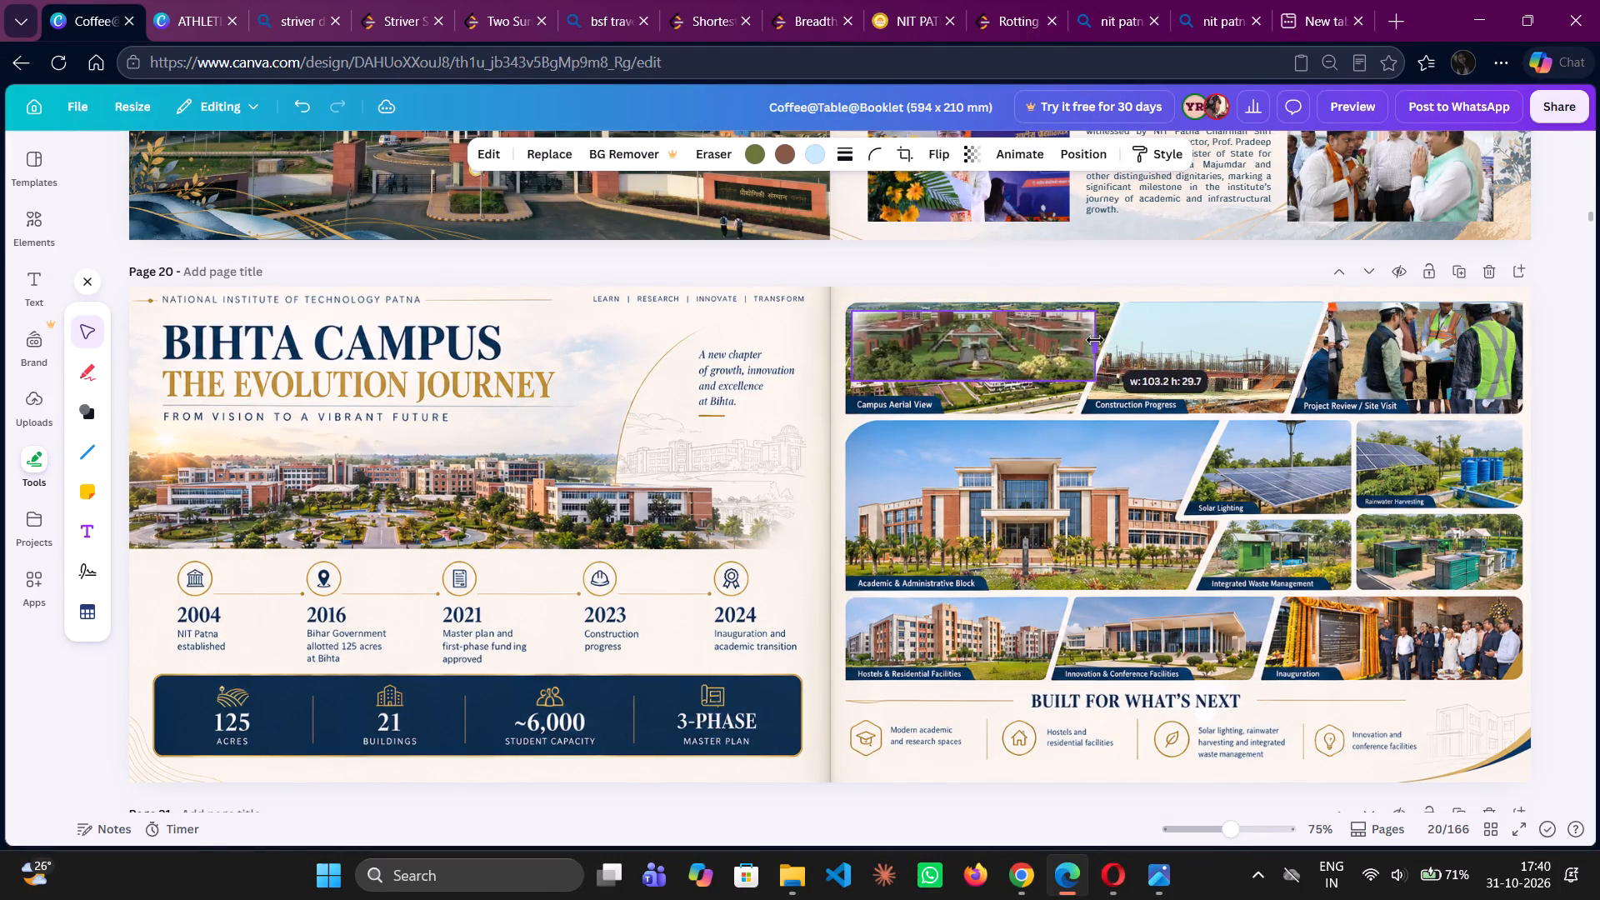
left_click_drag(1095, 340, 992, 348)
left_click_drag(989, 377, 1074, 403)
left_click_drag(958, 373, 953, 359)
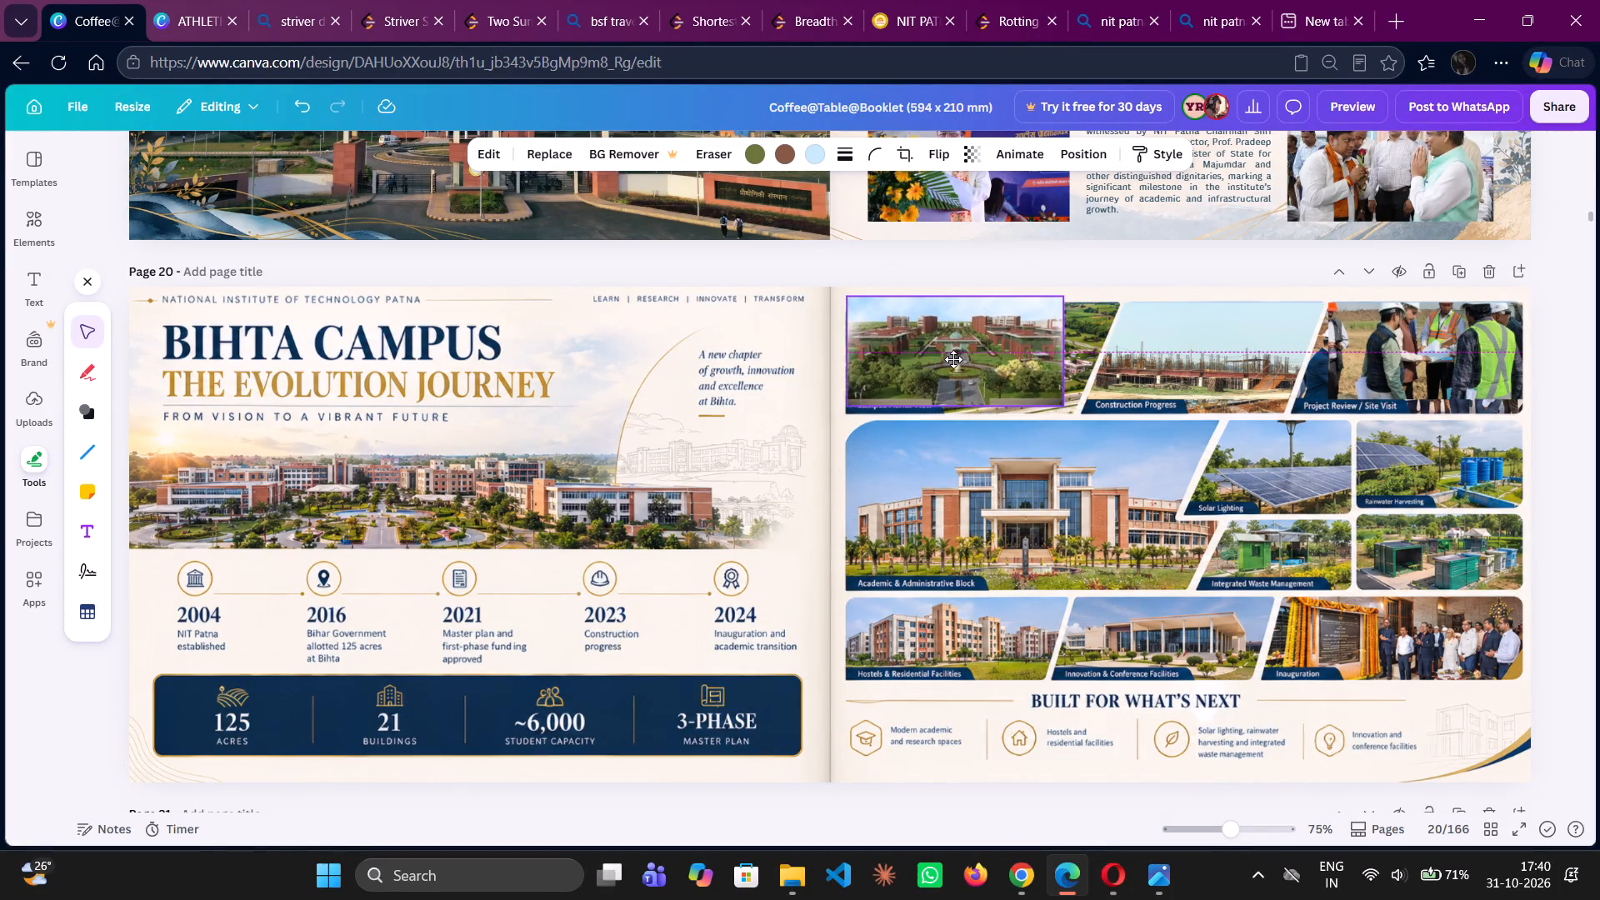
left_click_drag(953, 359, 952, 363)
left_click_drag(1062, 354, 1068, 339)
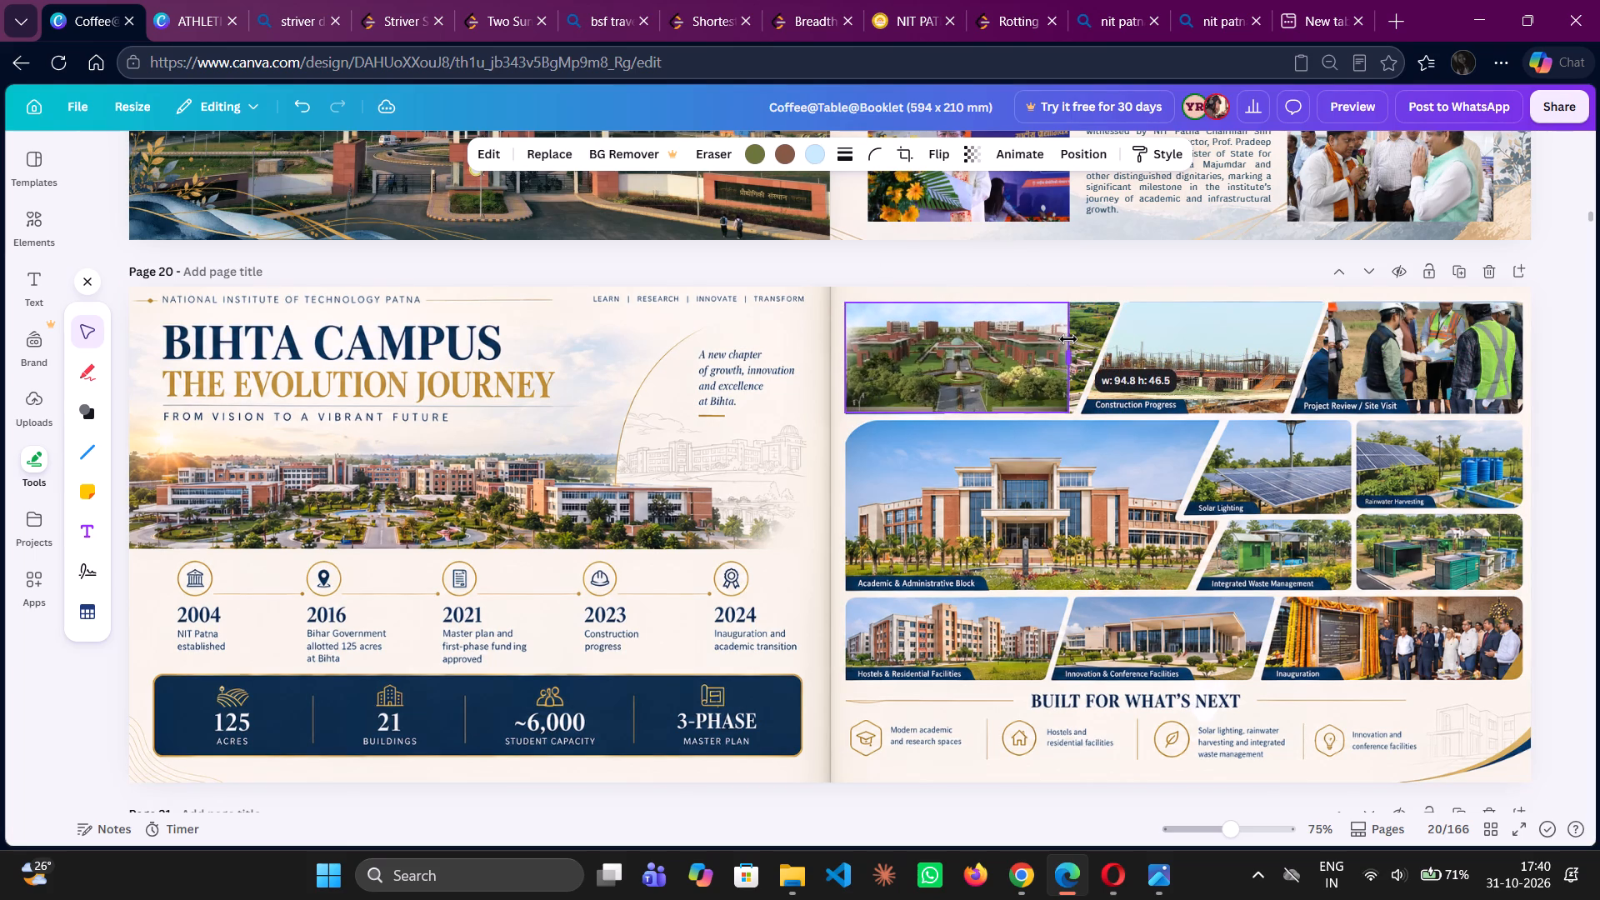
left_click_drag(1068, 339, 1067, 342)
left_click_drag(982, 366, 992, 366)
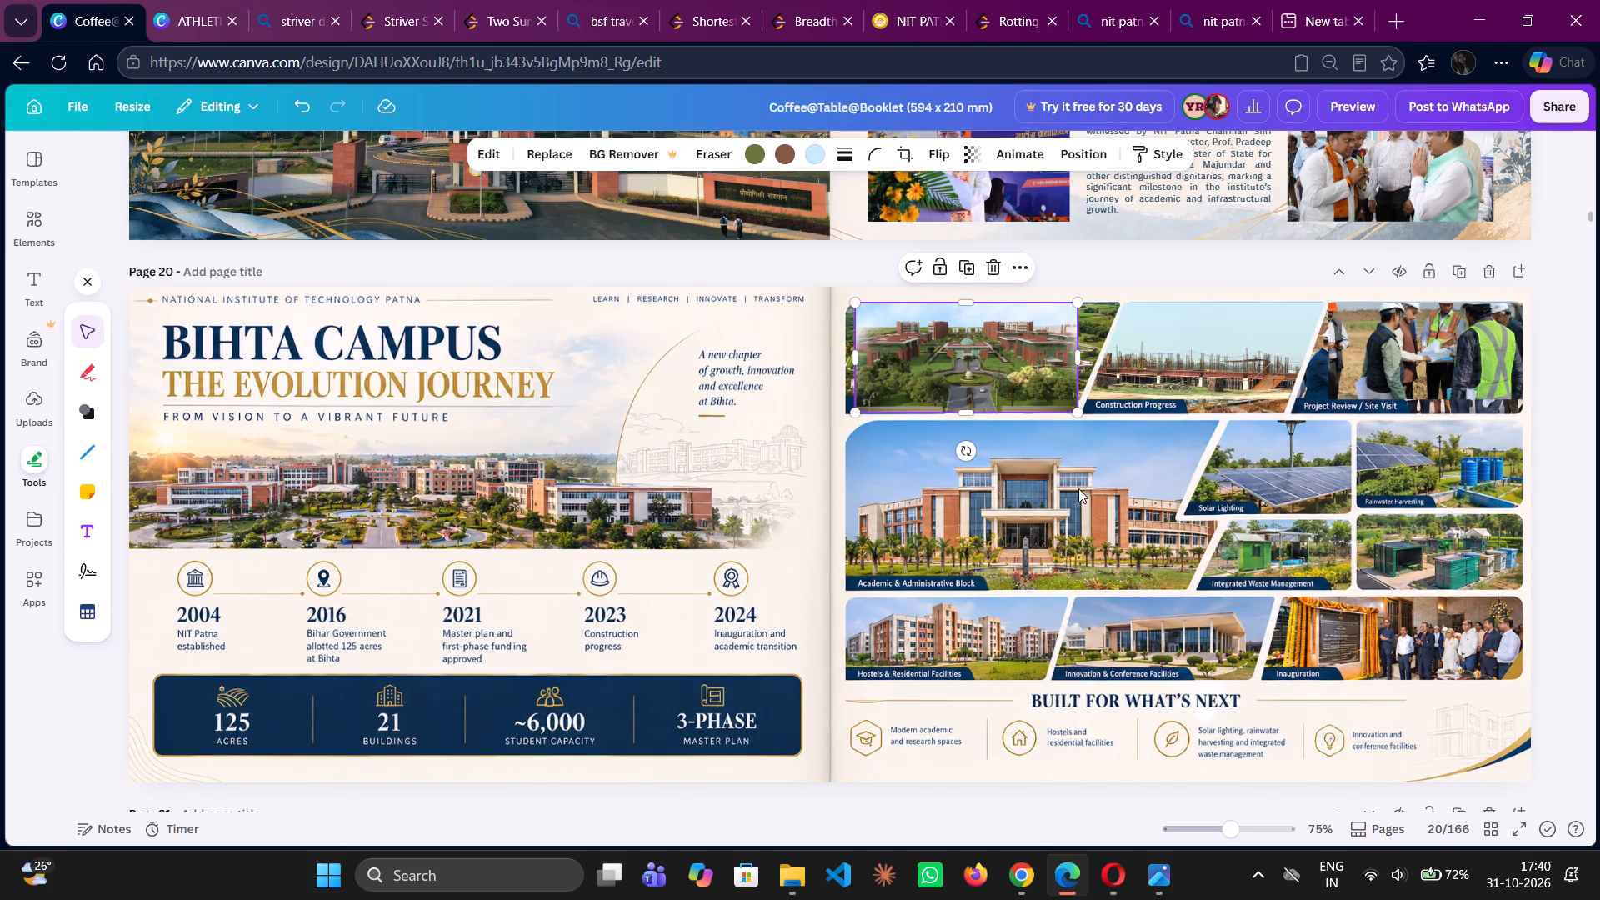
Move the picture of the domed entrance building with the driveway from page 22 to the Academic & Administrative Block picture on page 20.
scroll(1078, 488, "up", 2)
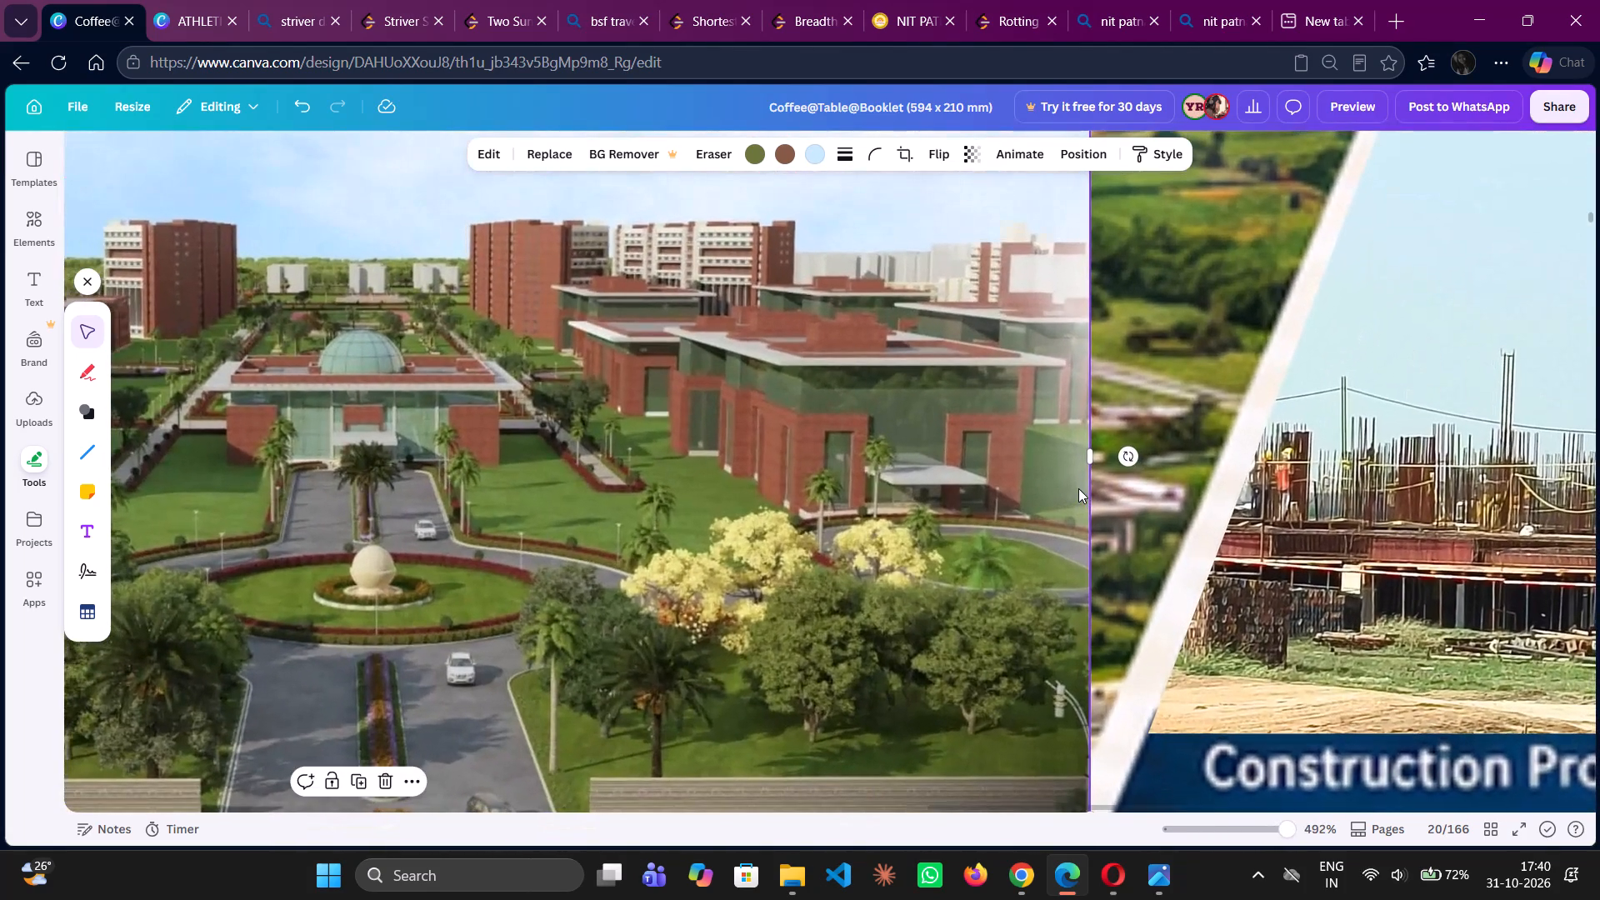
scroll(1078, 488, "right", 1)
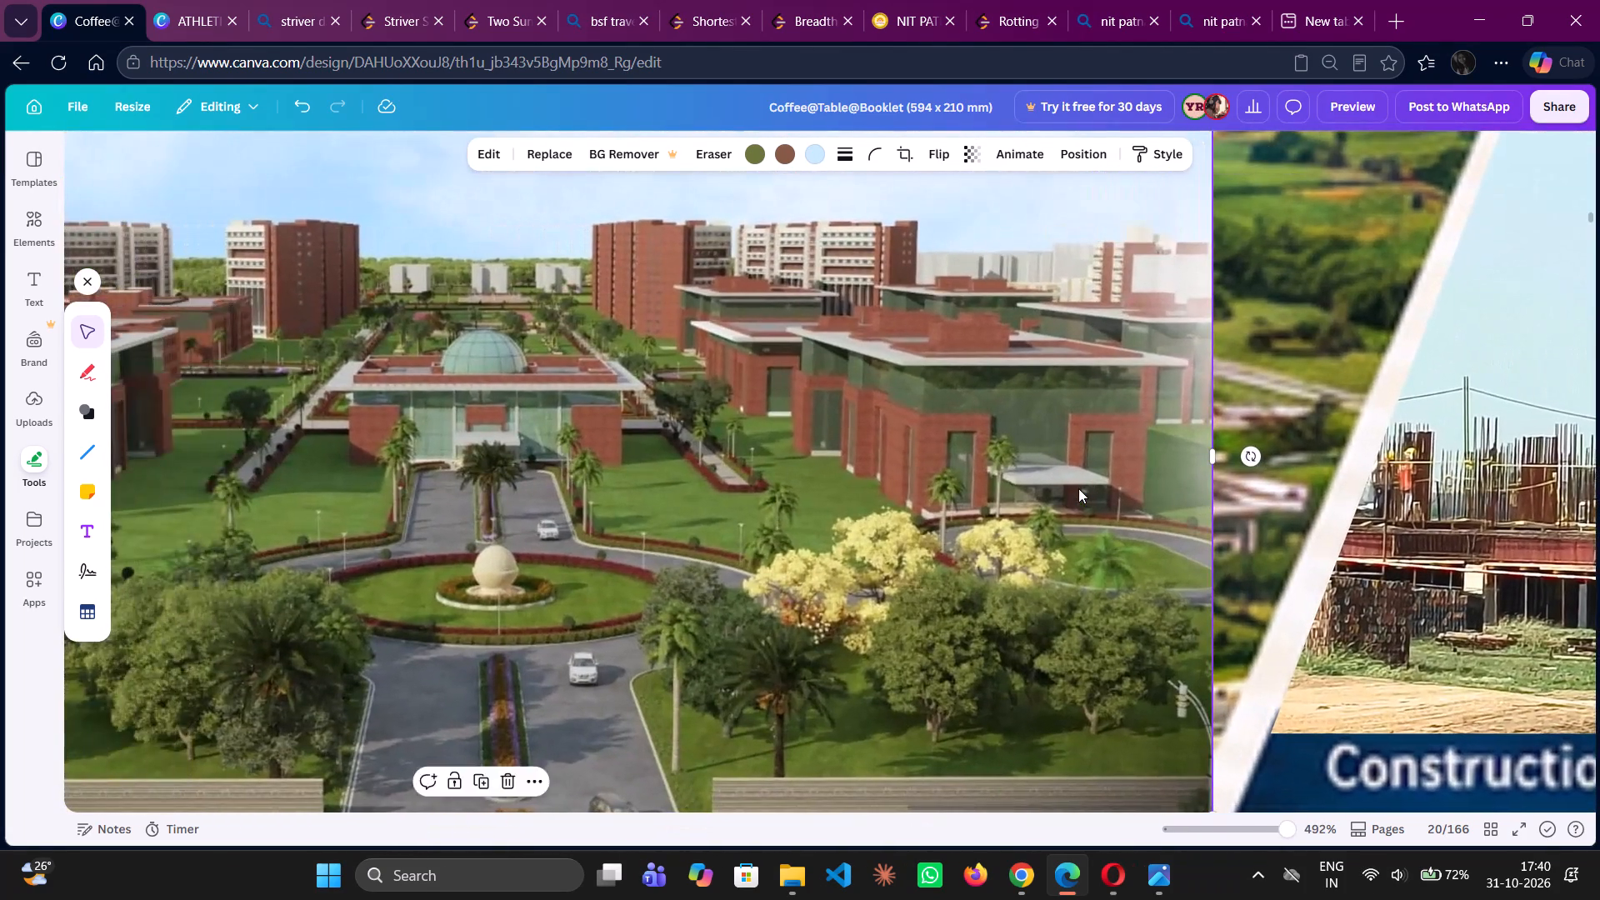
scroll(1078, 488, "right", 1)
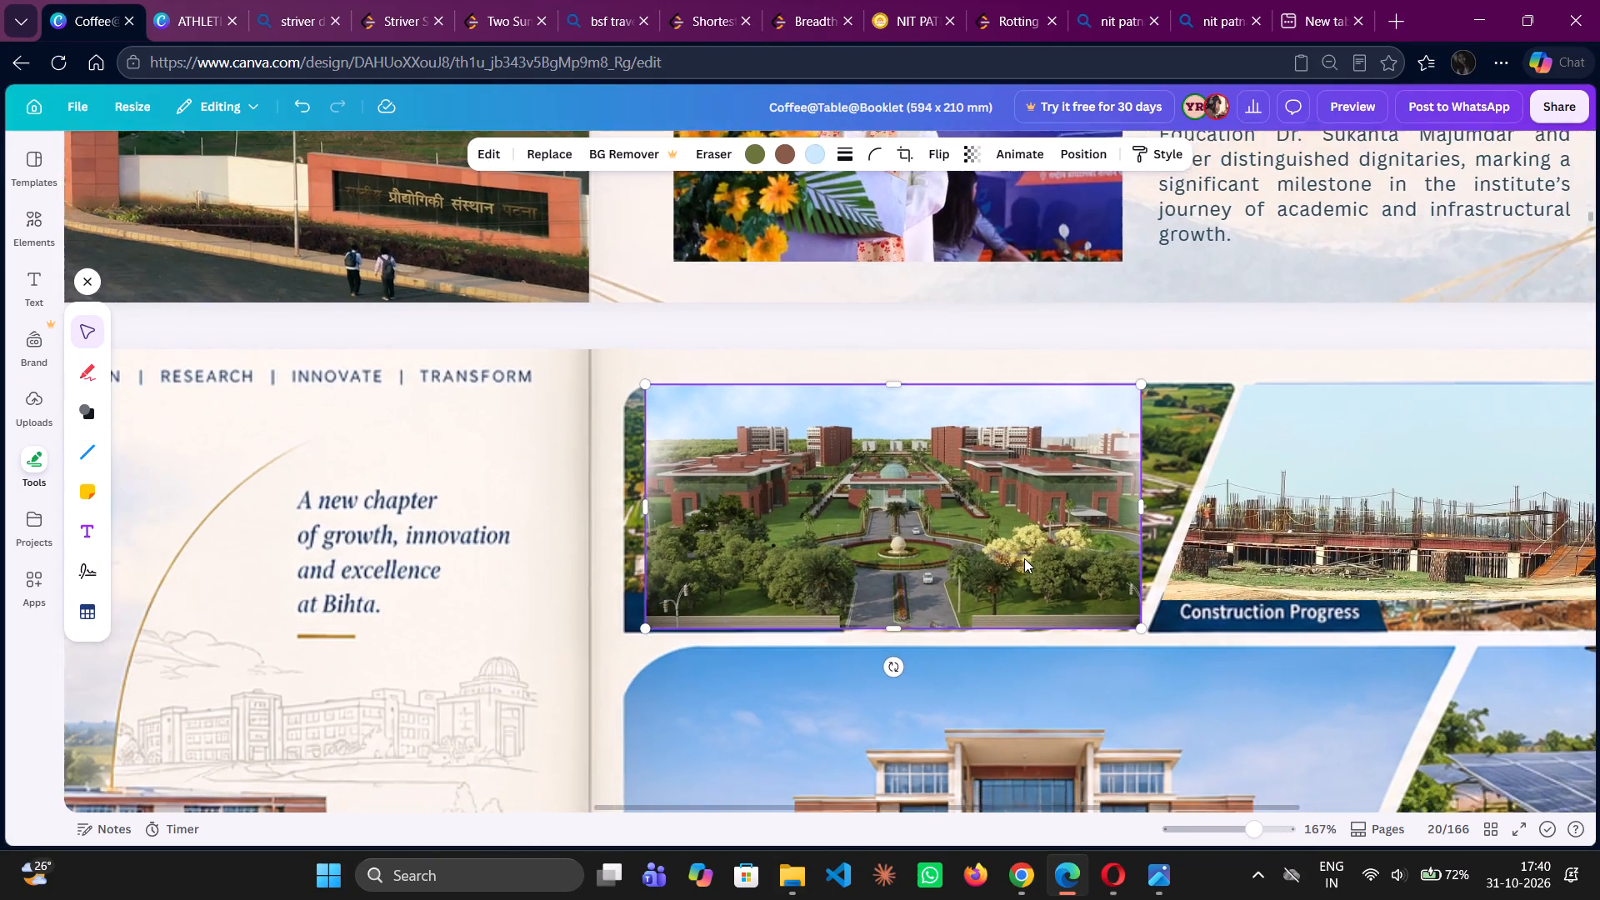
scroll(1024, 558, "down", 9)
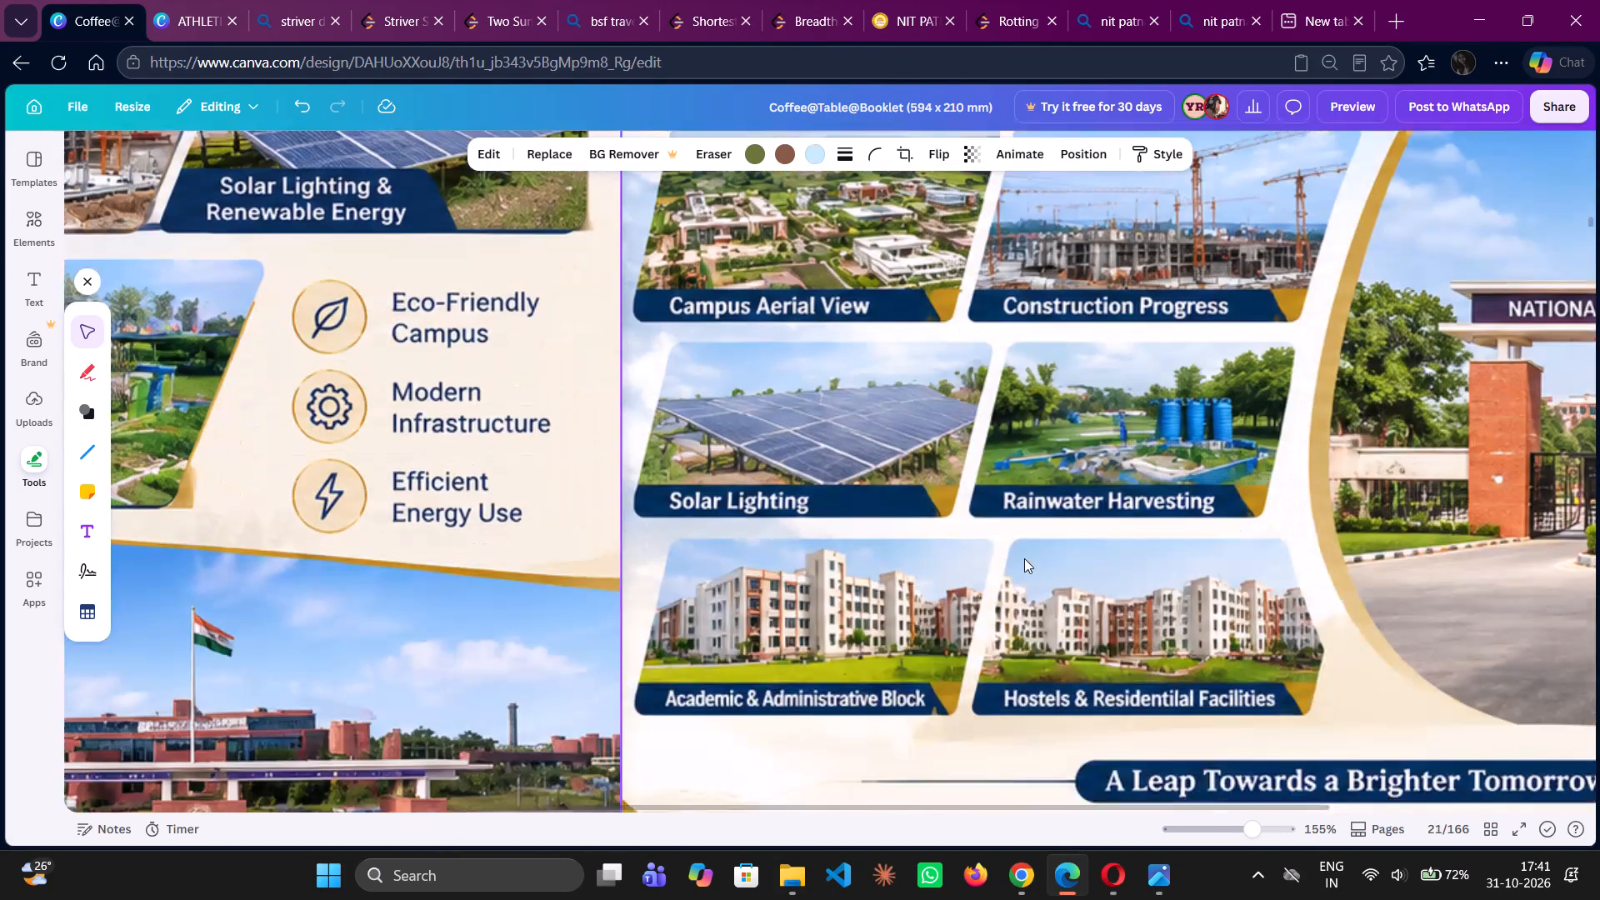
scroll(1024, 558, "down", 2)
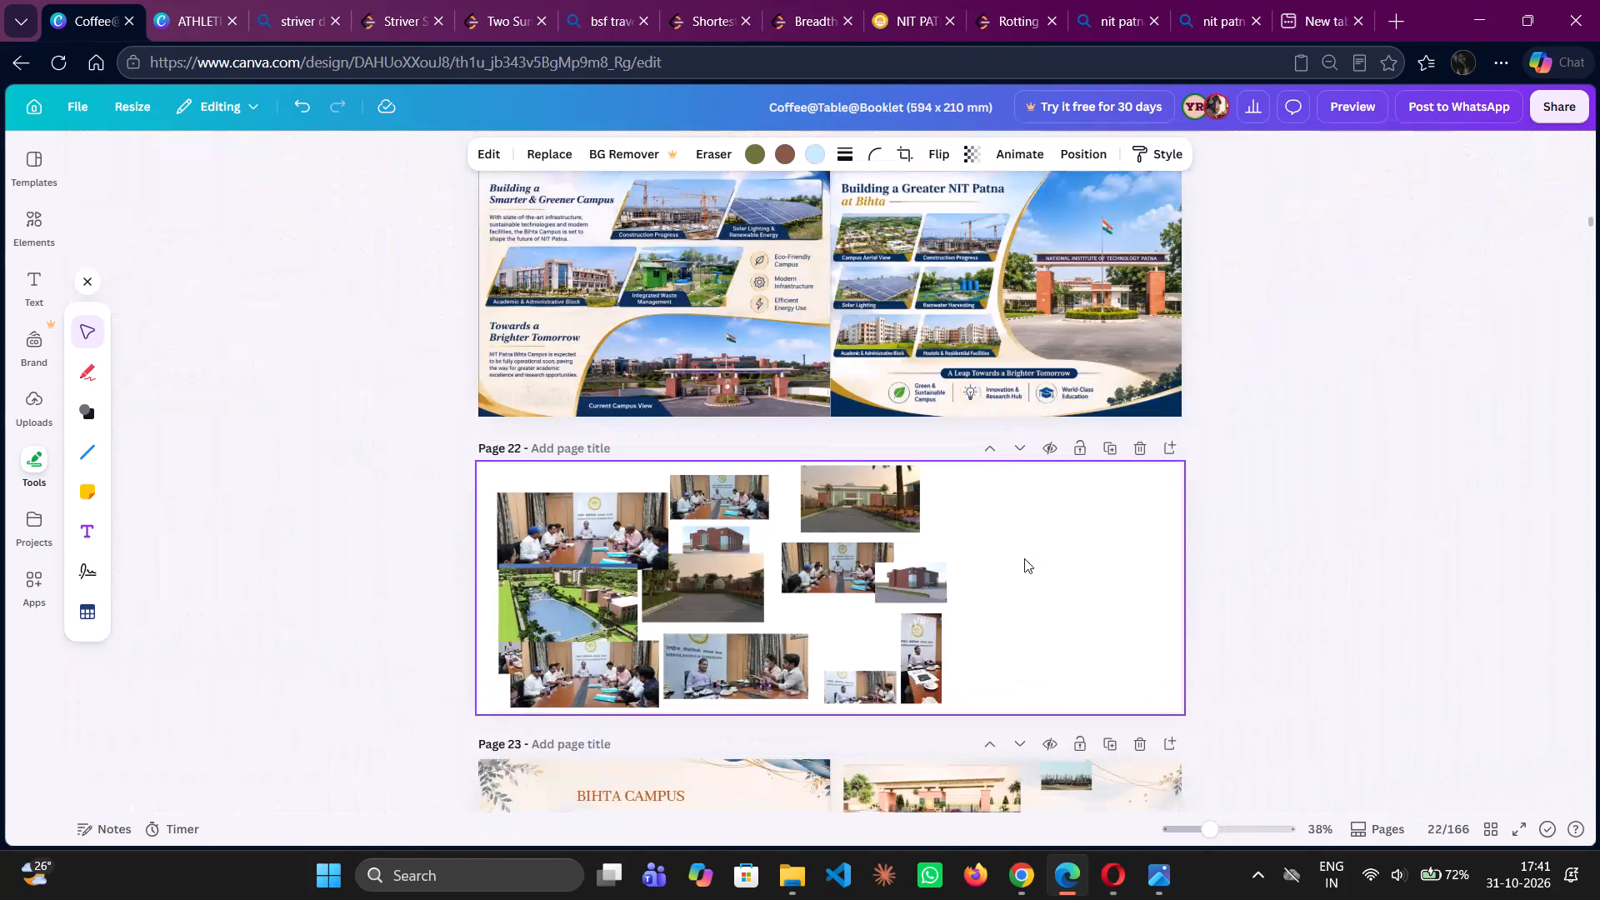
left_click_drag(849, 500, 882, 350)
scroll(882, 350, "up", 3)
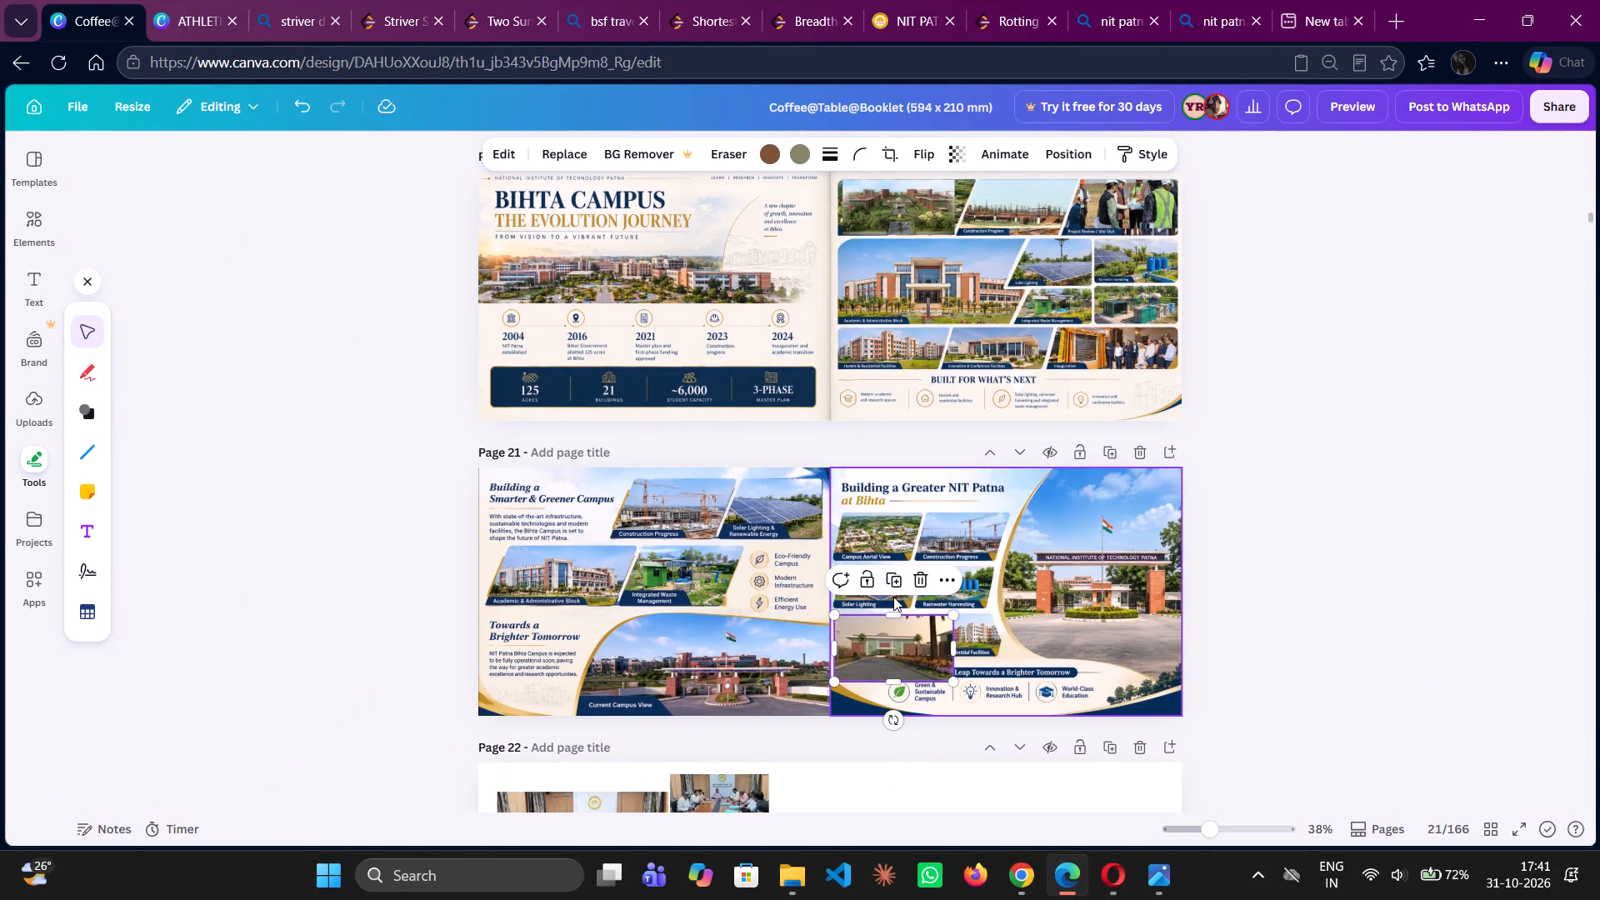
scroll(891, 630, "up", 1)
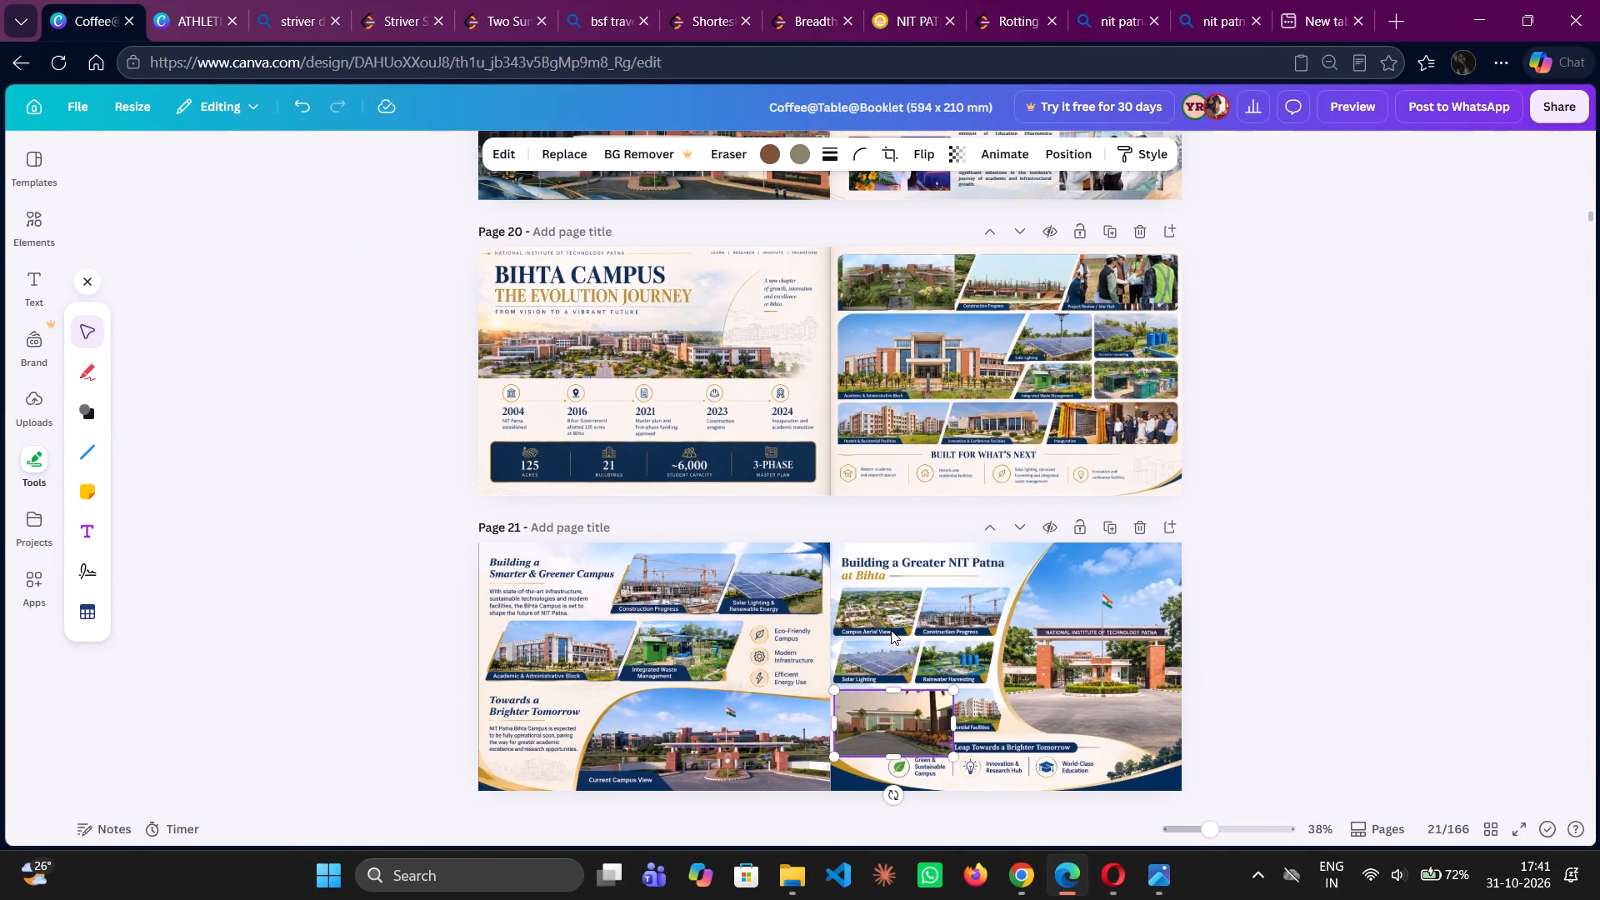
scroll(891, 630, "up", 1)
left_click_drag(900, 717, 967, 384)
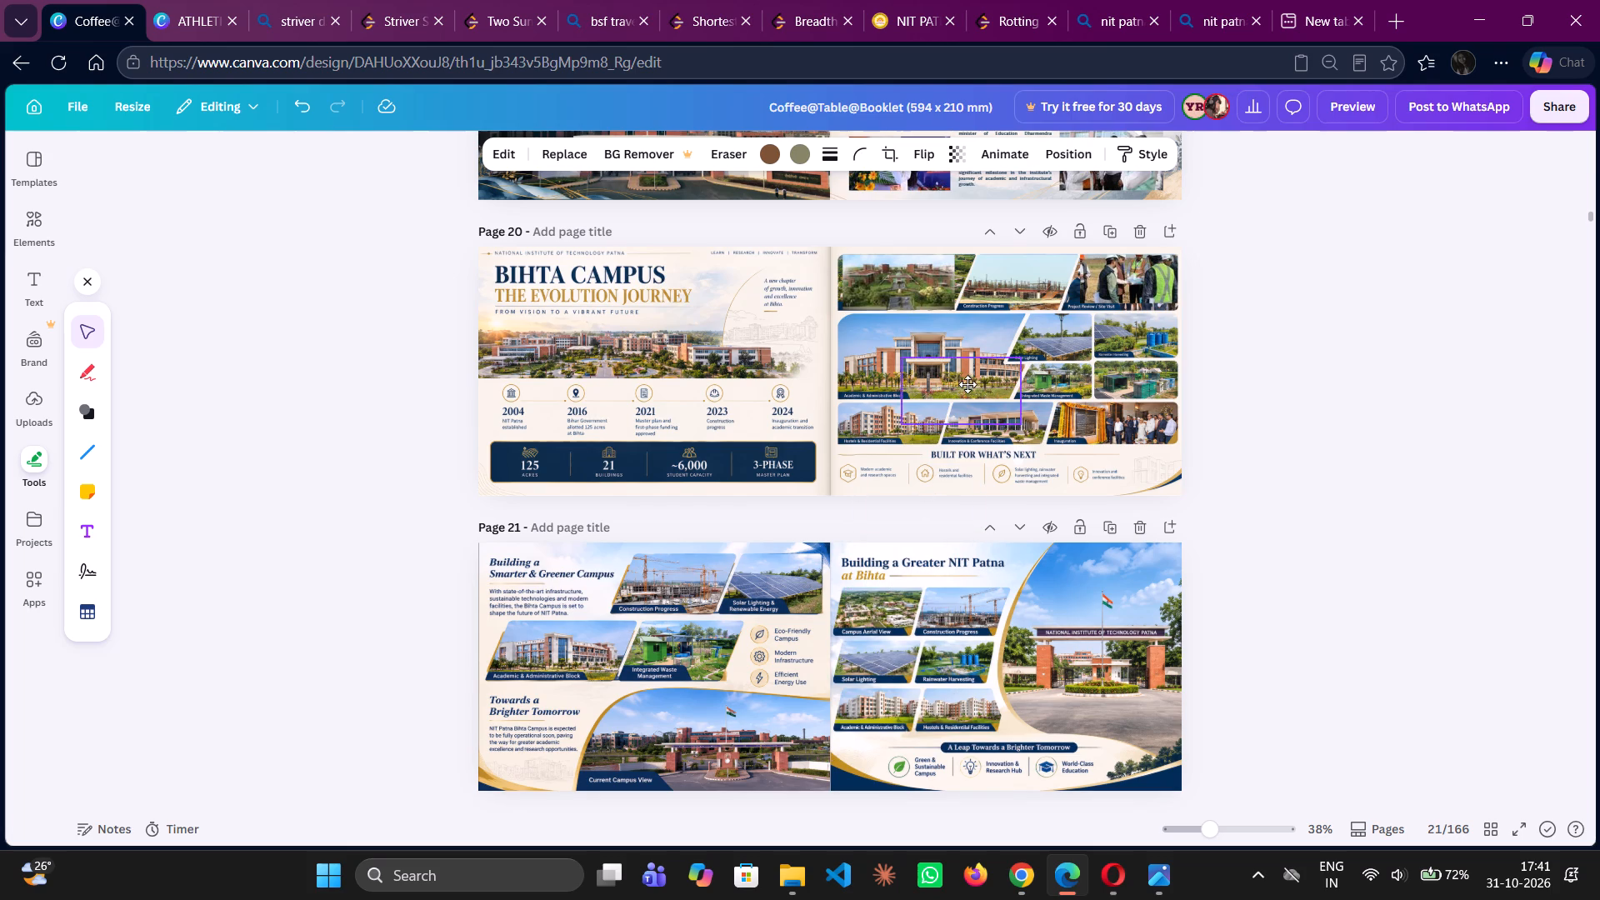
left_click_drag(967, 384, 940, 368)
Shift the entrance-building picture up and left within the Academic & Administrative Block picture, just above its label.
scroll(944, 624, "down", 1)
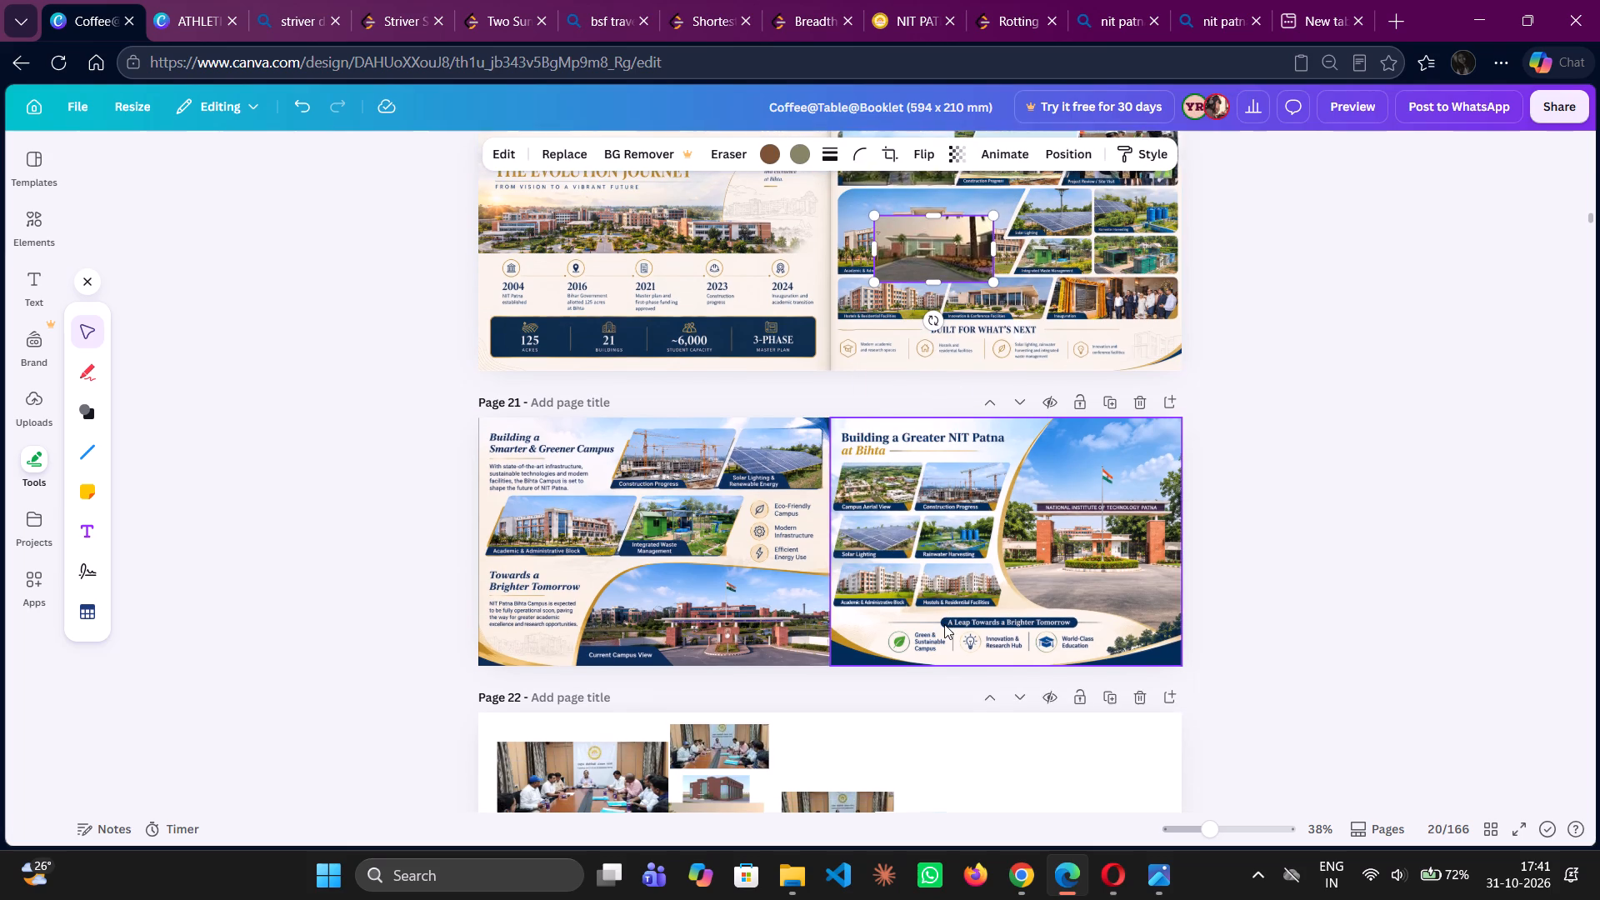
scroll(944, 624, "down", 2)
scroll(745, 597, "up", 4)
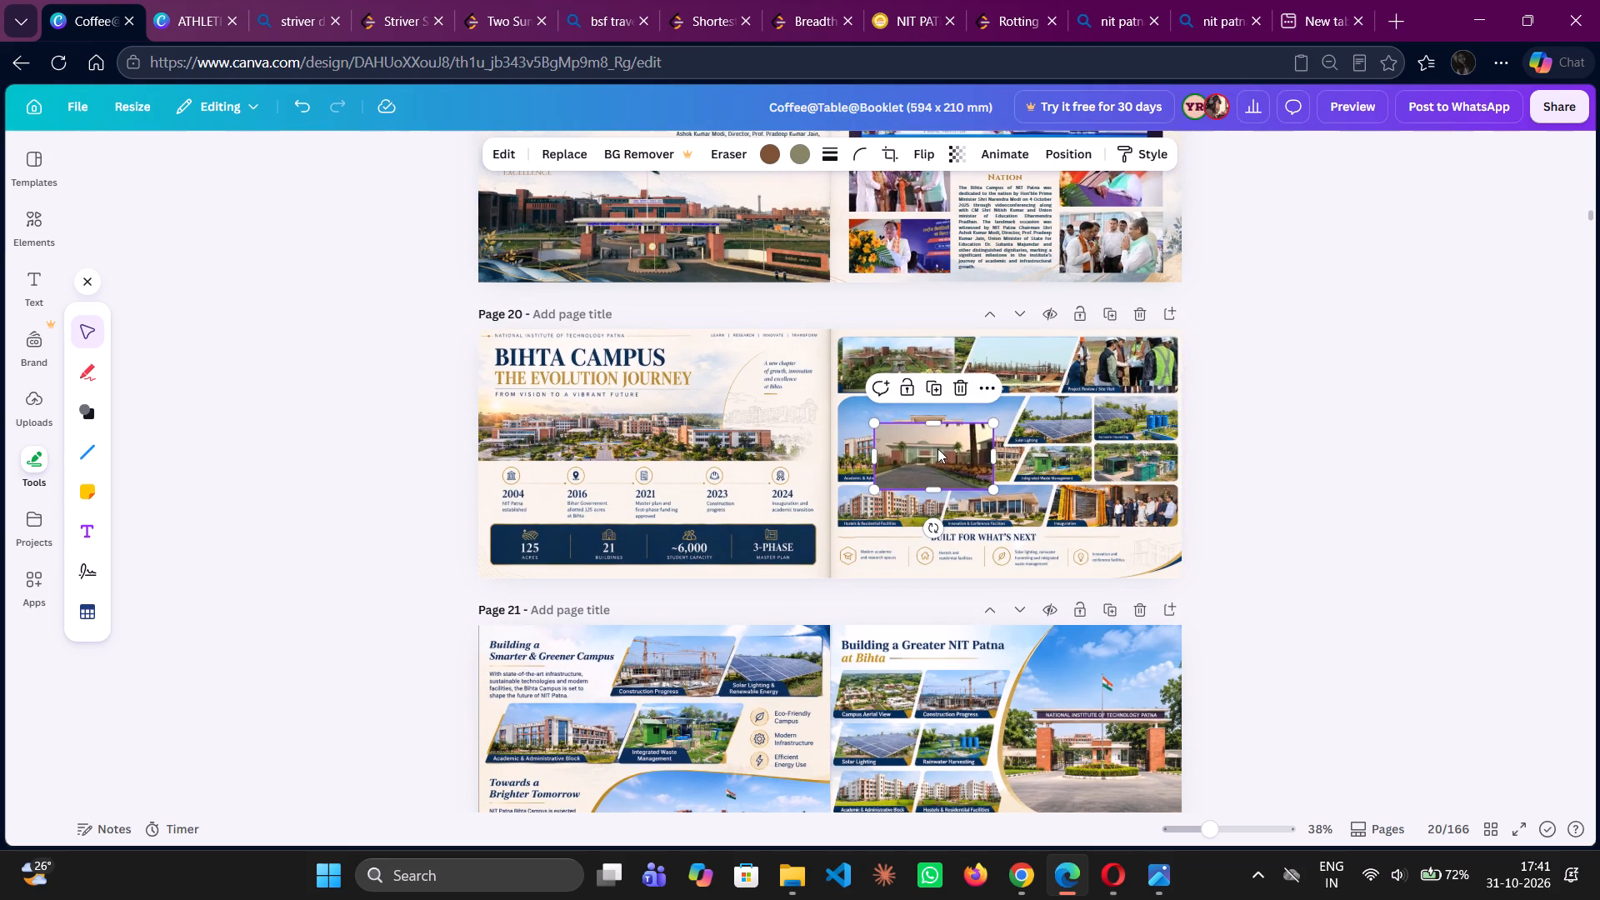
left_click_drag(937, 451, 920, 437)
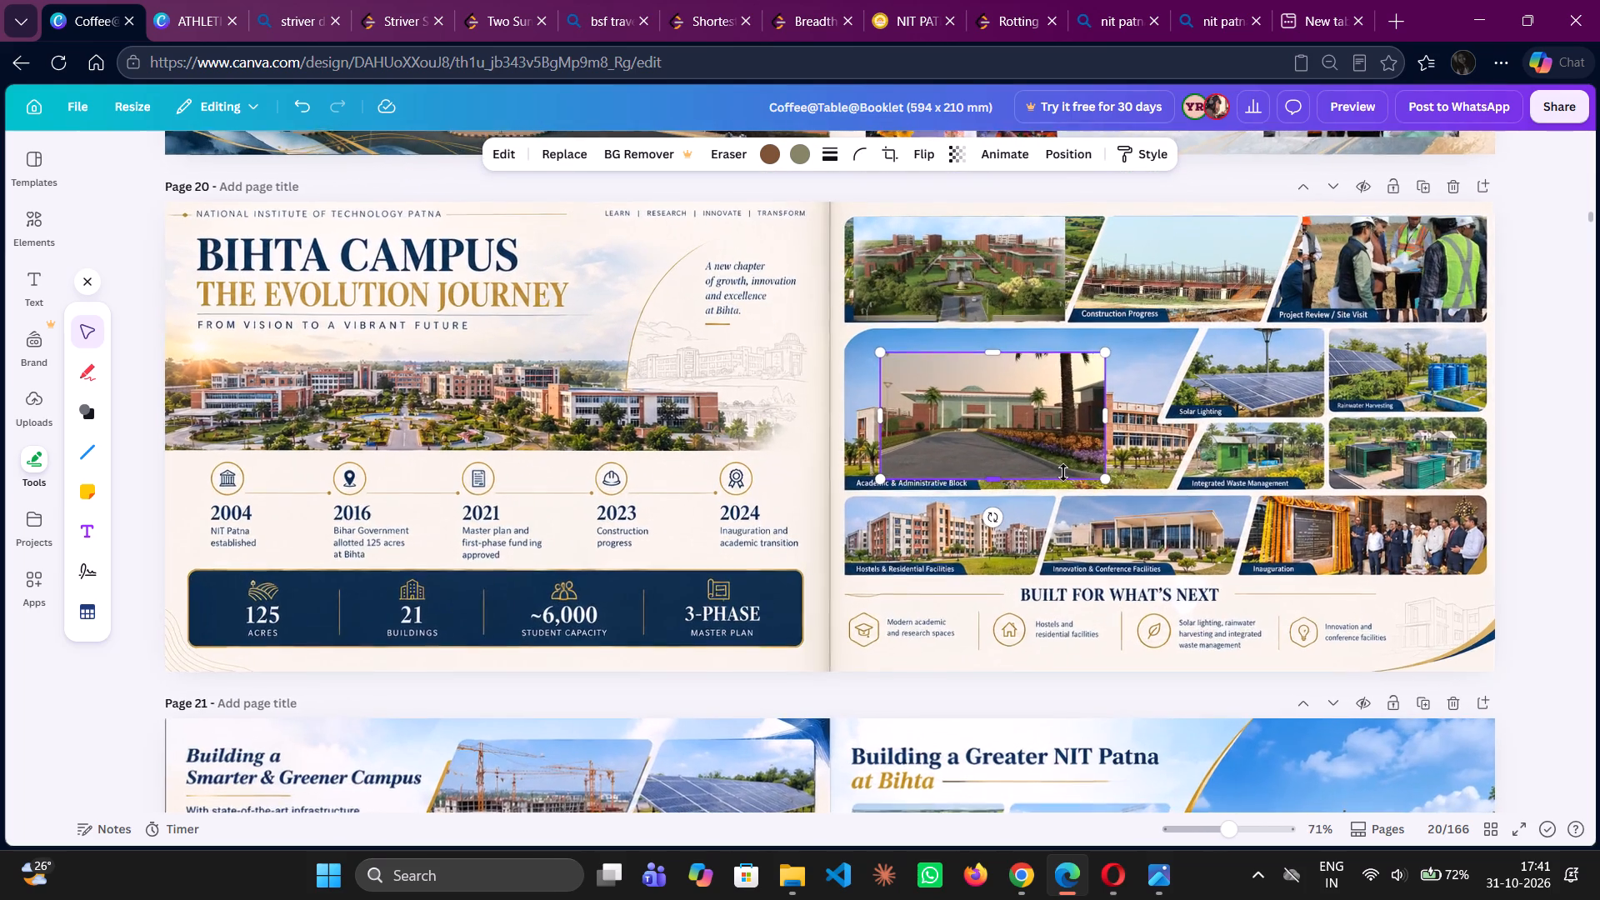
Examine the construction photos and building renderings on page 23 for pictures suited to the Bihta spread.
scroll(1063, 472, "down", 2)
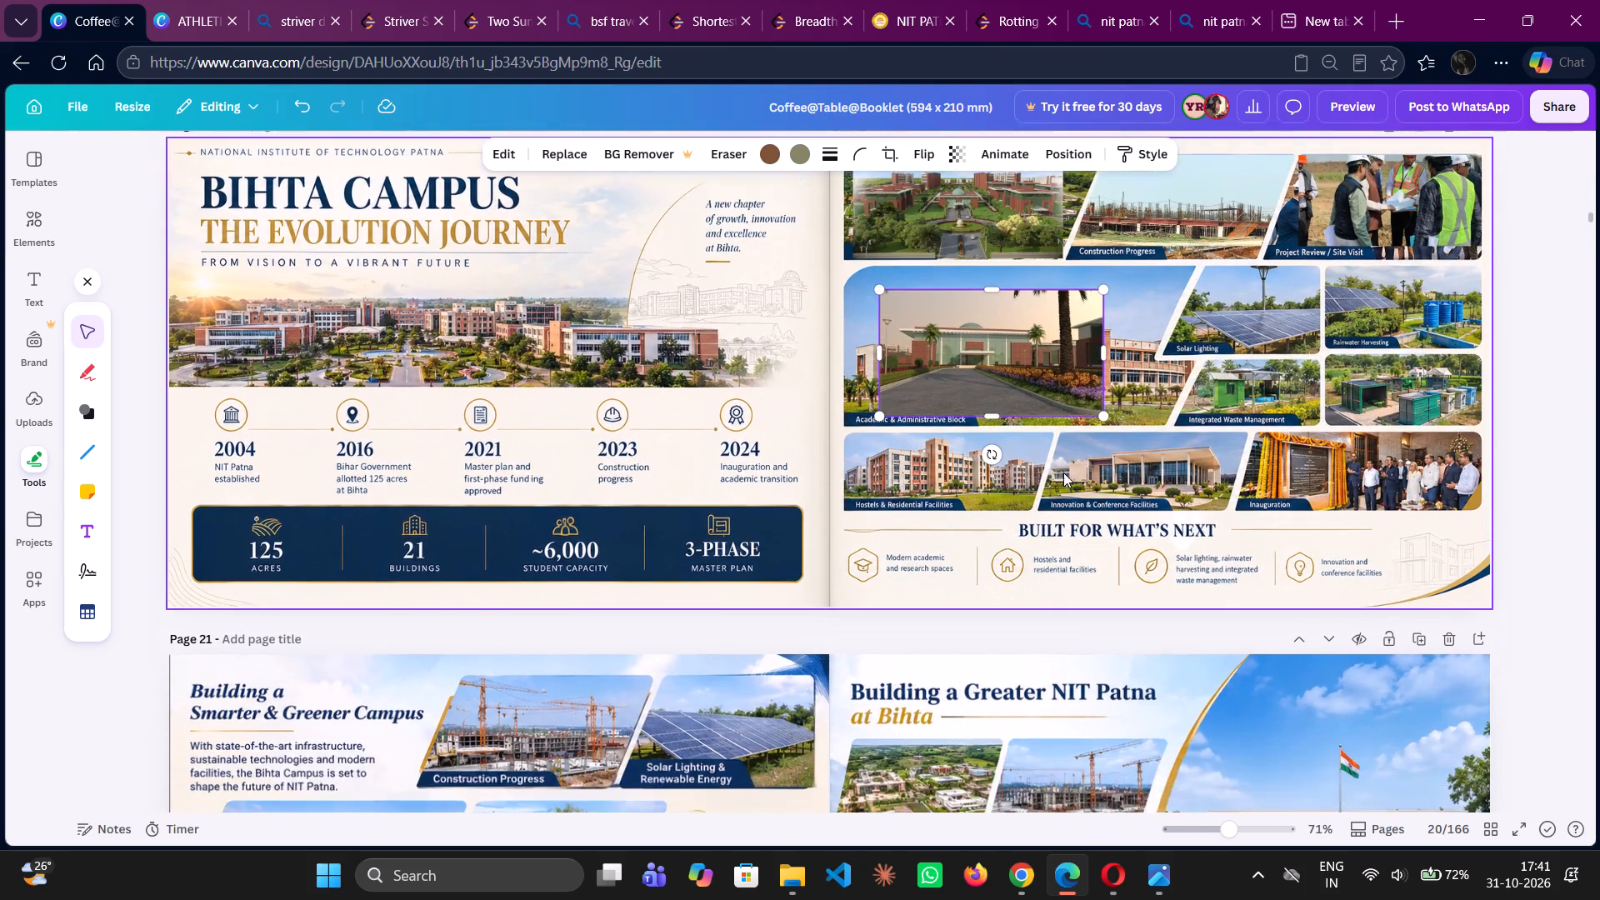
scroll(1063, 472, "down", 6)
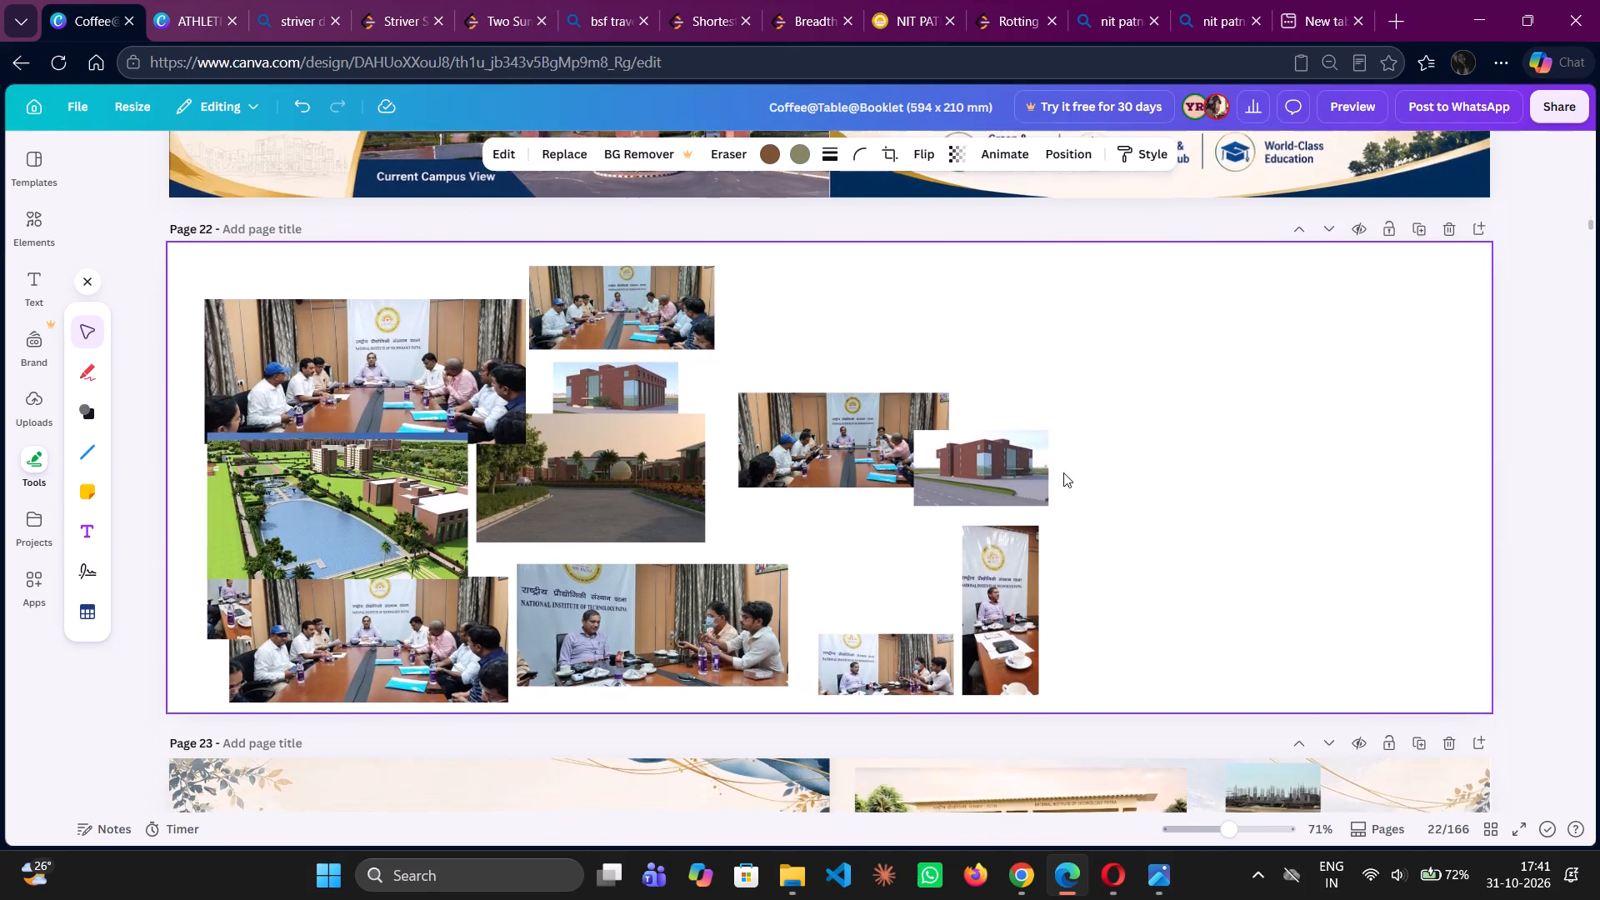
scroll(1063, 472, "down", 2)
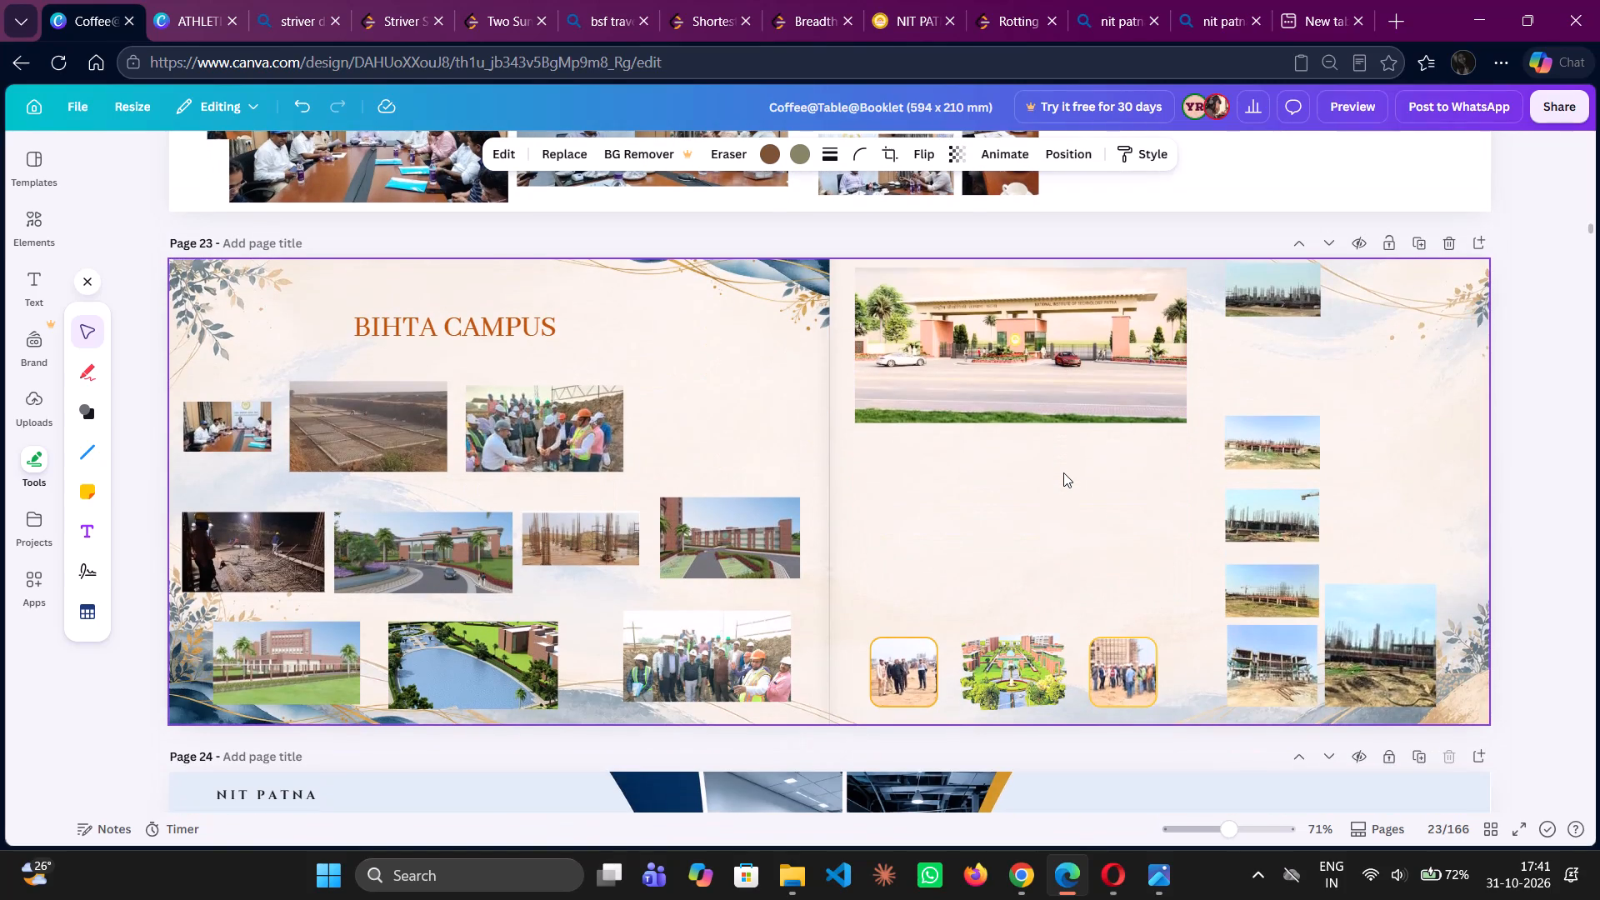
scroll(767, 547, "left", 1)
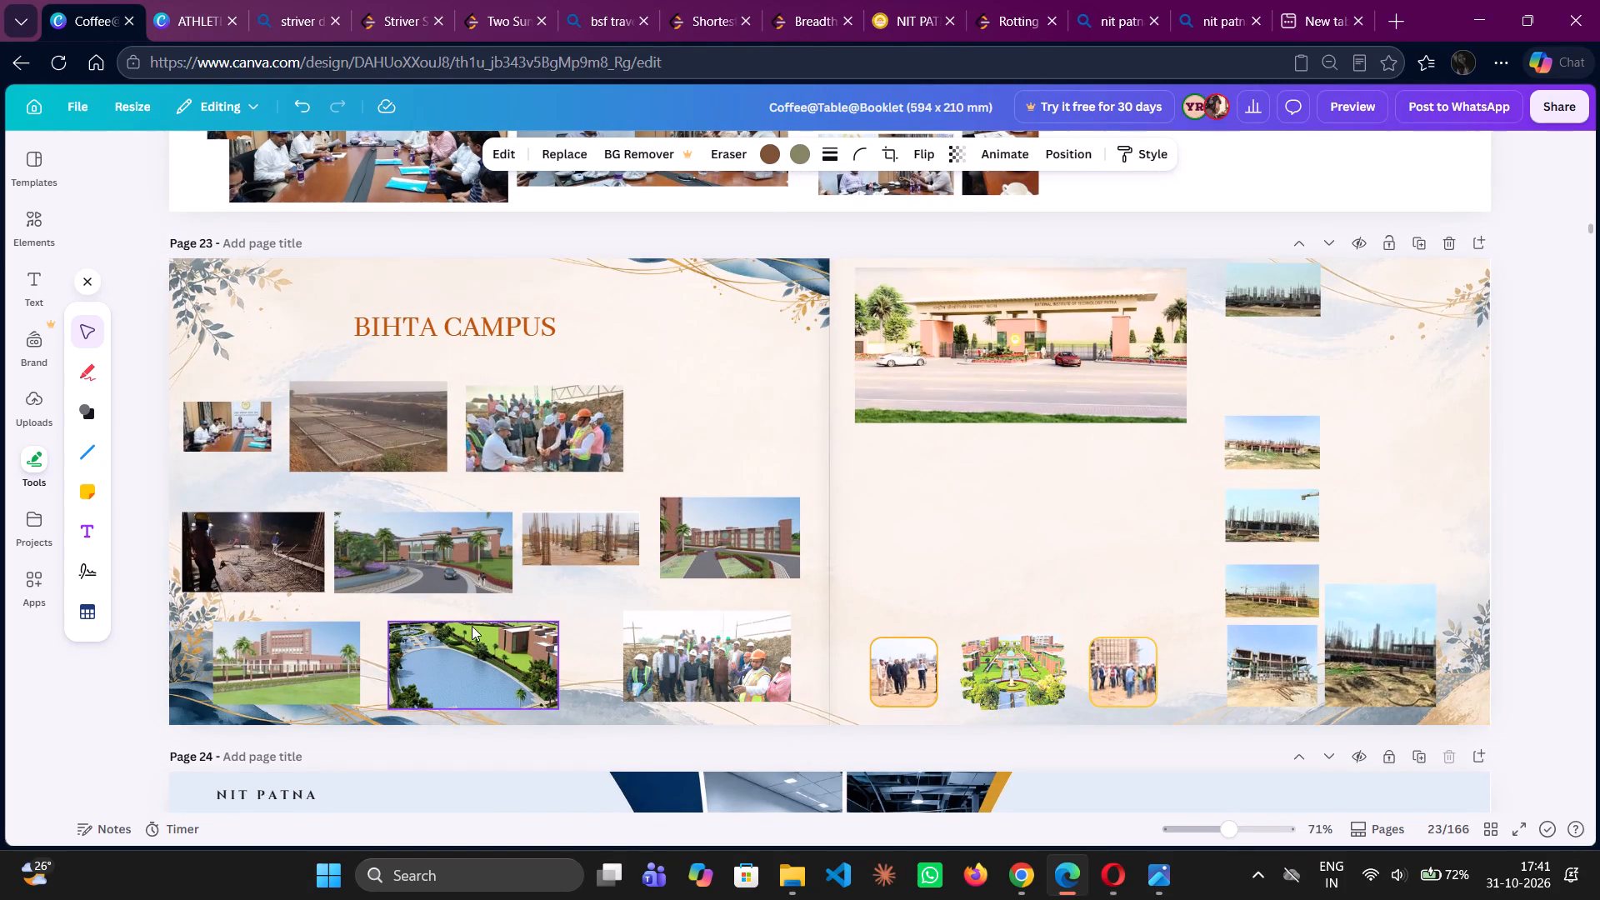
left_click(269, 572)
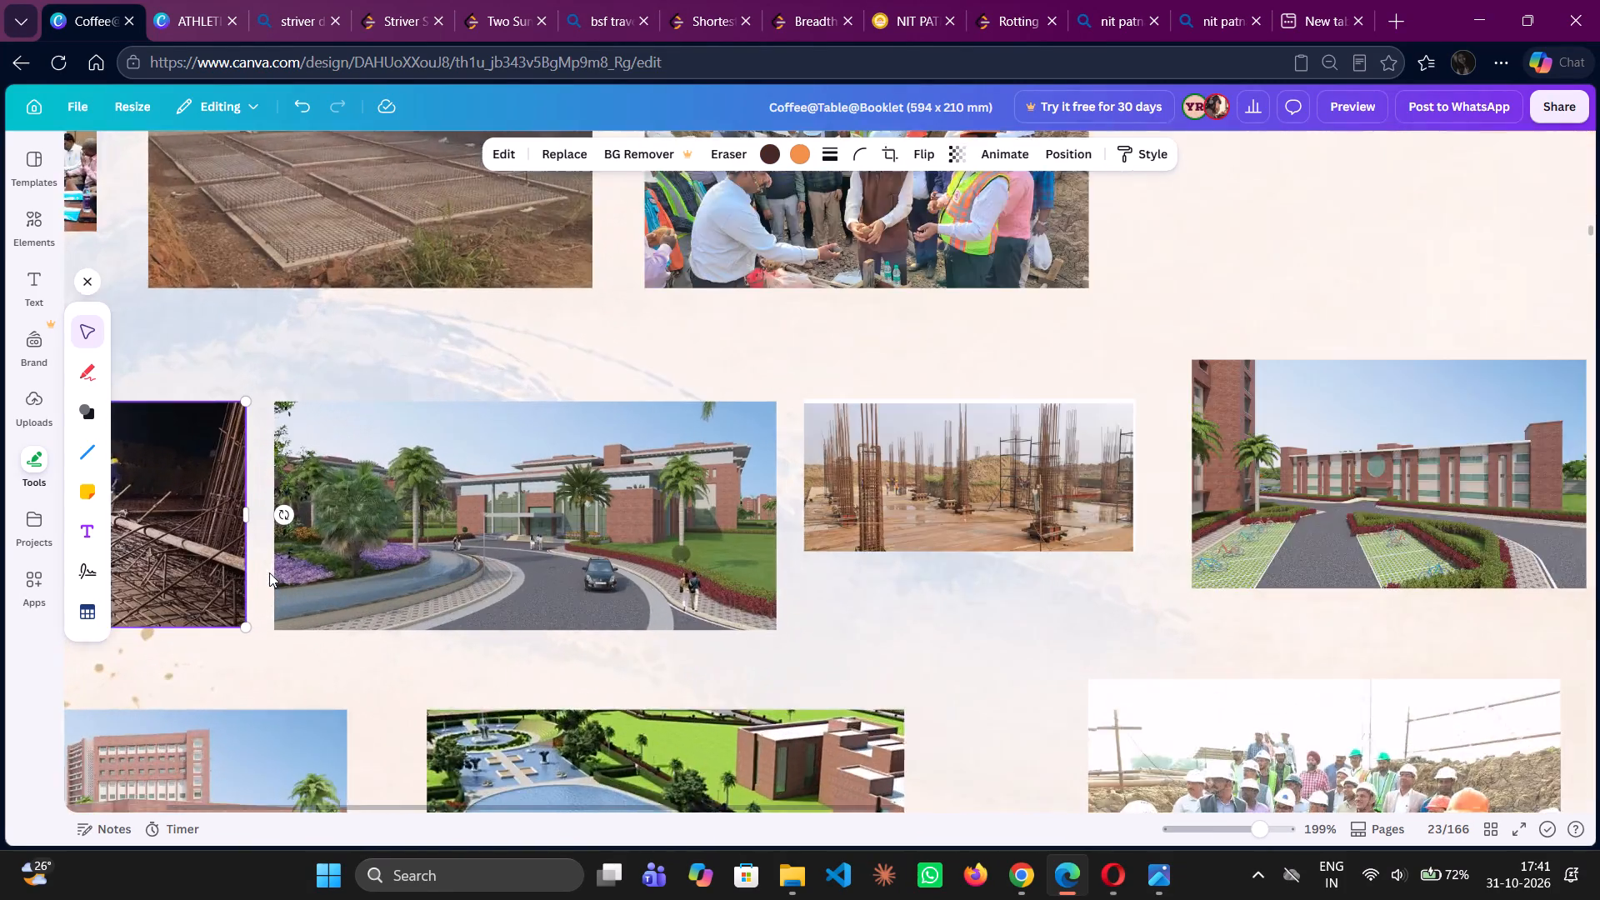
scroll(269, 572, "right", 2)
scroll(269, 572, "down", 1)
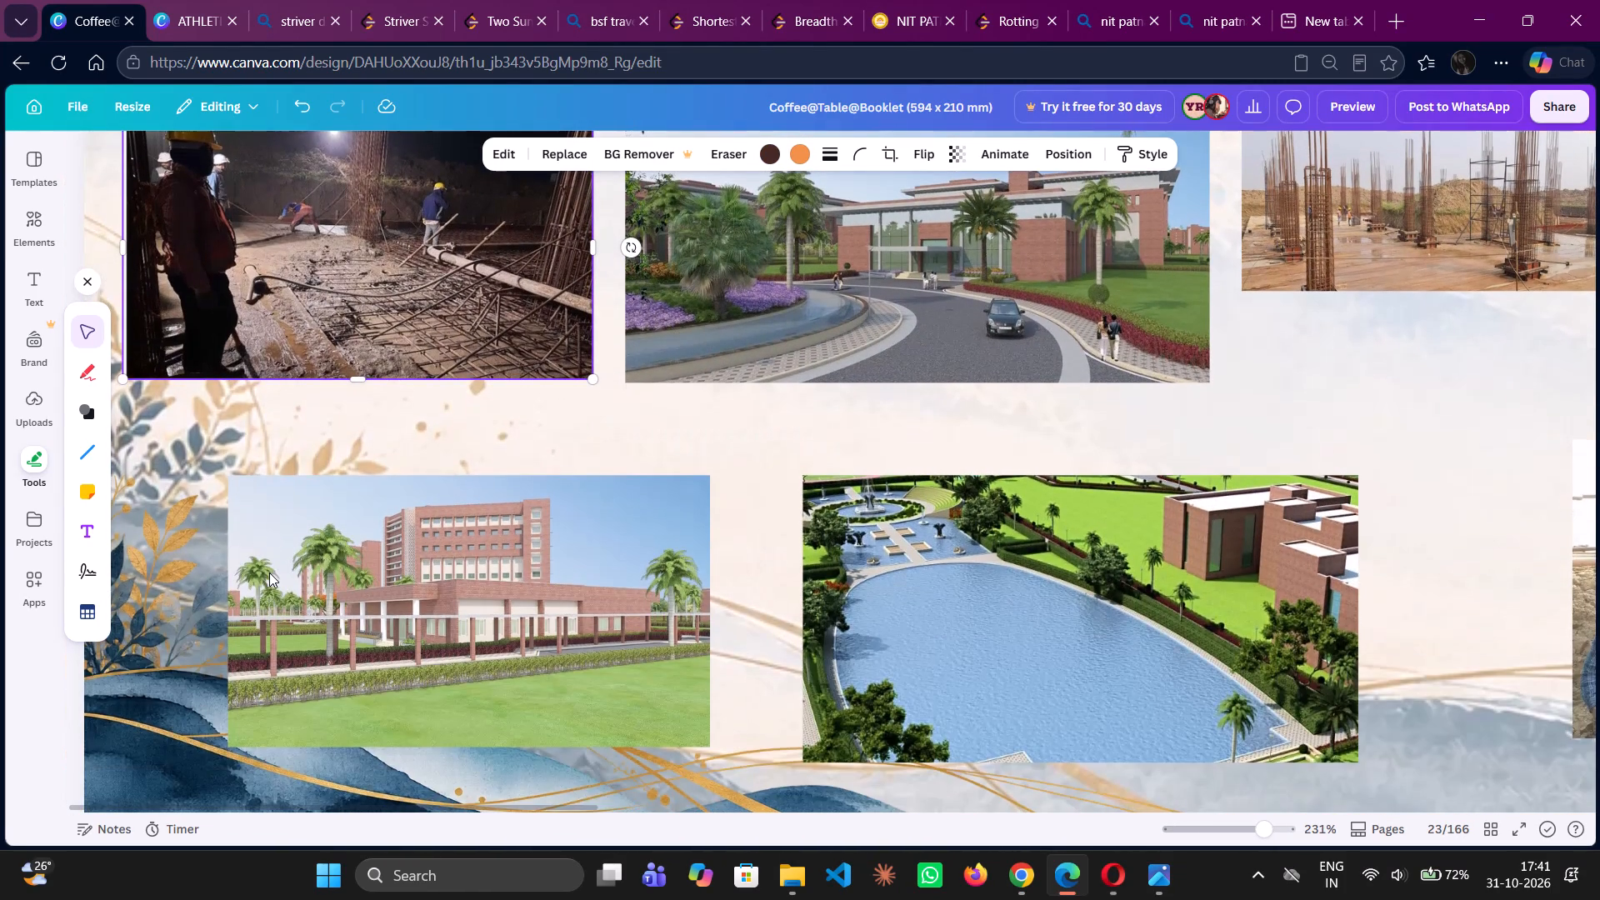
scroll(269, 572, "down", 1)
scroll(725, 470, "down", 2)
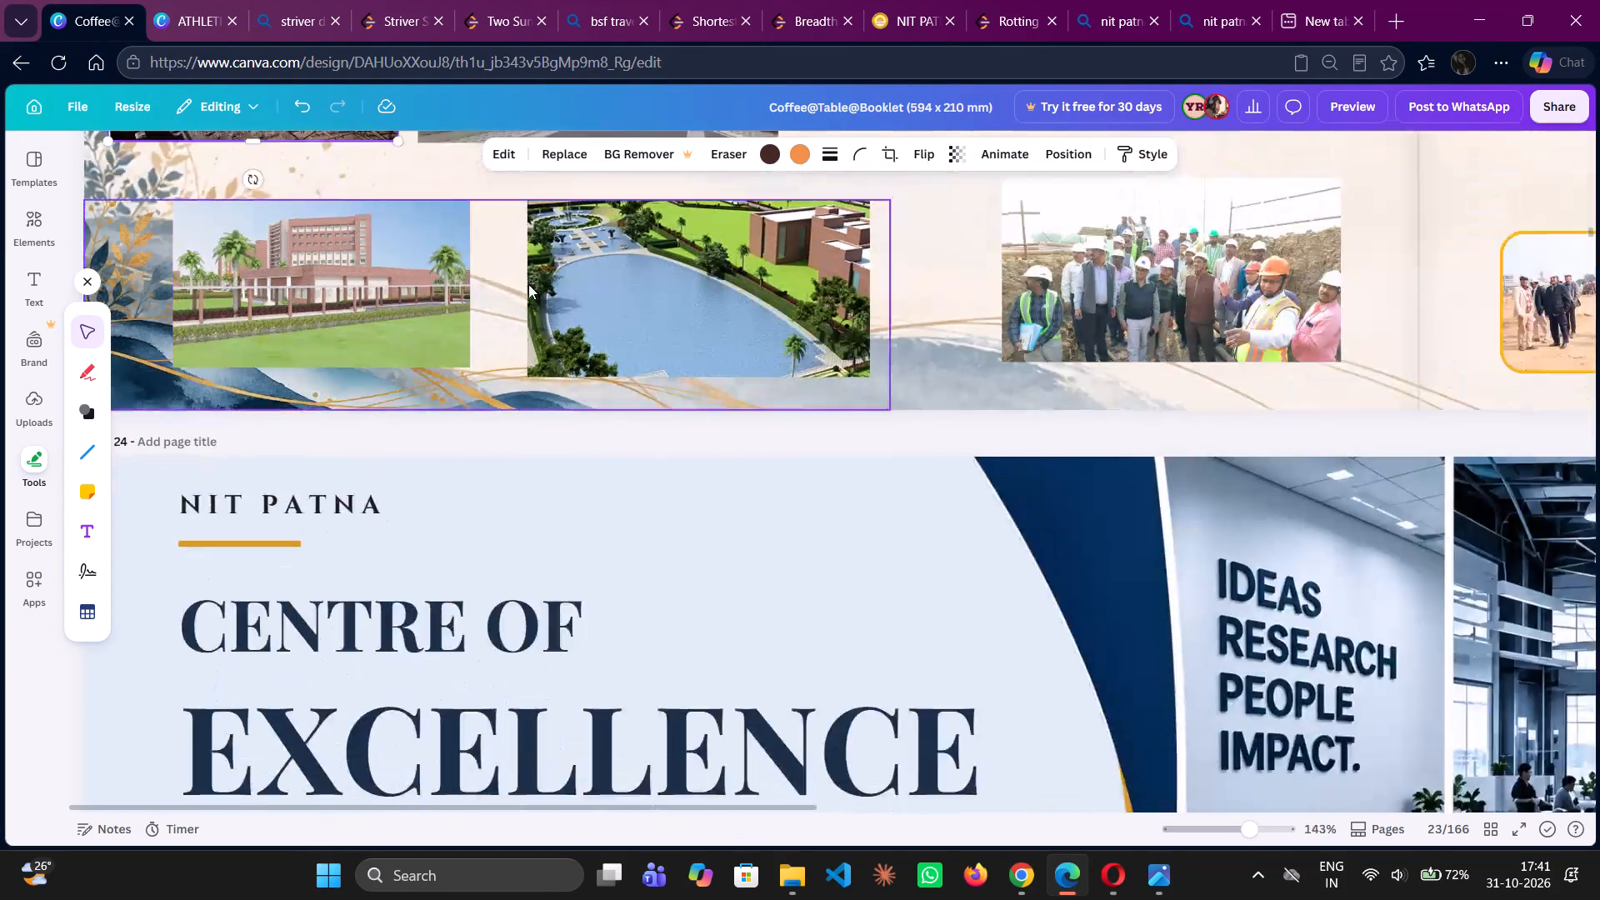
scroll(528, 284, "up", 1)
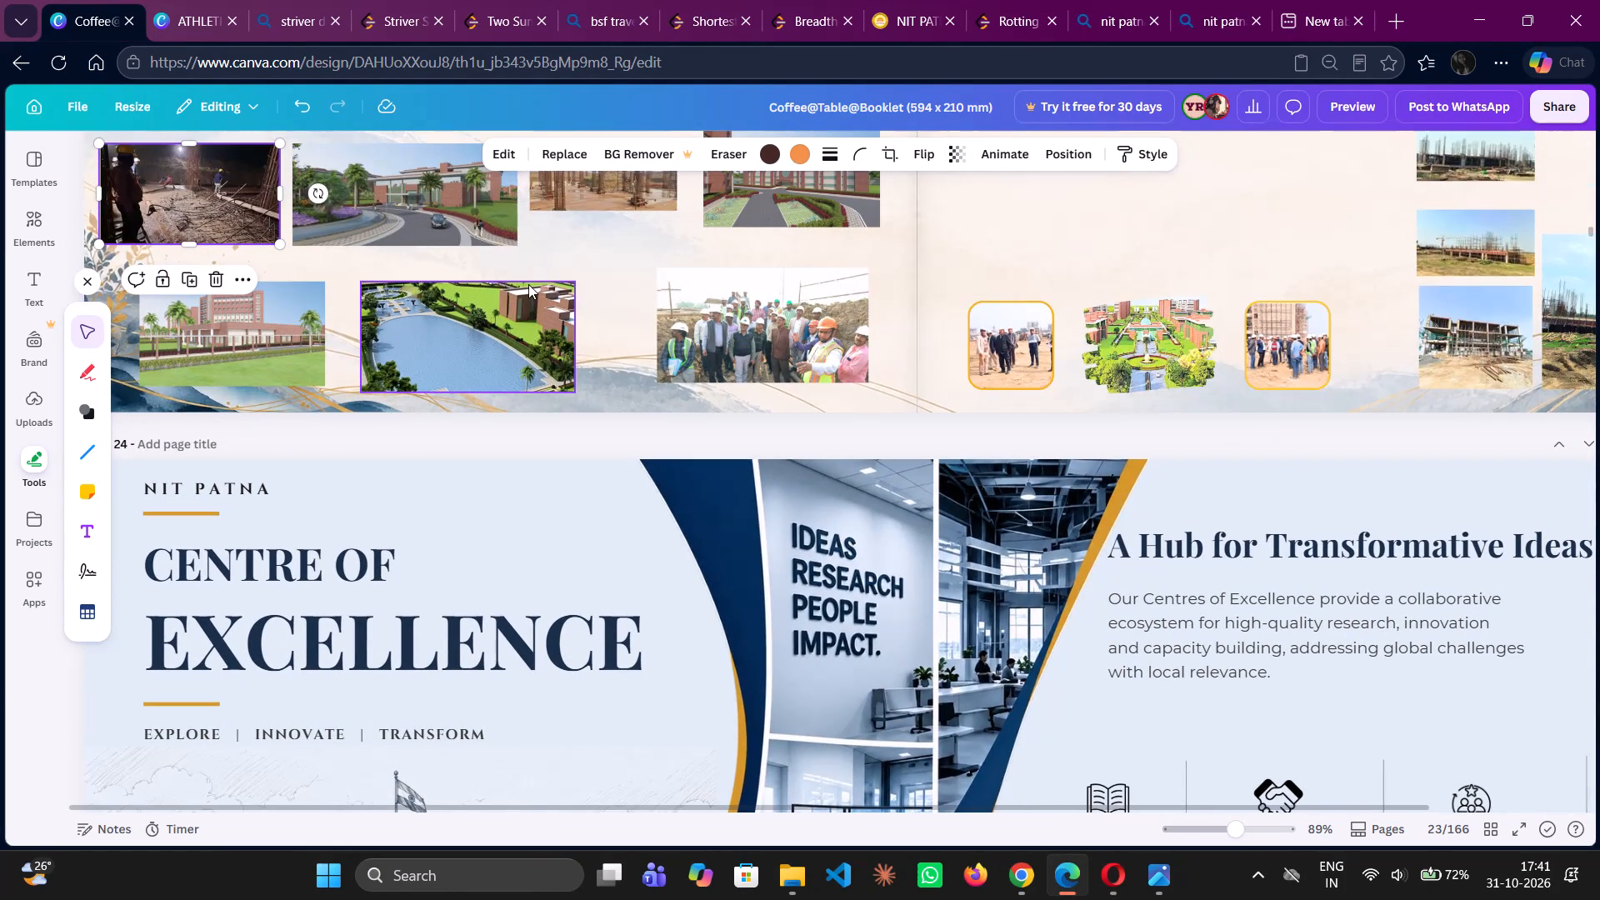
Detach the aerial campus rendering from its frame between the two yellow-bordered site-visit photos on page 23.
left_click(1203, 321)
right_click(1203, 321)
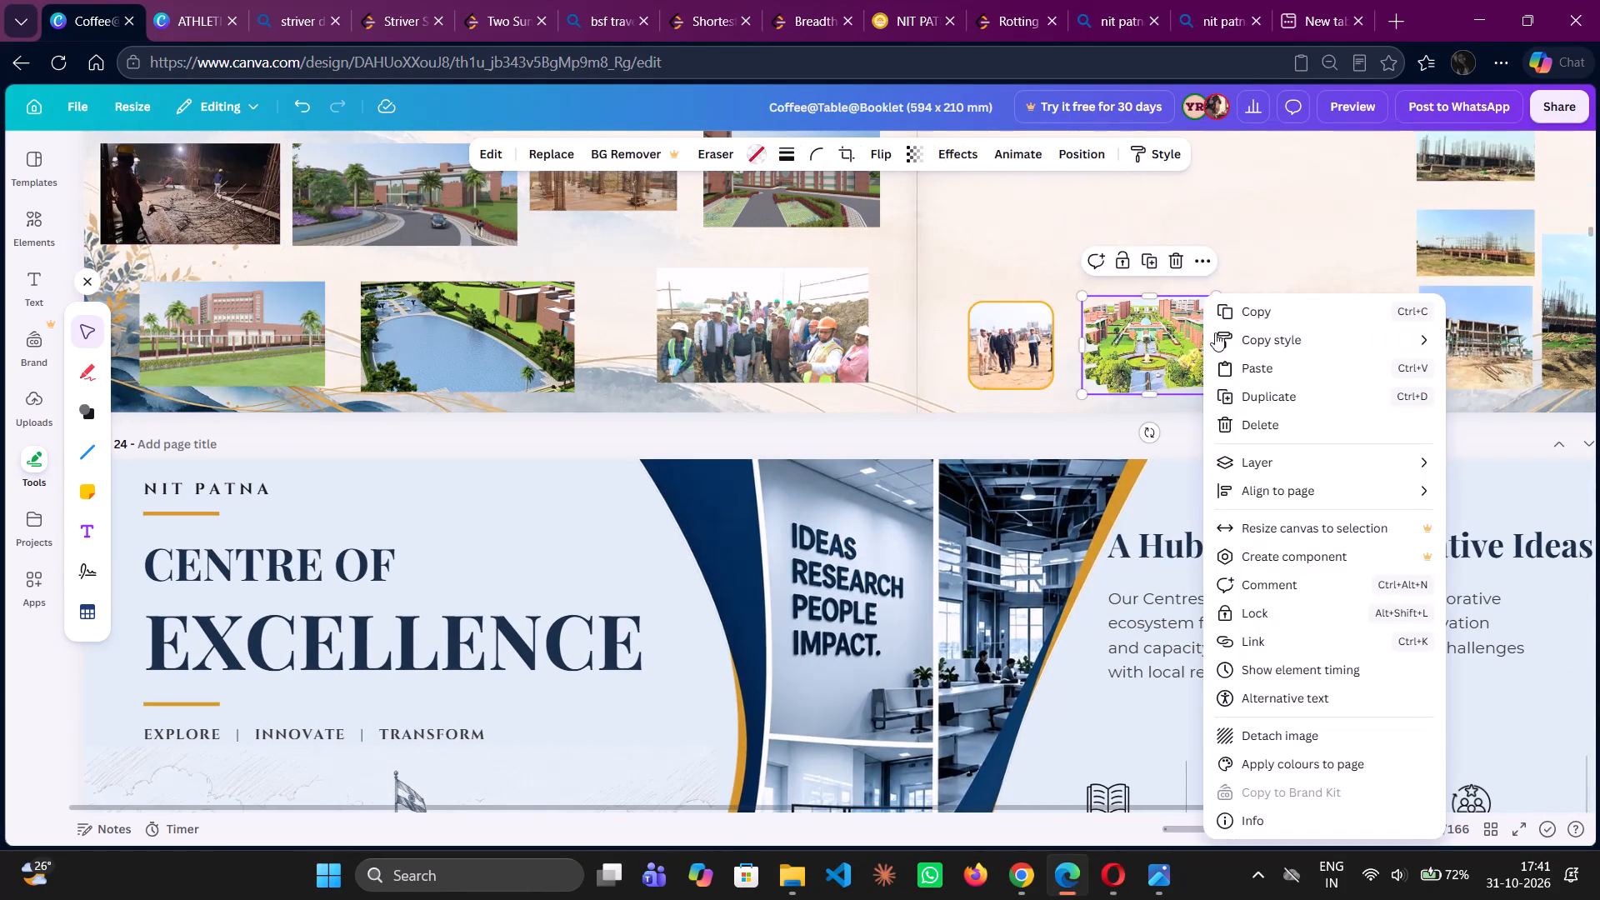
left_click(1286, 725)
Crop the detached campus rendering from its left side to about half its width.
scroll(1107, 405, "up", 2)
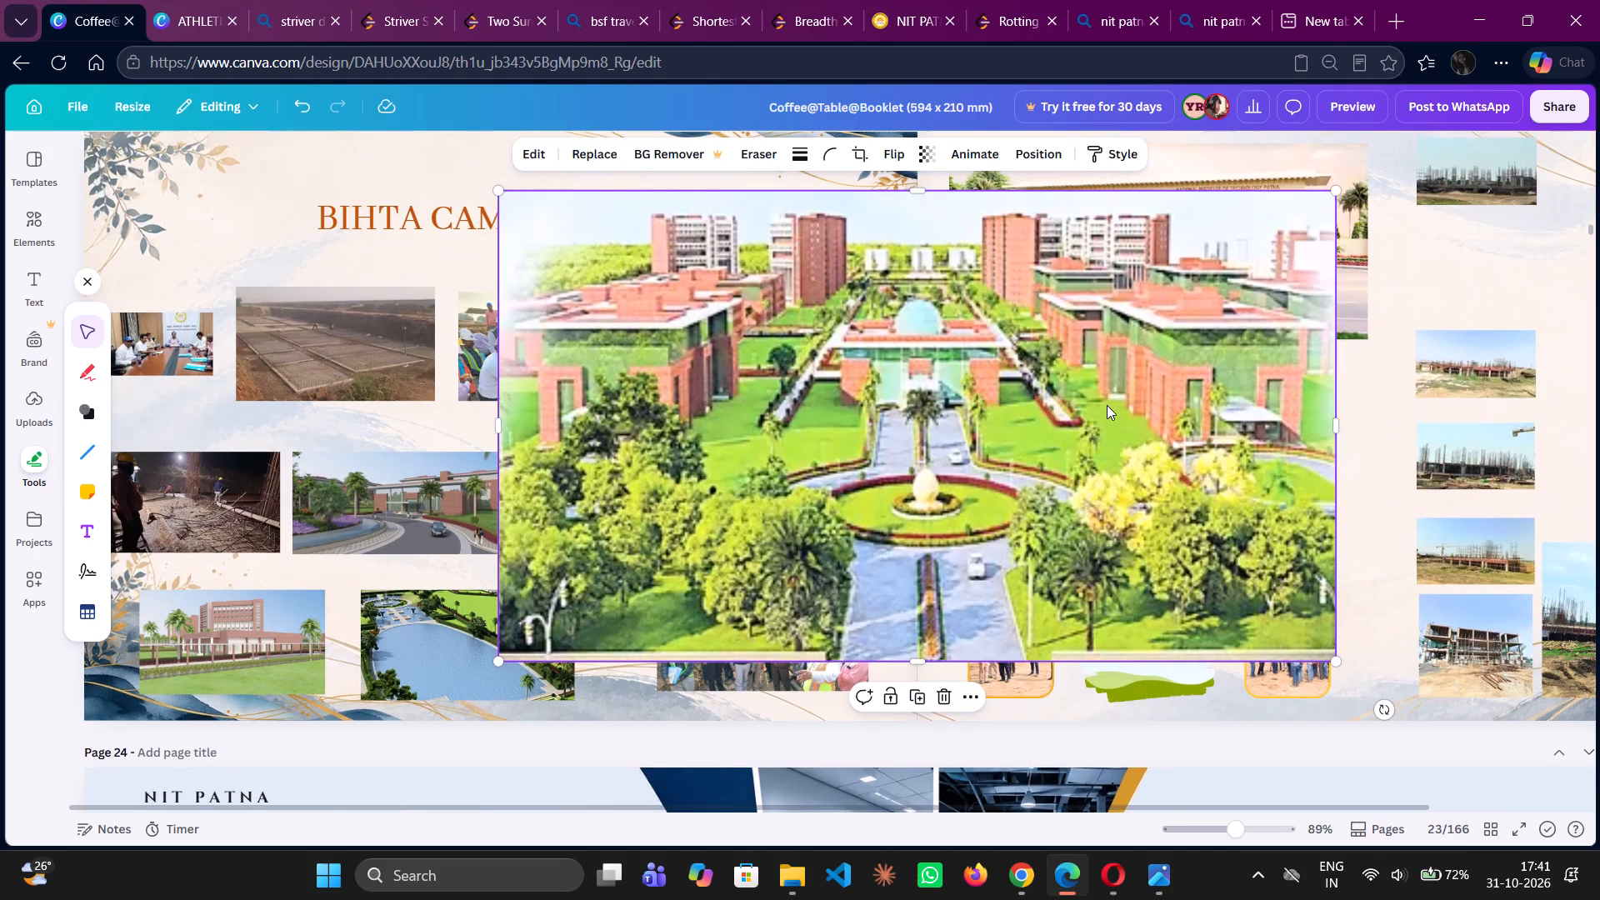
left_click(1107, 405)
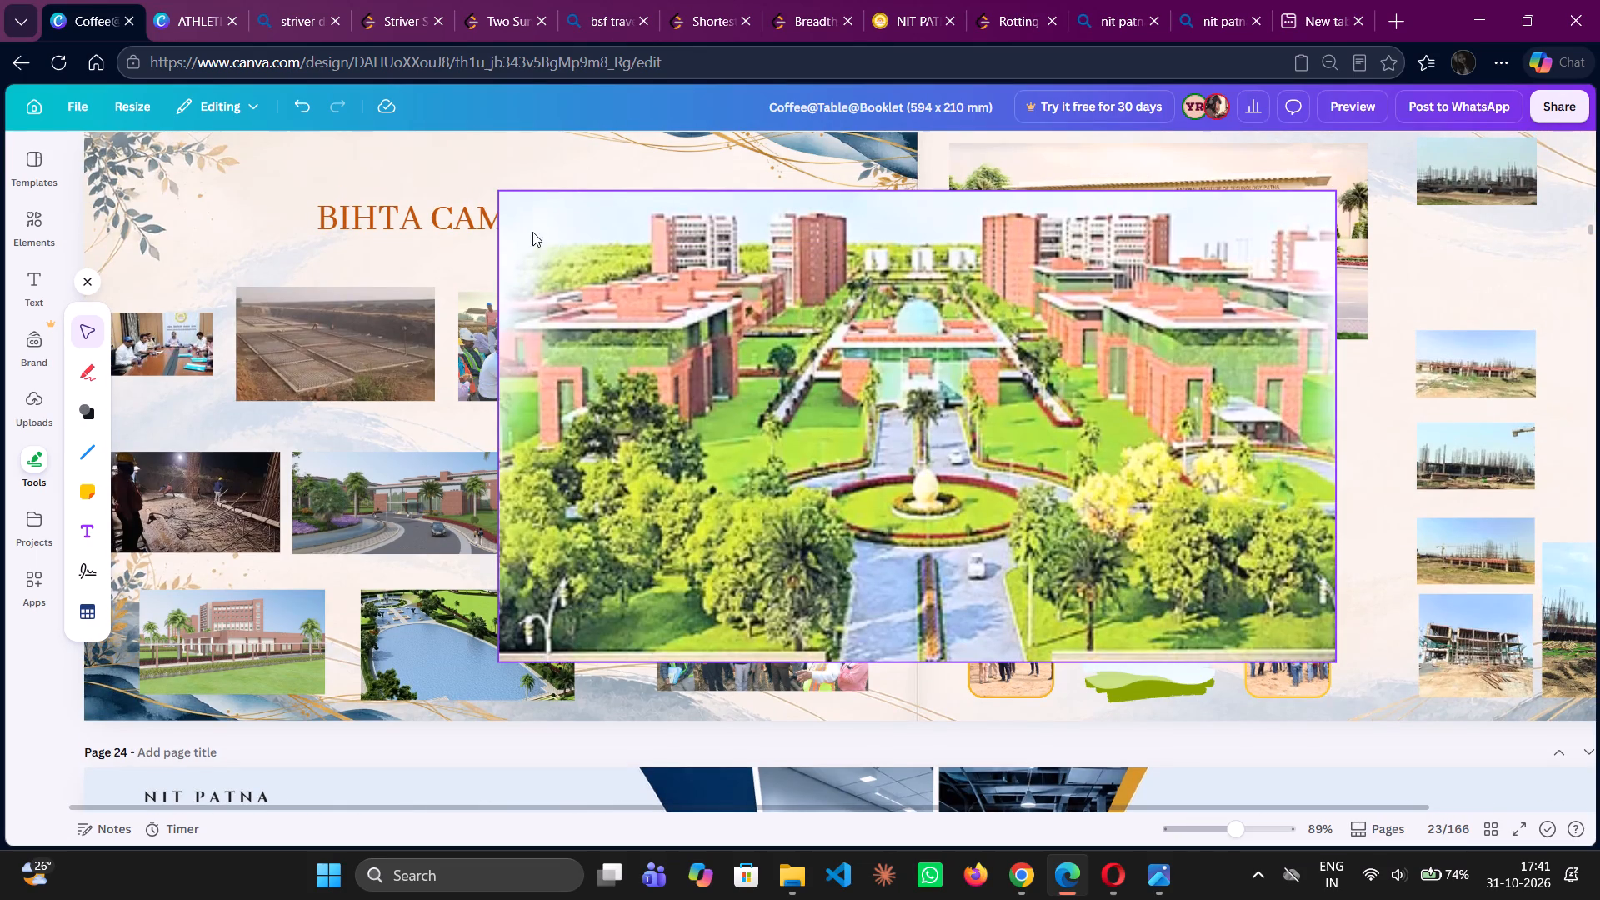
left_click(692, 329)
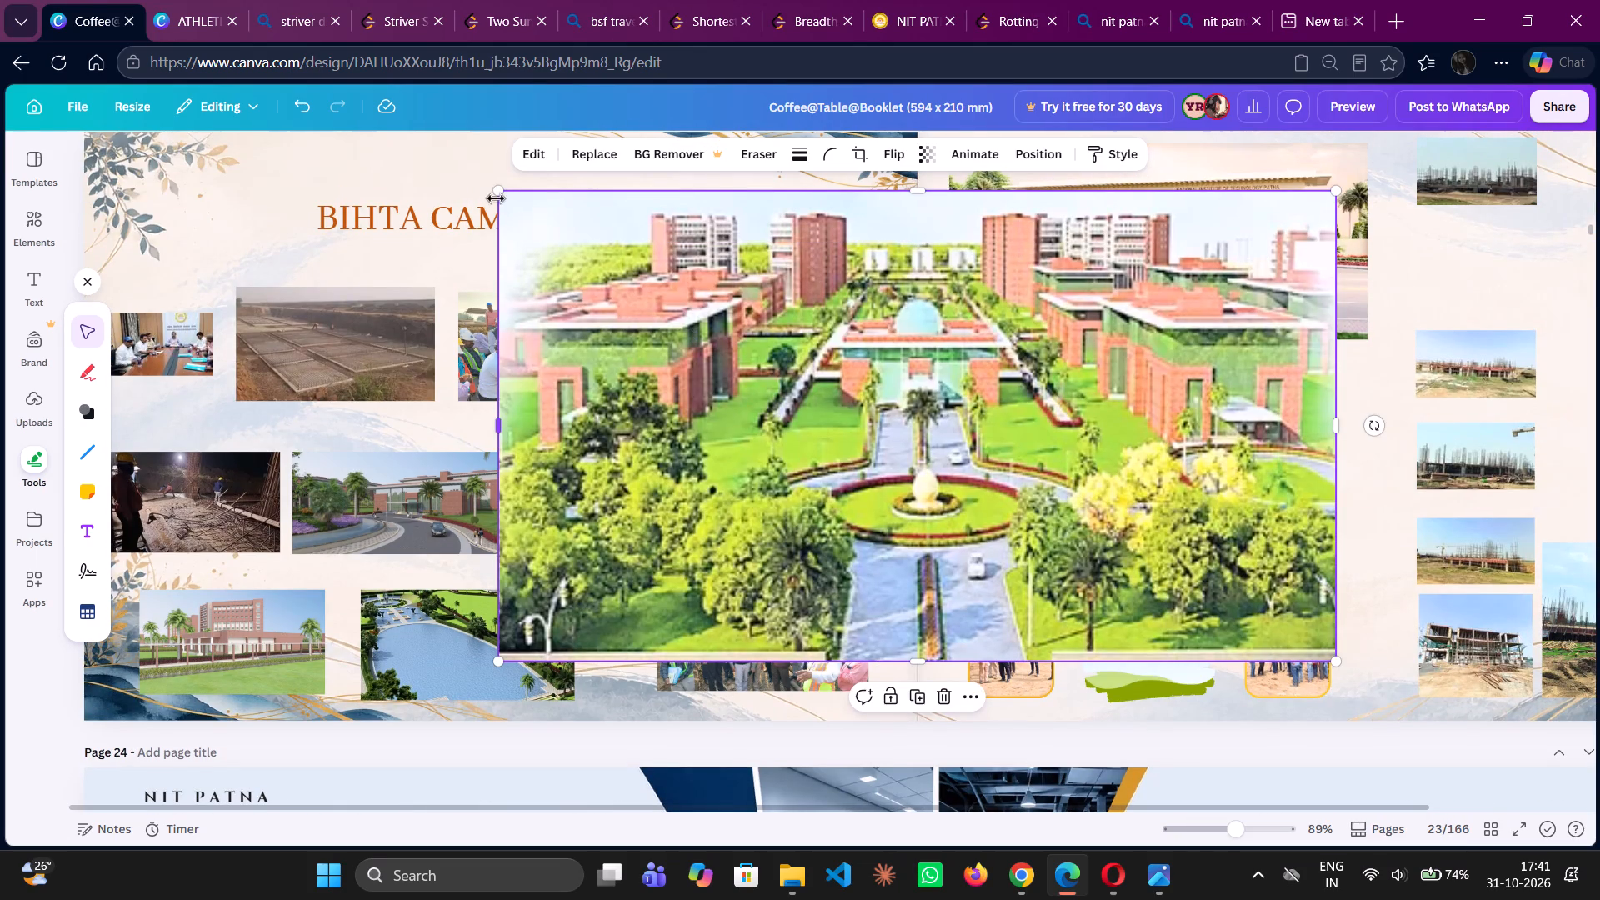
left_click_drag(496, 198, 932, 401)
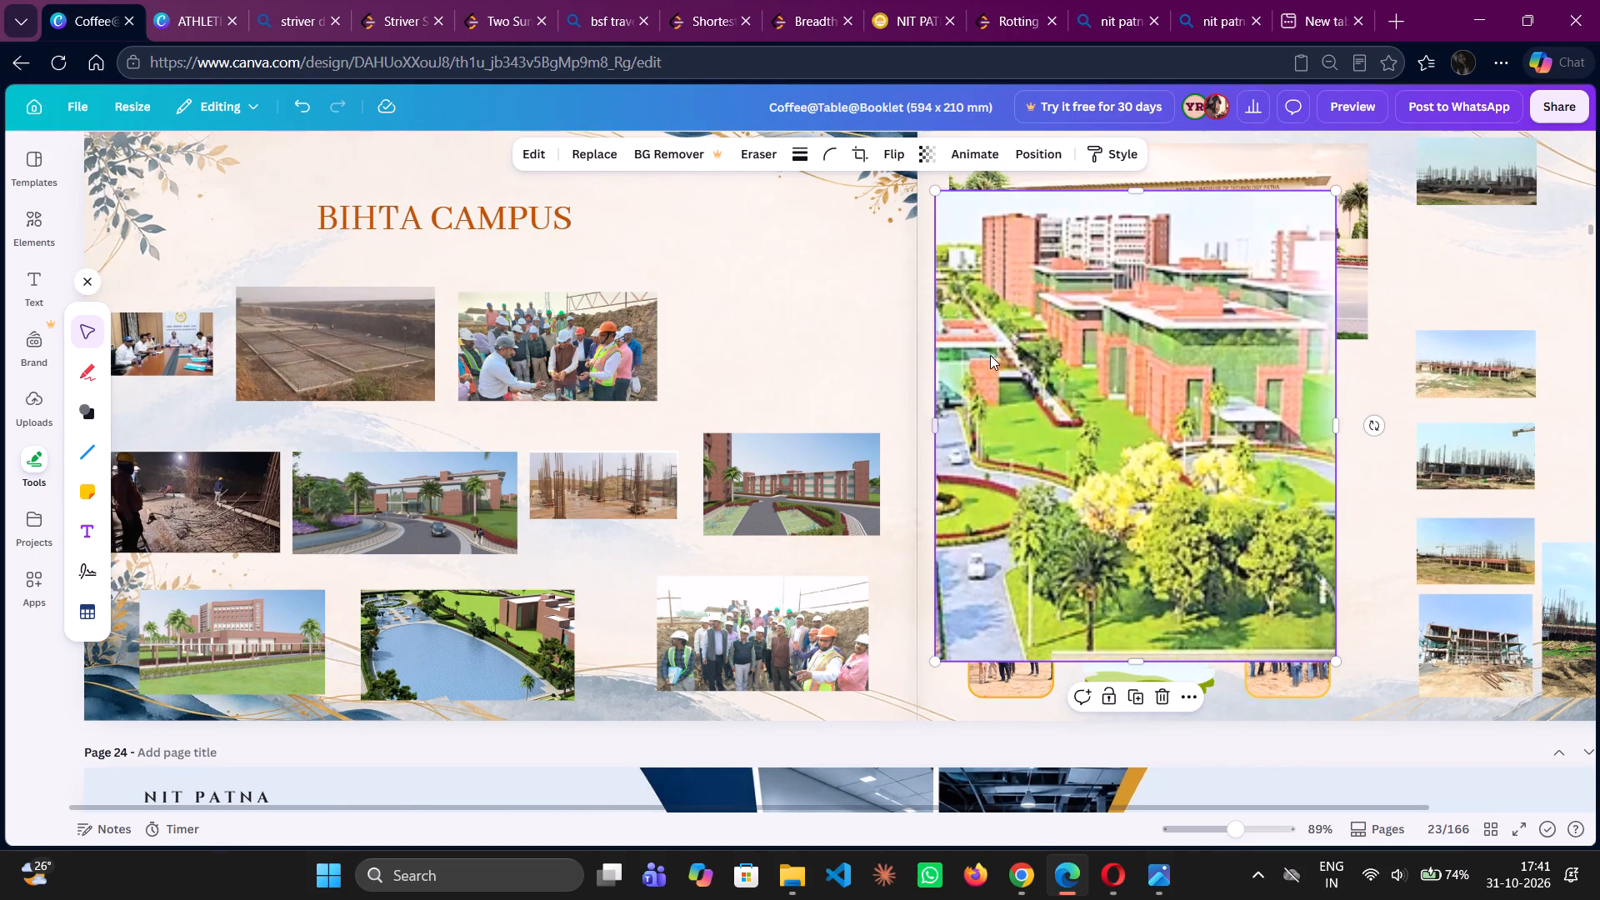
Delete the detached campus rendering and the empty landscape frame it came from on page 23.
key("Delete")
left_click(1162, 670)
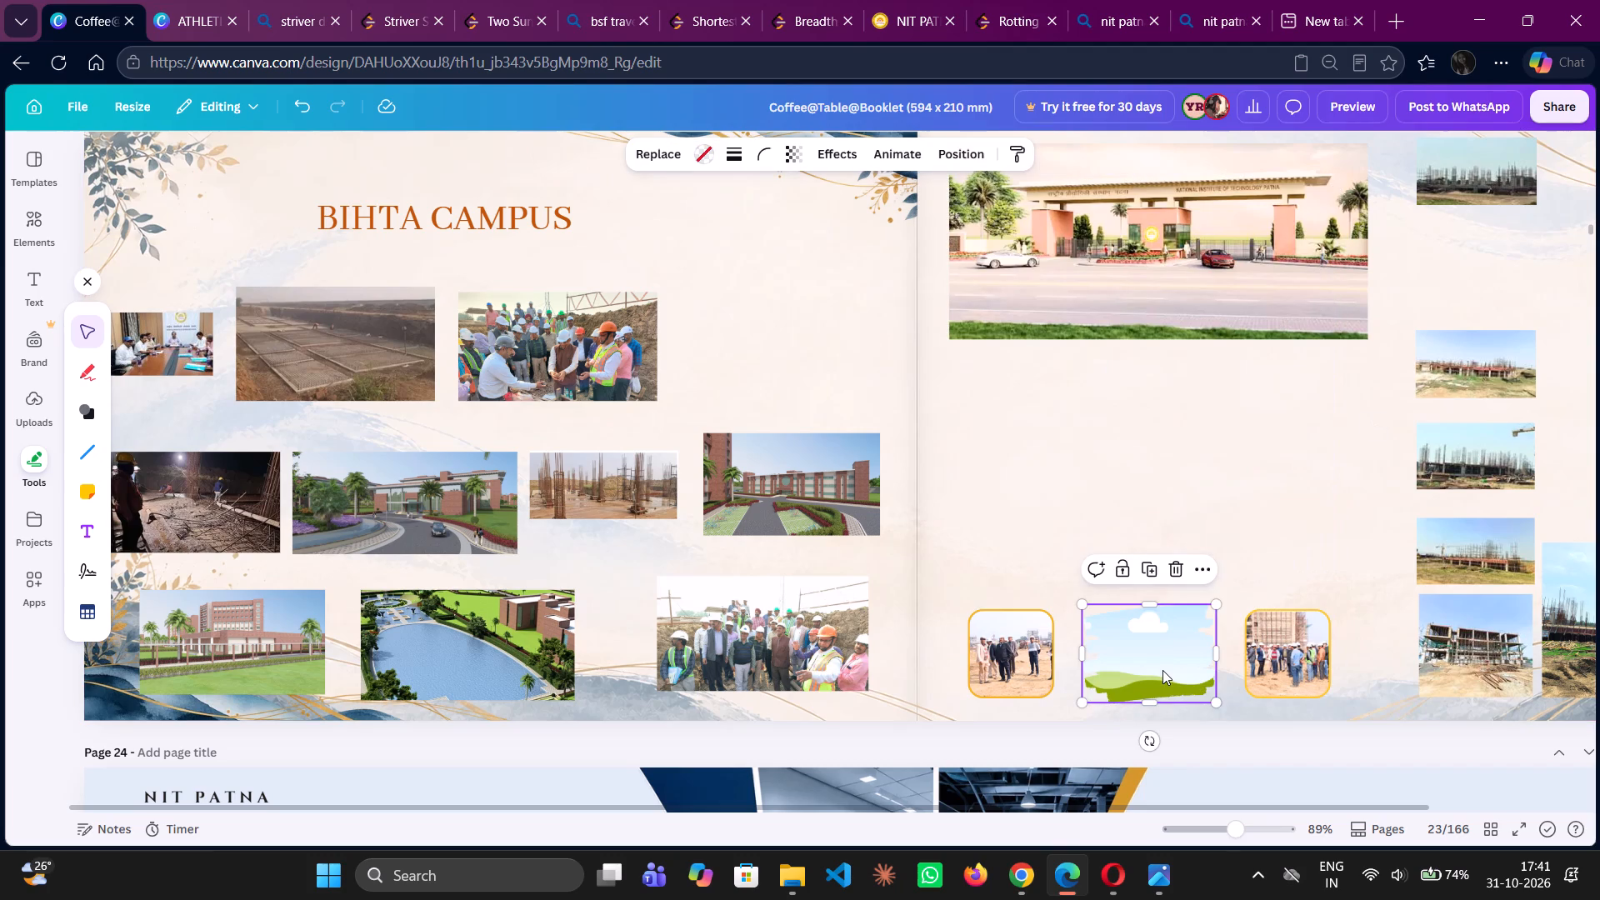
key("Delete")
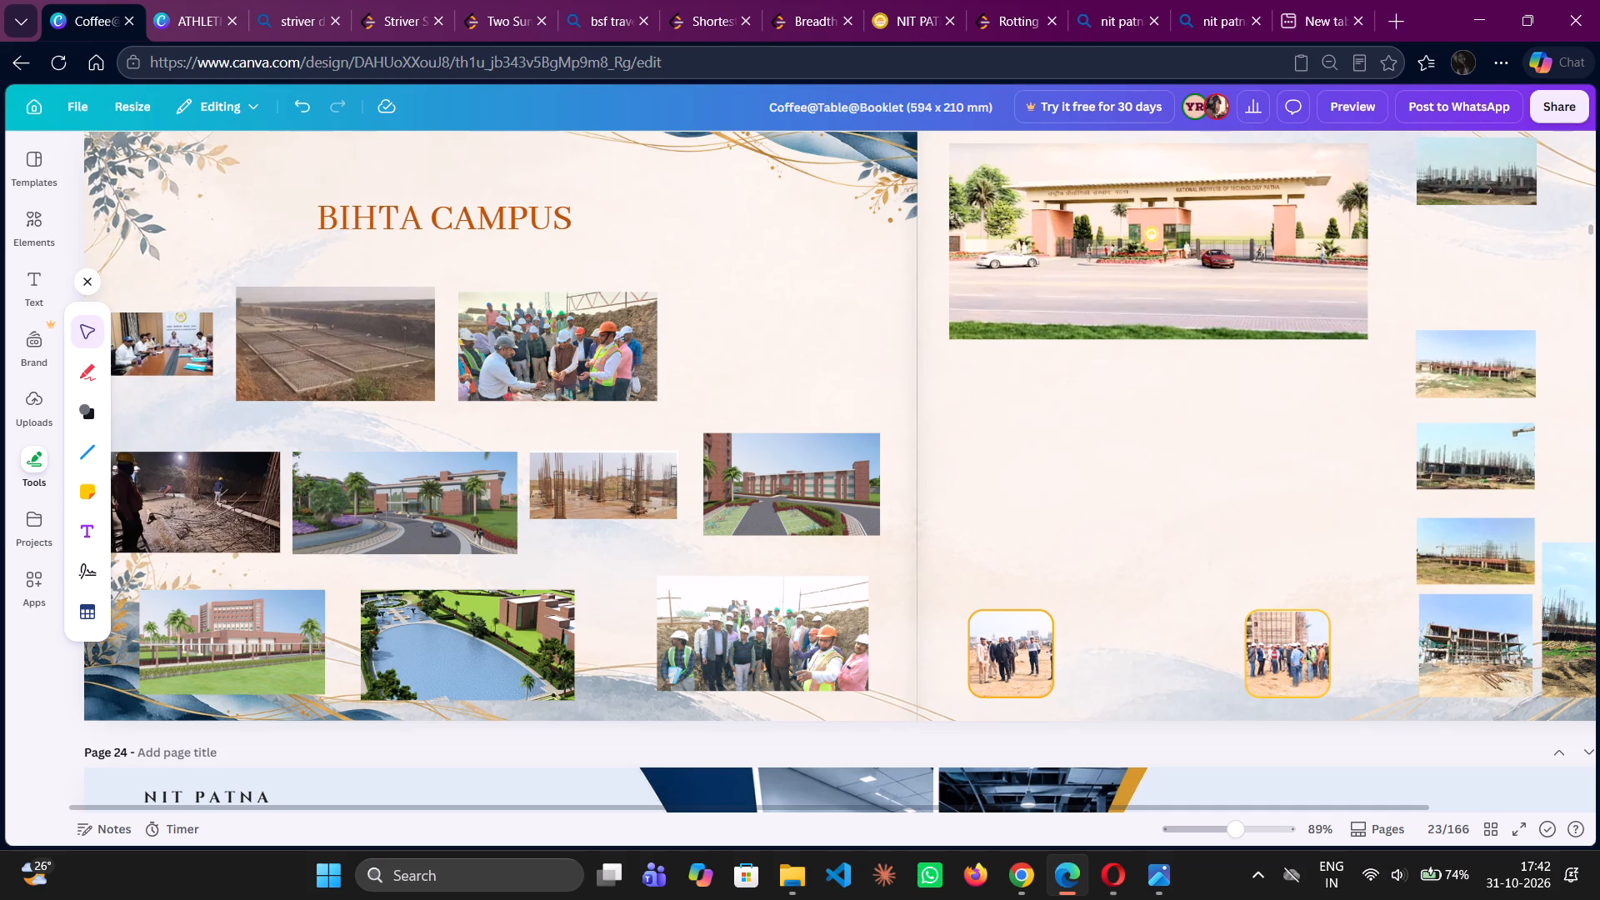
Review the Bihta campus spreads on pages 19 to 21, including the replaced pictures on page 20.
scroll(1162, 670, "up", 7)
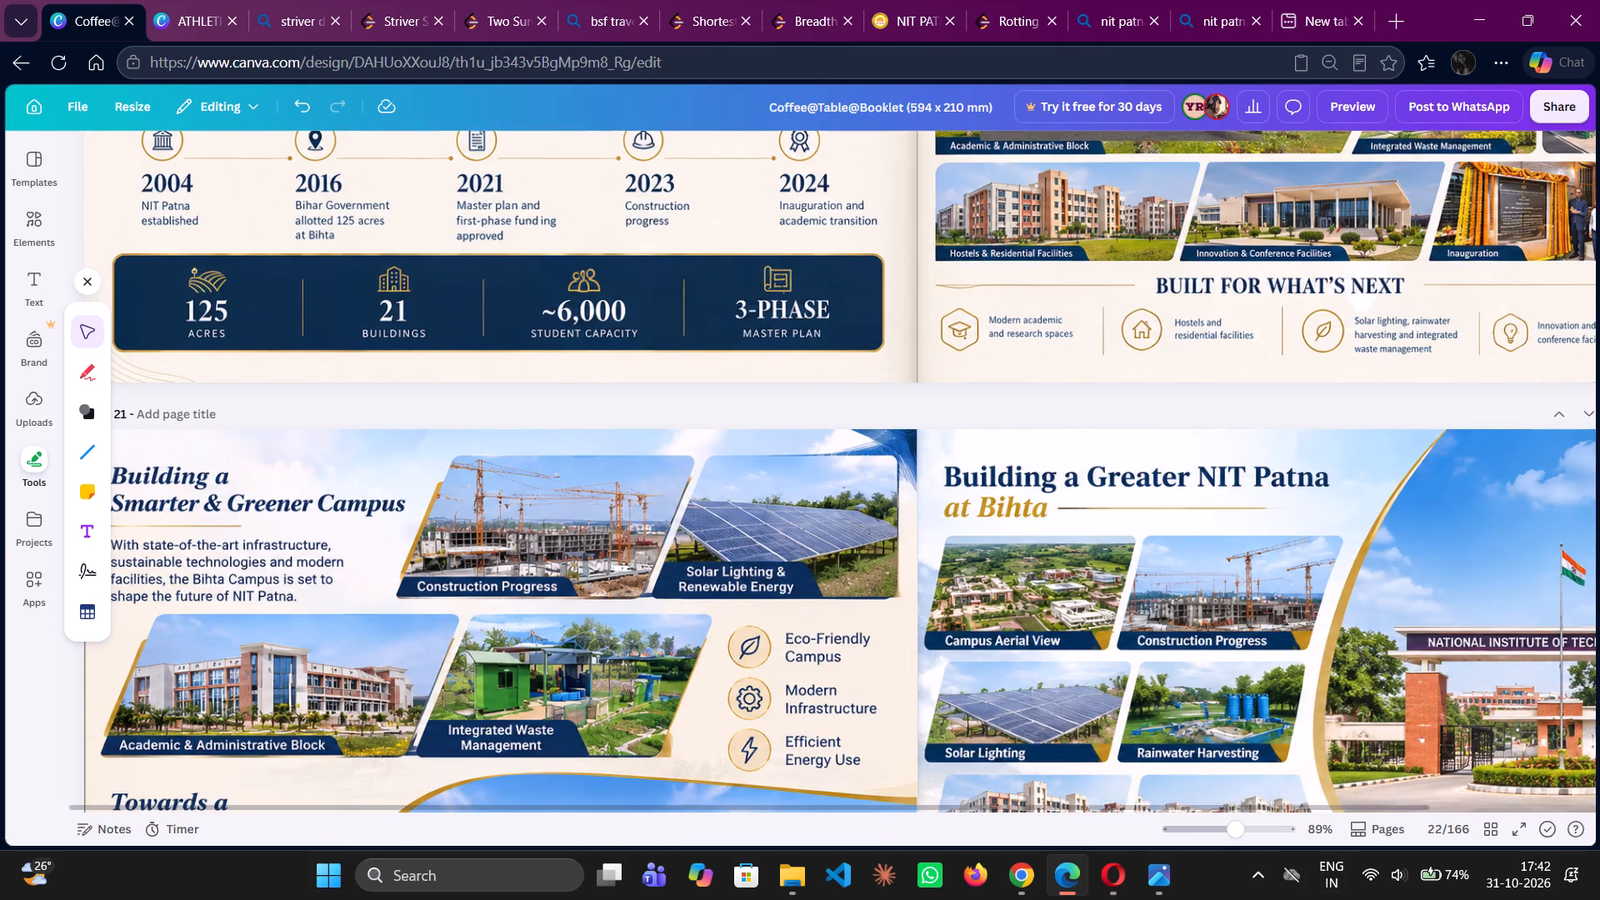
scroll(1162, 670, "up", 2)
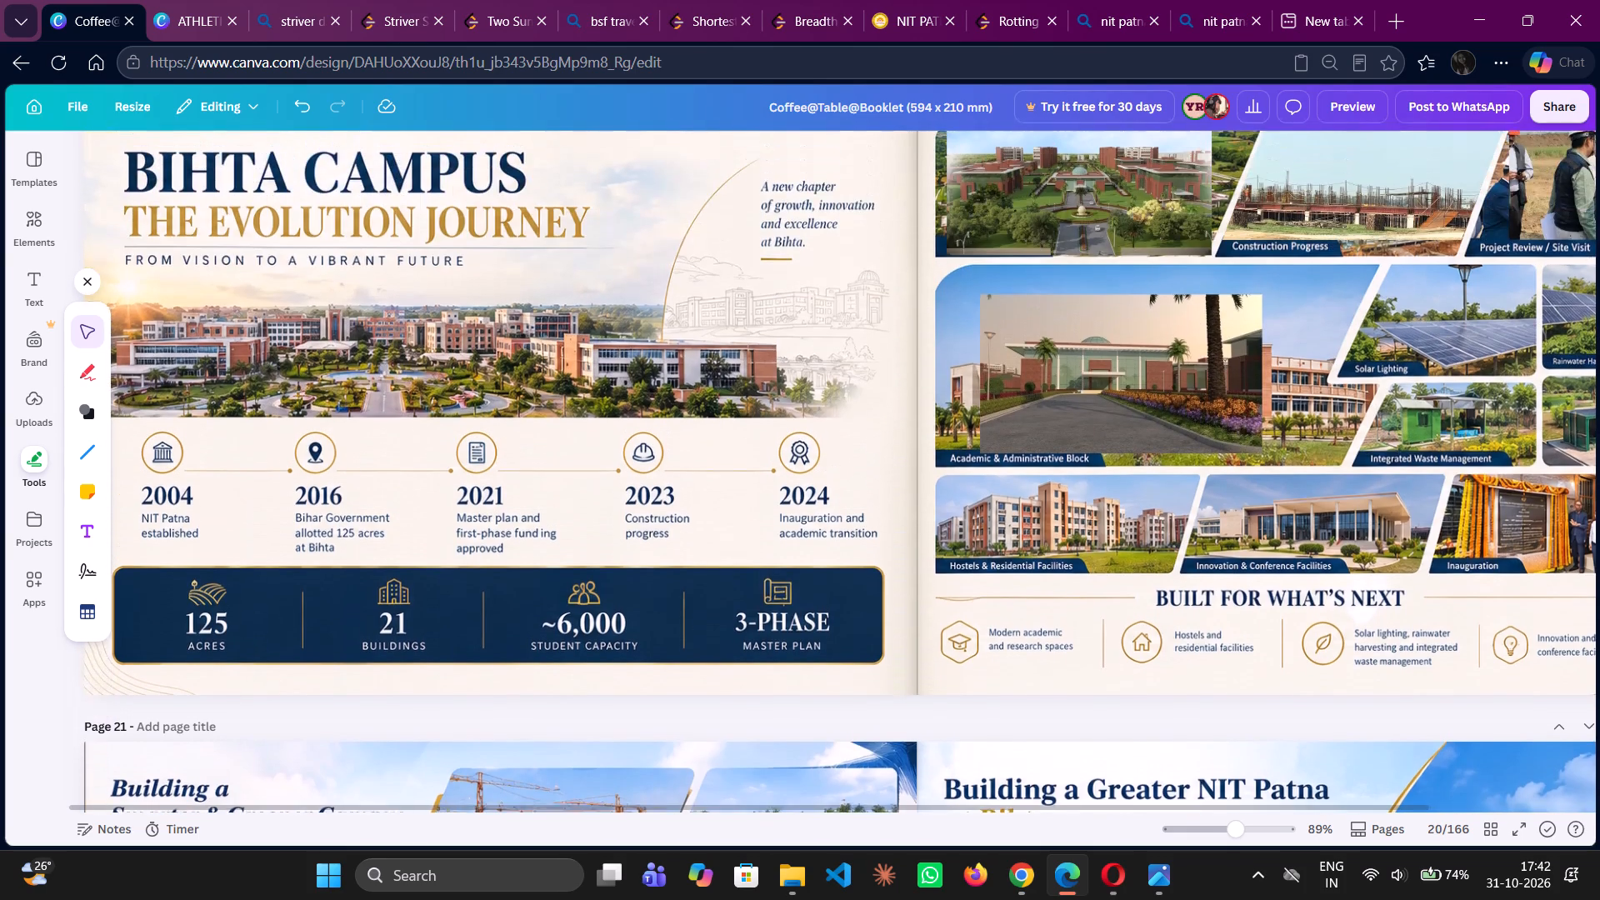
scroll(1162, 670, "up", 3)
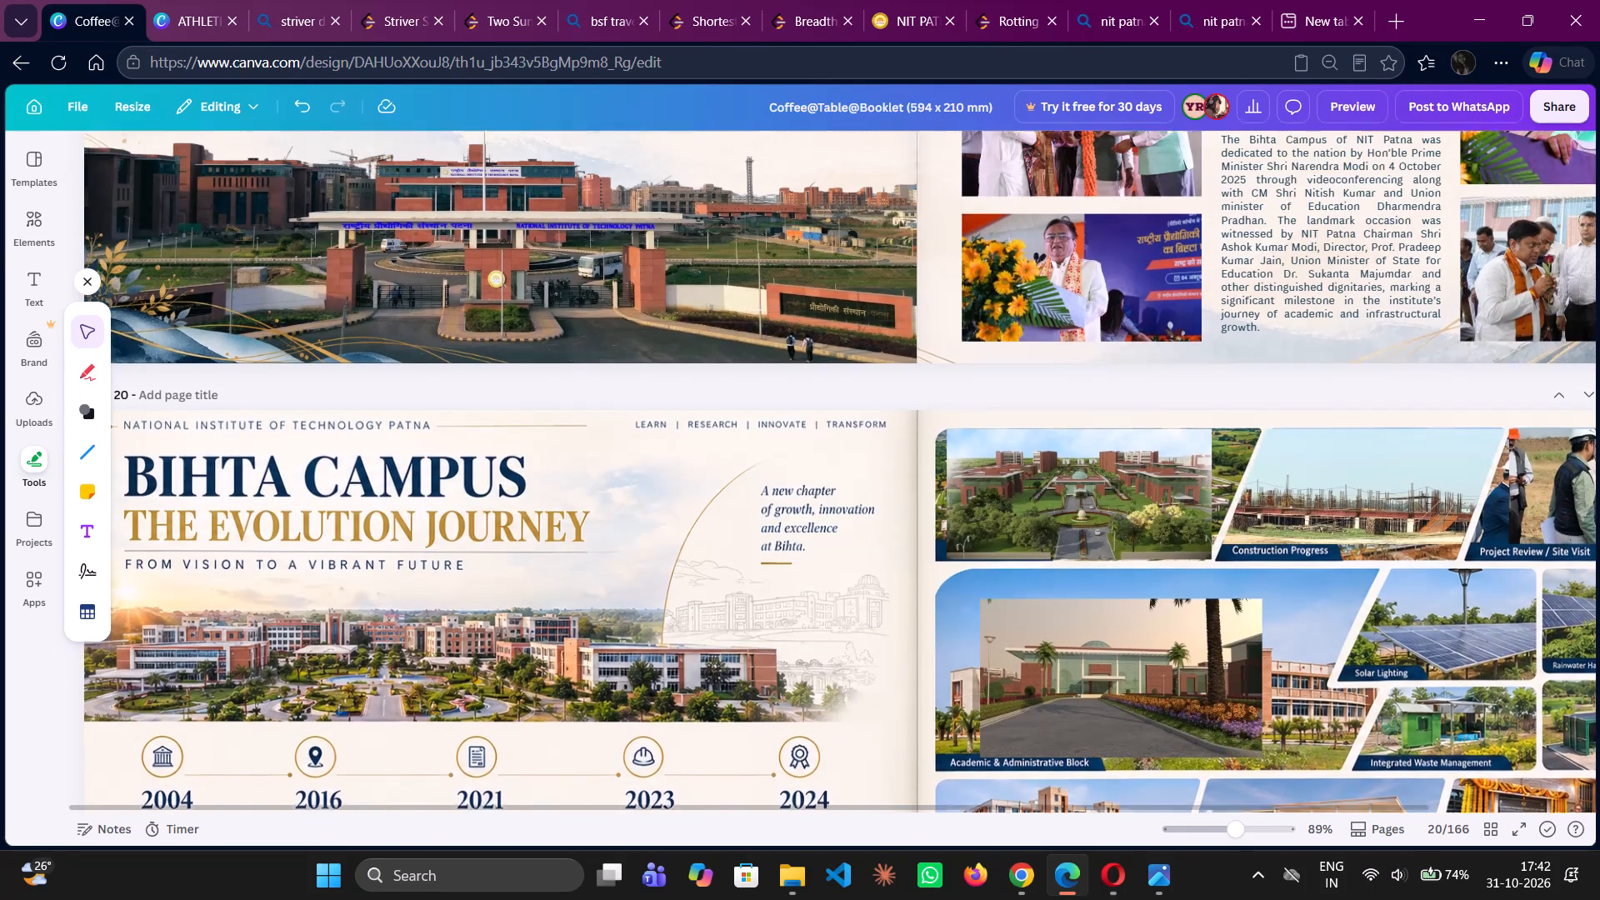
scroll(1162, 670, "up", 3)
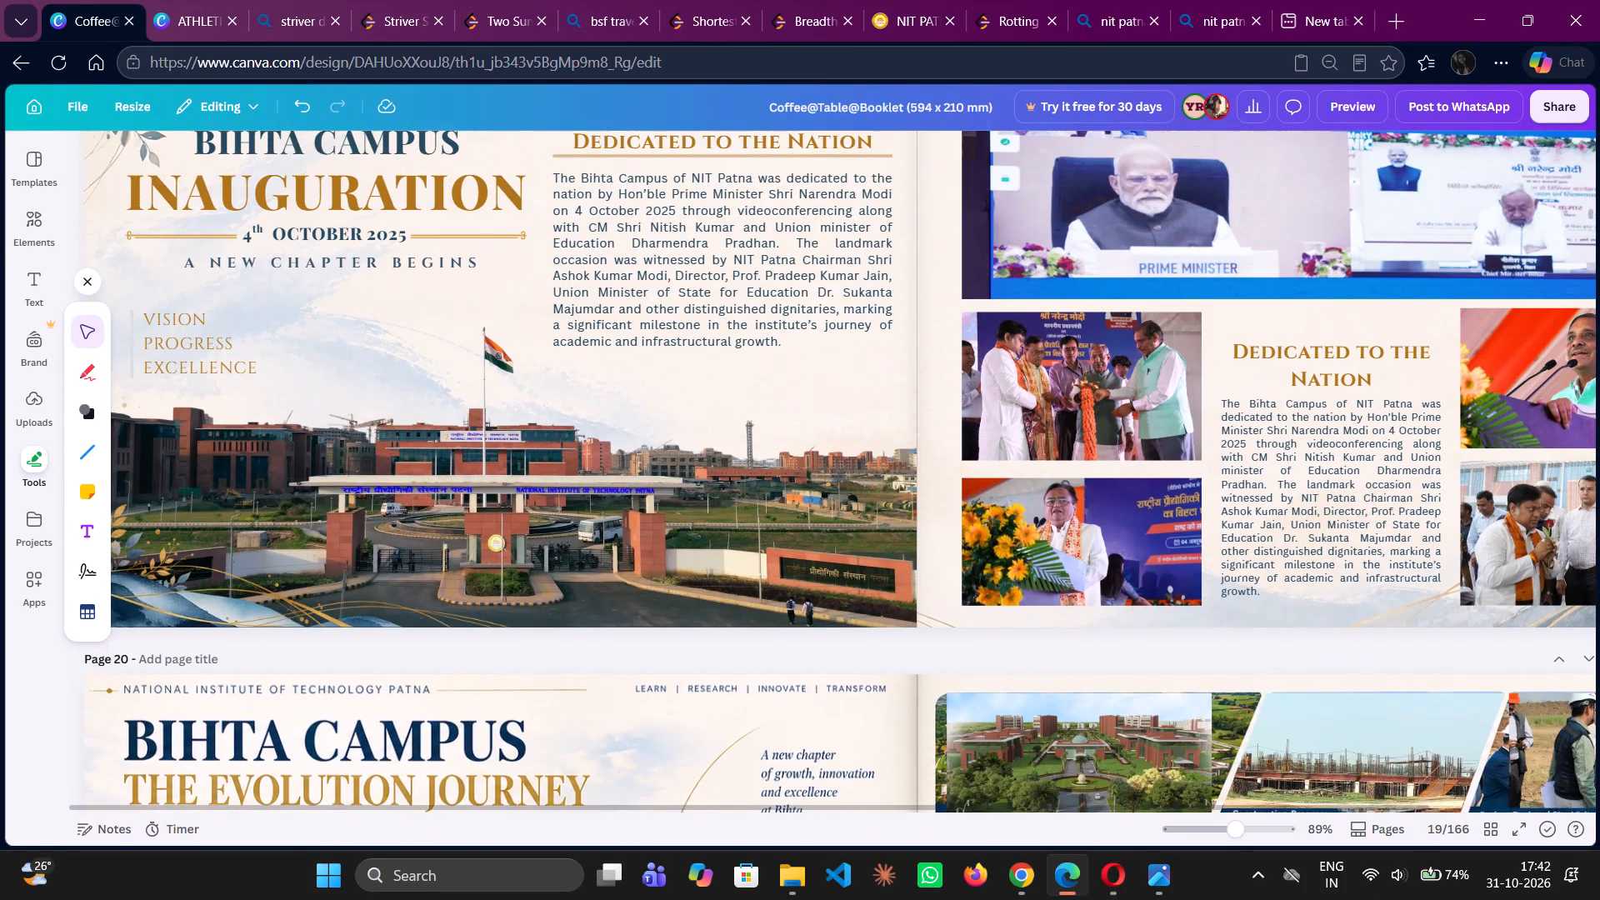
scroll(1162, 670, "up", 1)
scroll(1162, 670, "down", 6)
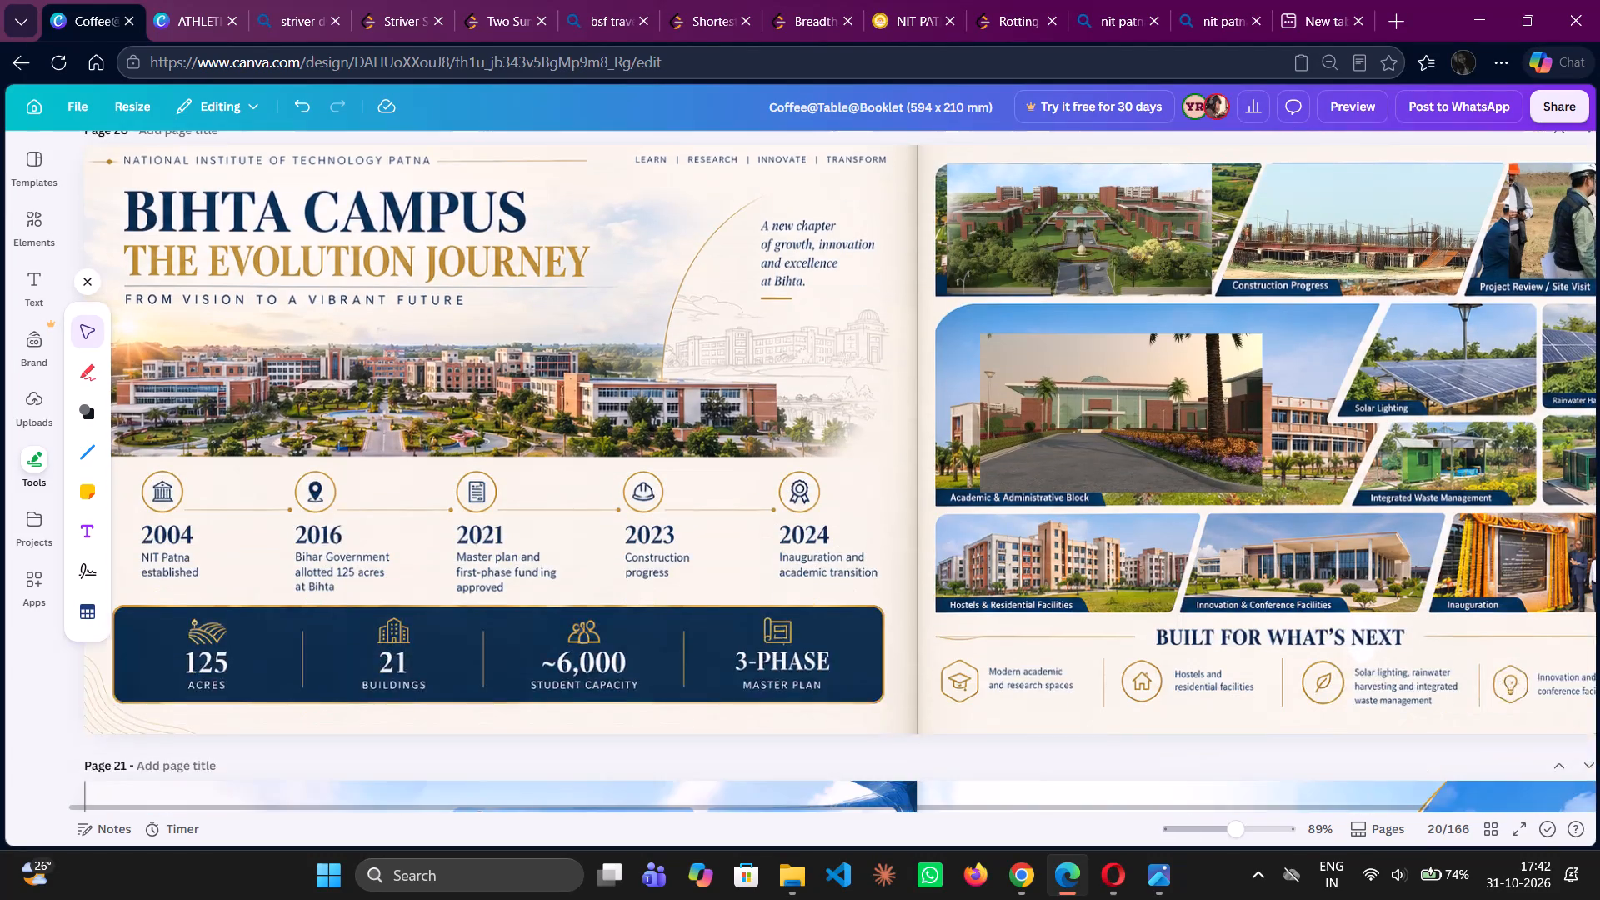
Look through the Centre of Excellence, Academic Excellence and National Education Policy spreads on pages 24 to 30.
scroll(1162, 670, "down", 11)
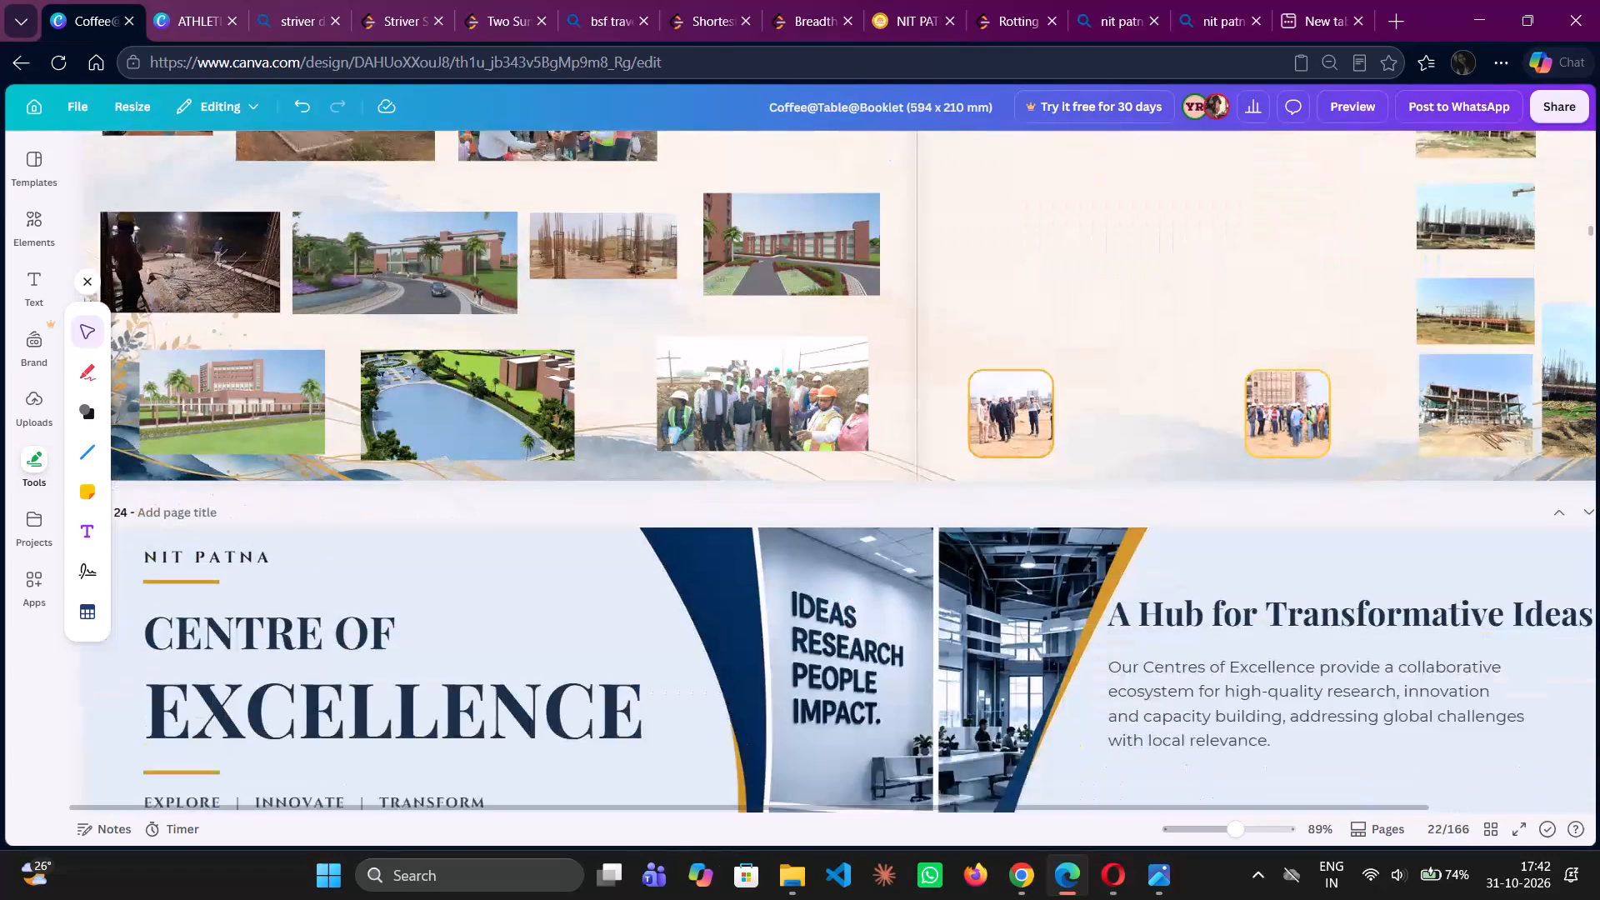
scroll(1162, 670, "down", 6)
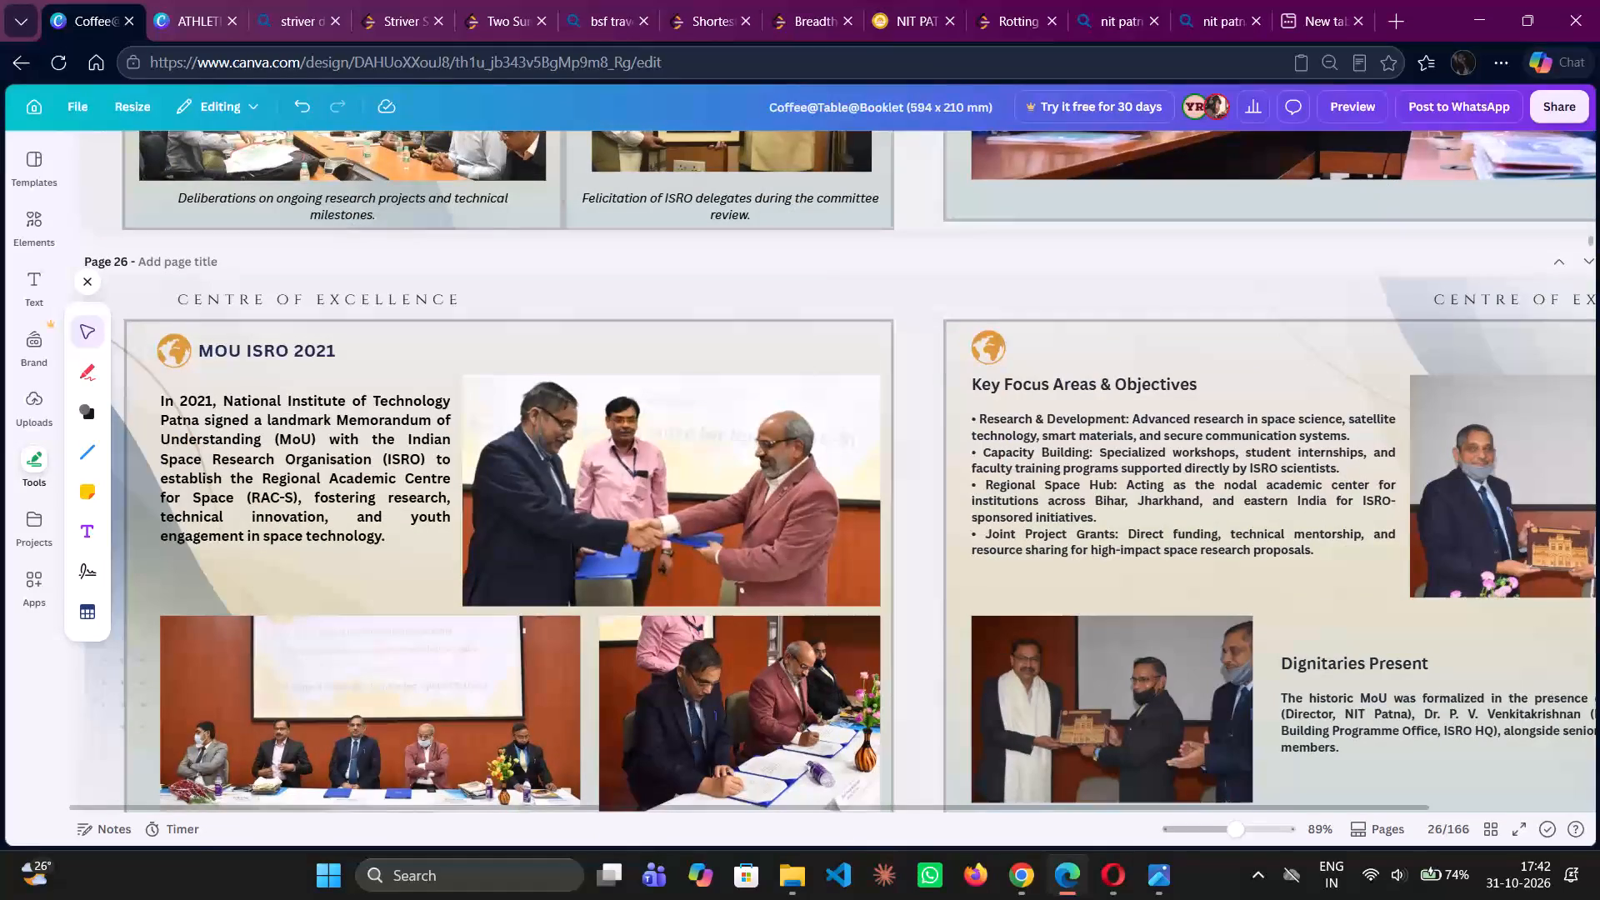
scroll(1313, 673, "down", 4)
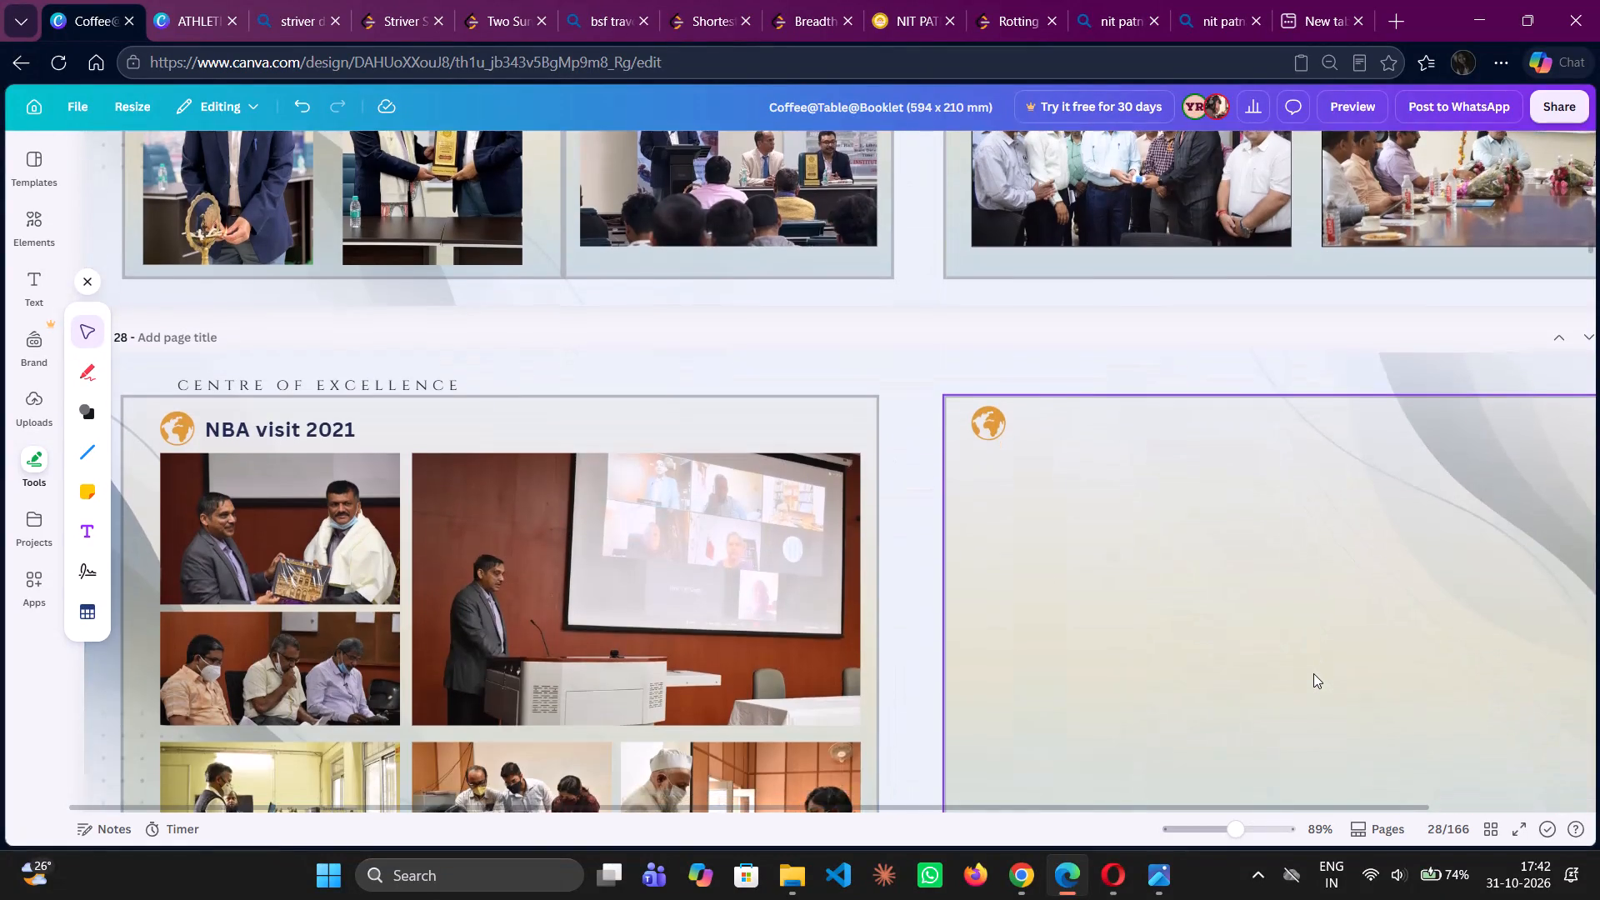
scroll(1313, 673, "down", 5)
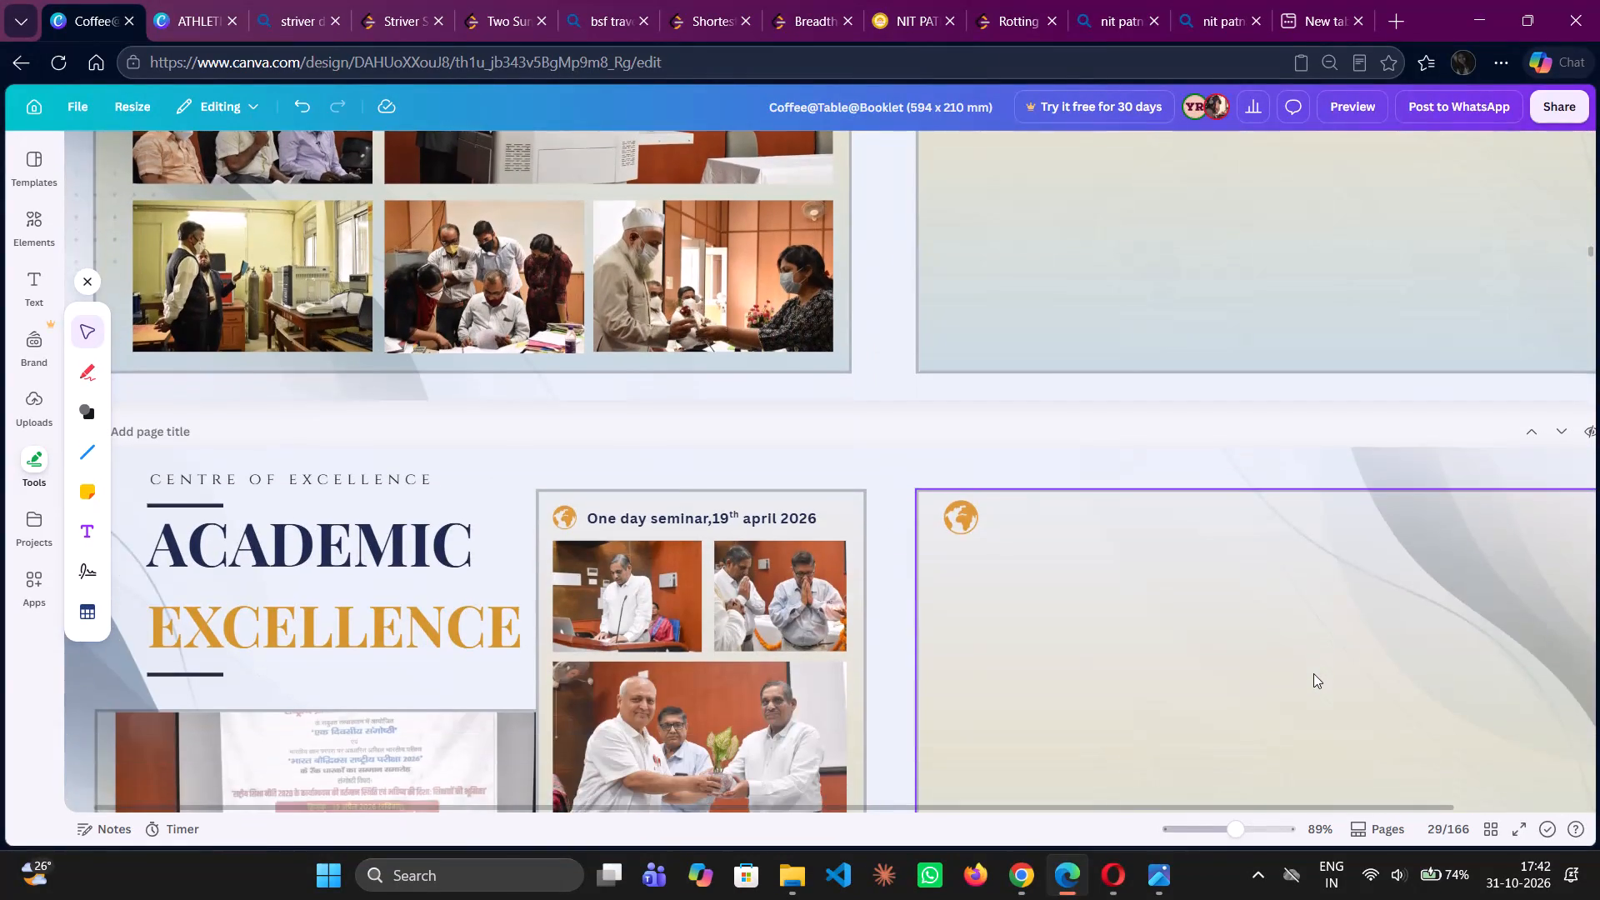
scroll(1313, 673, "down", 5)
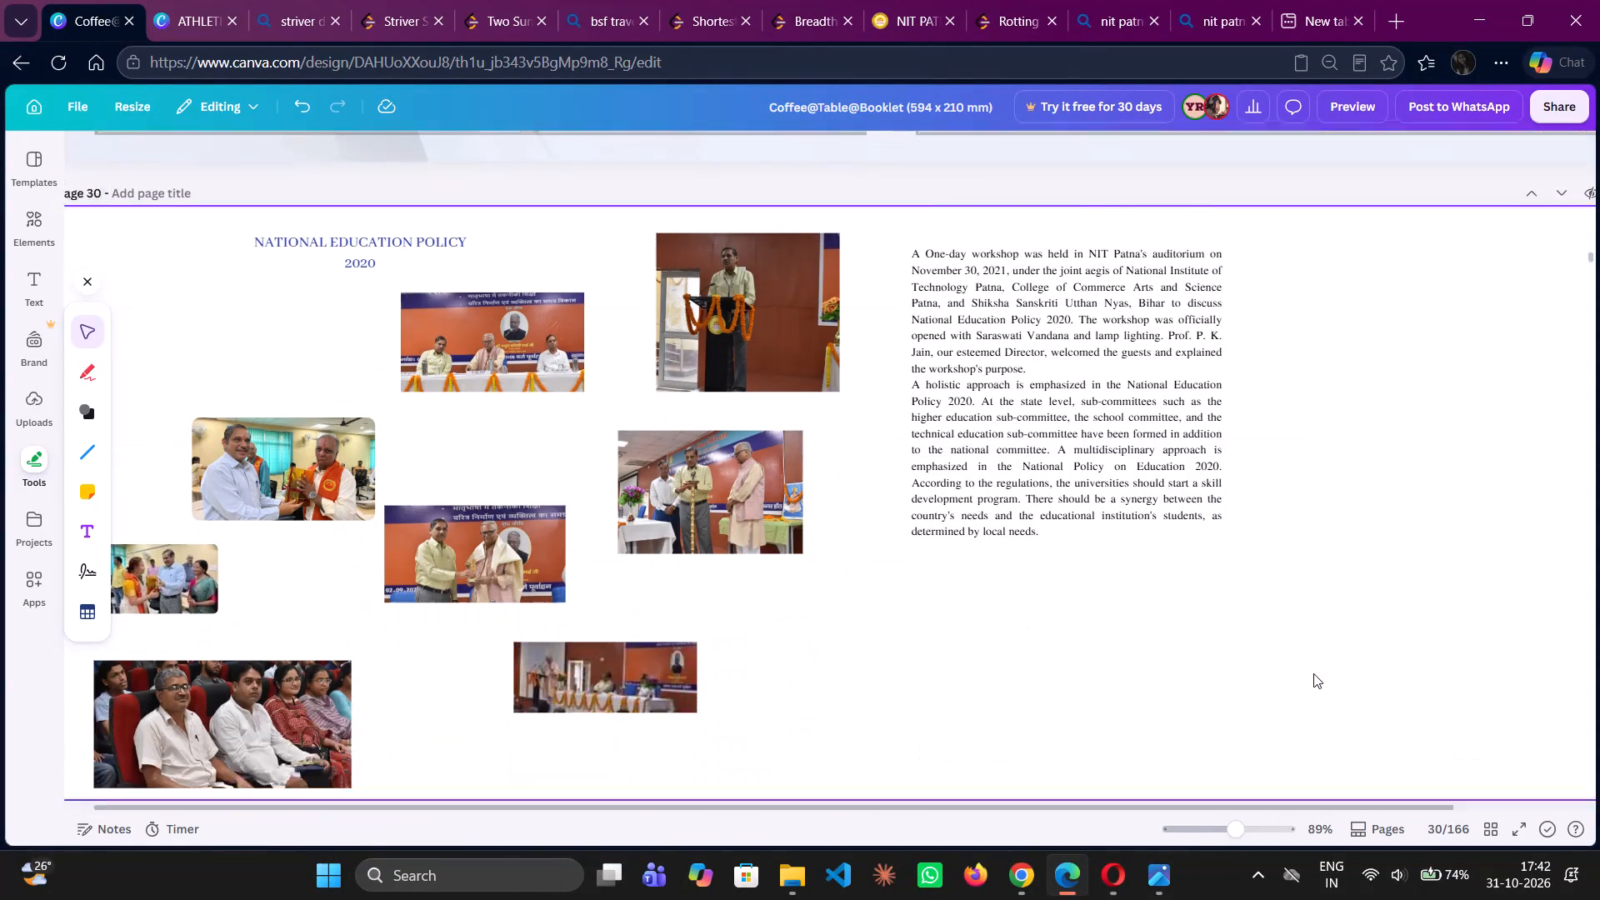
scroll(1313, 673, "down", 2)
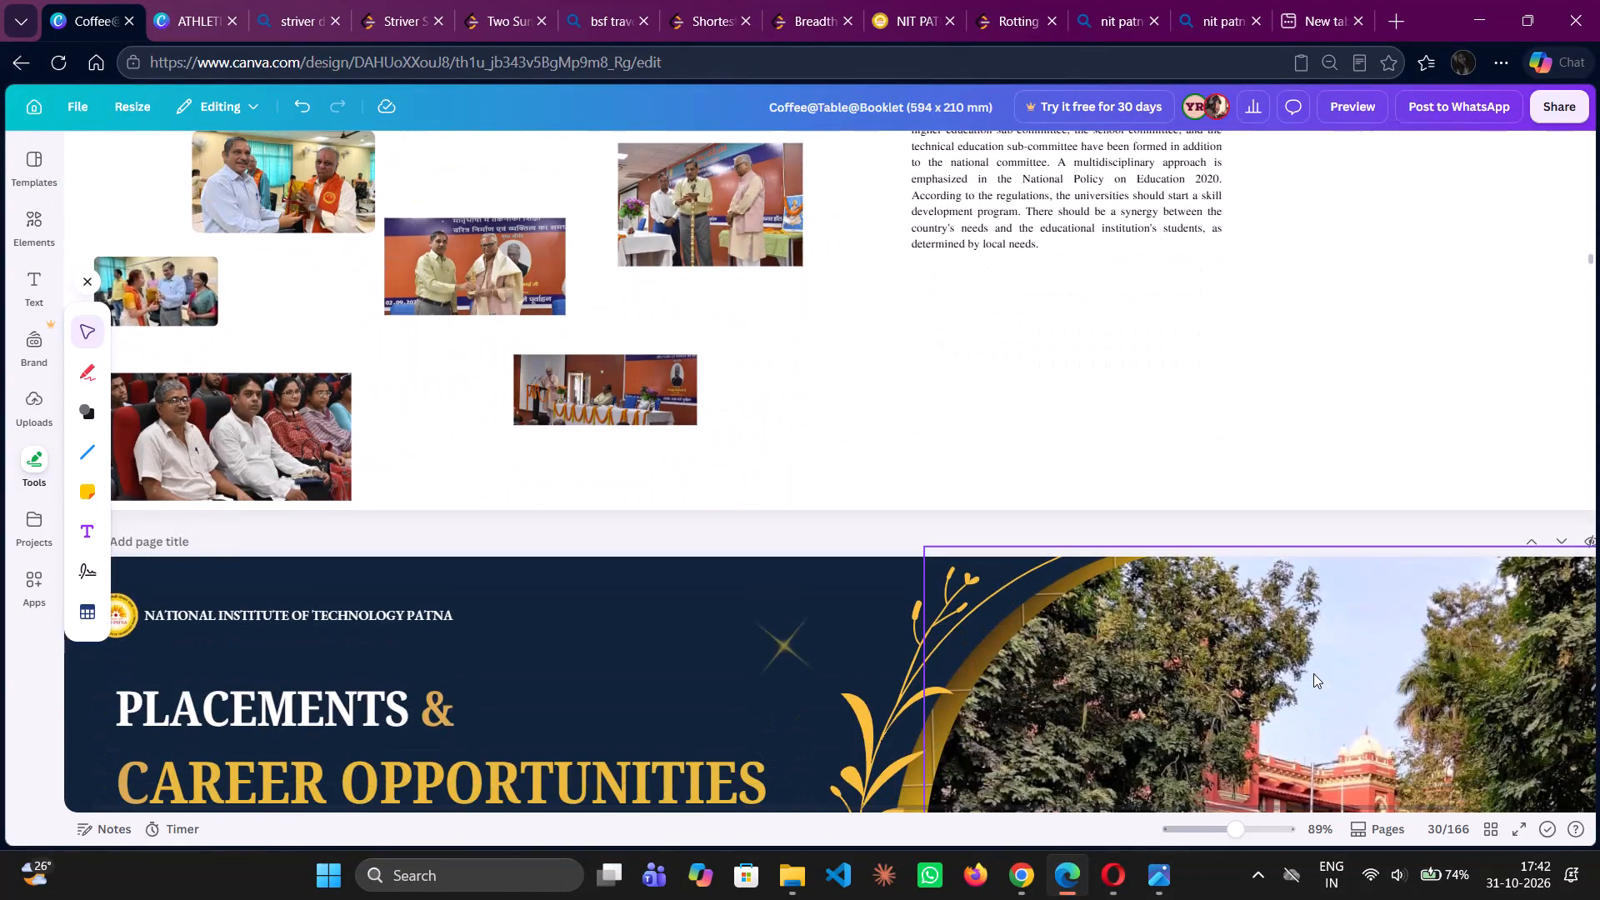
scroll(1313, 673, "up", 2)
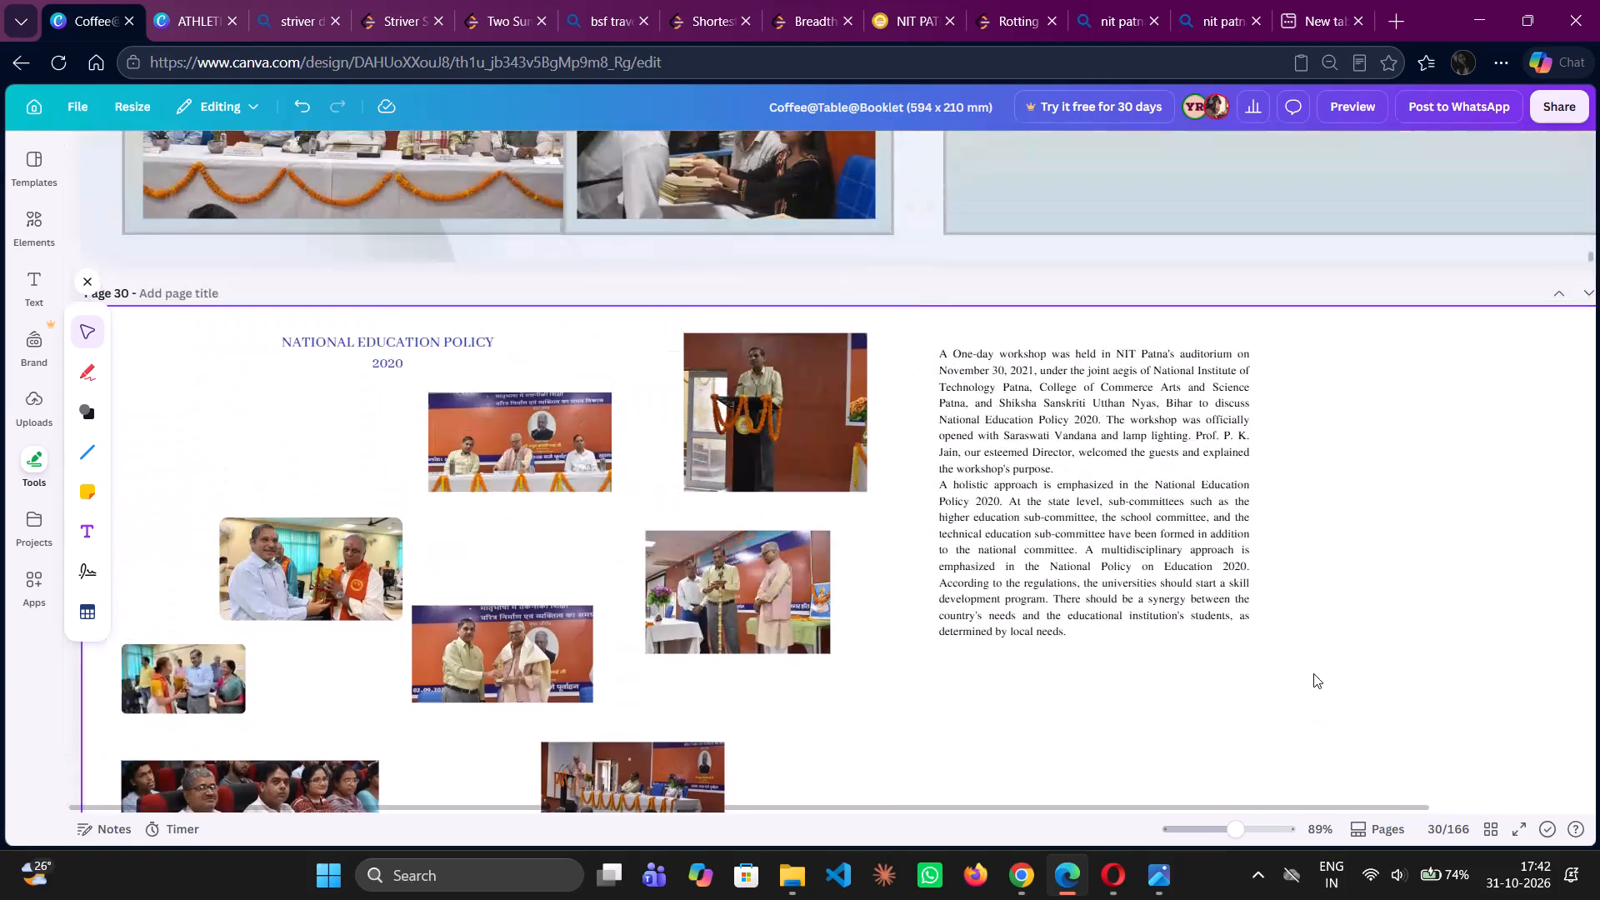
scroll(1313, 673, "up", 3)
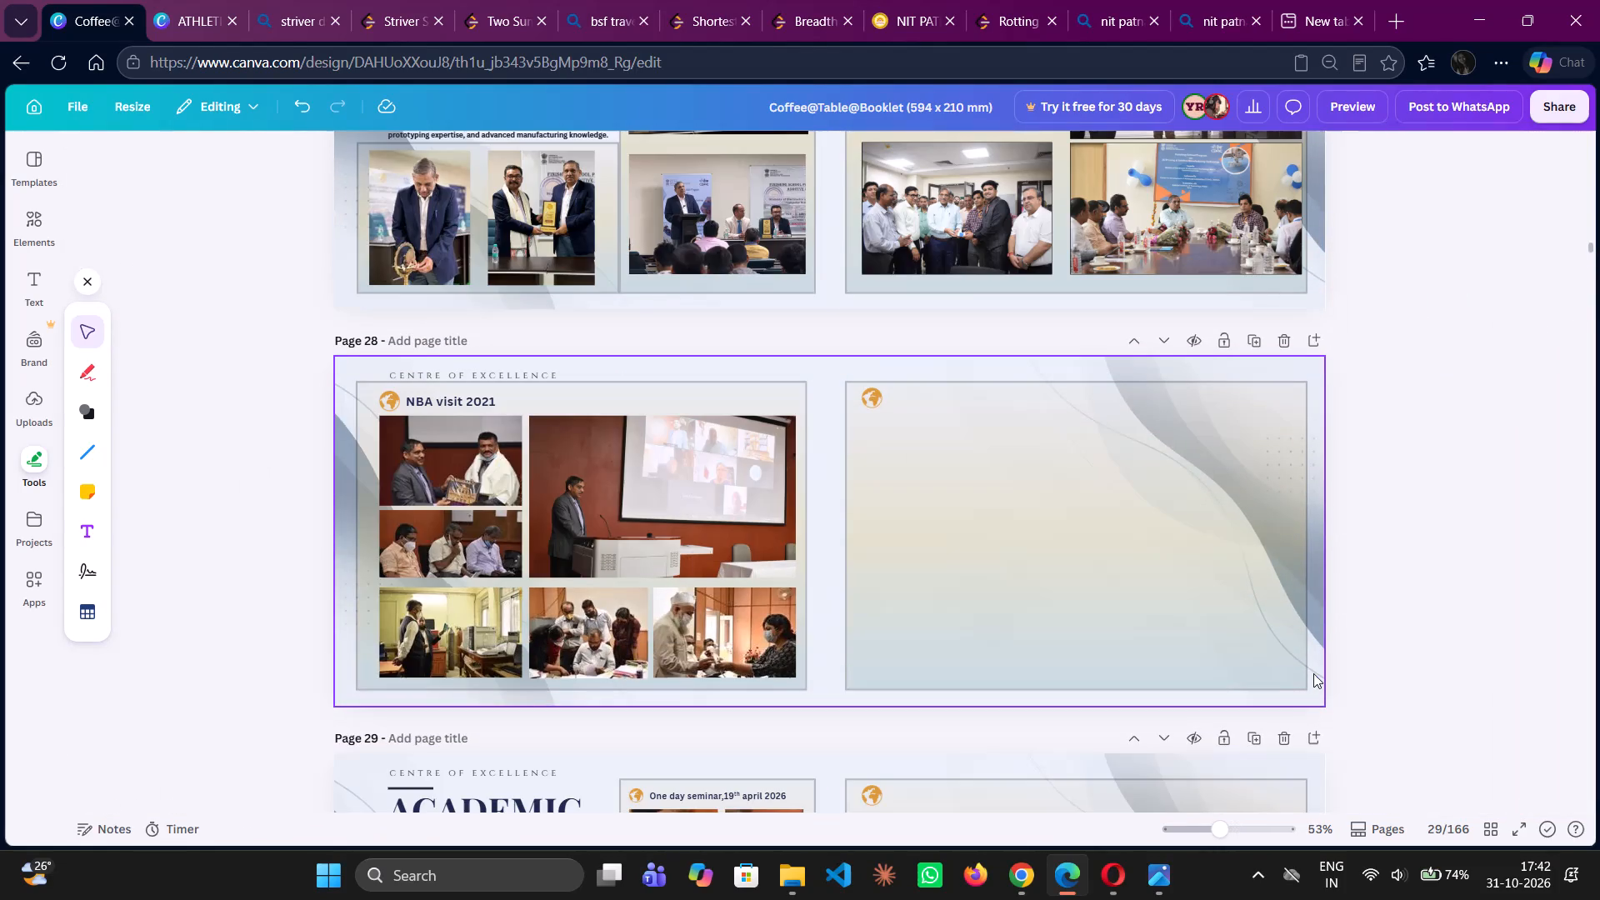
scroll(1313, 673, "up", 2)
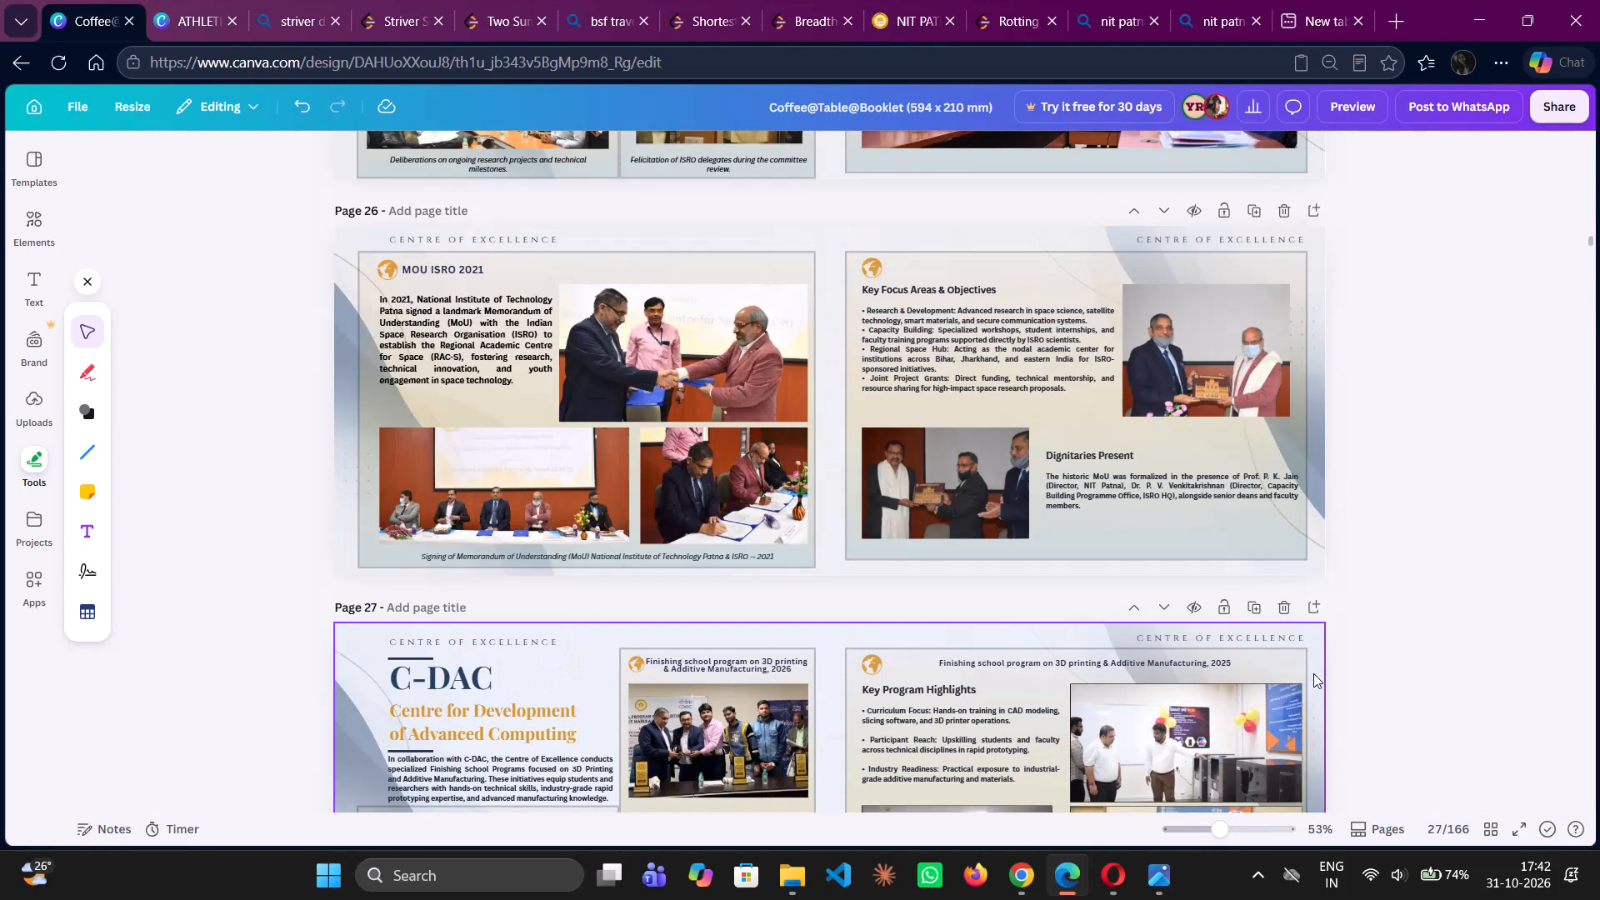
scroll(1313, 673, "up", 2)
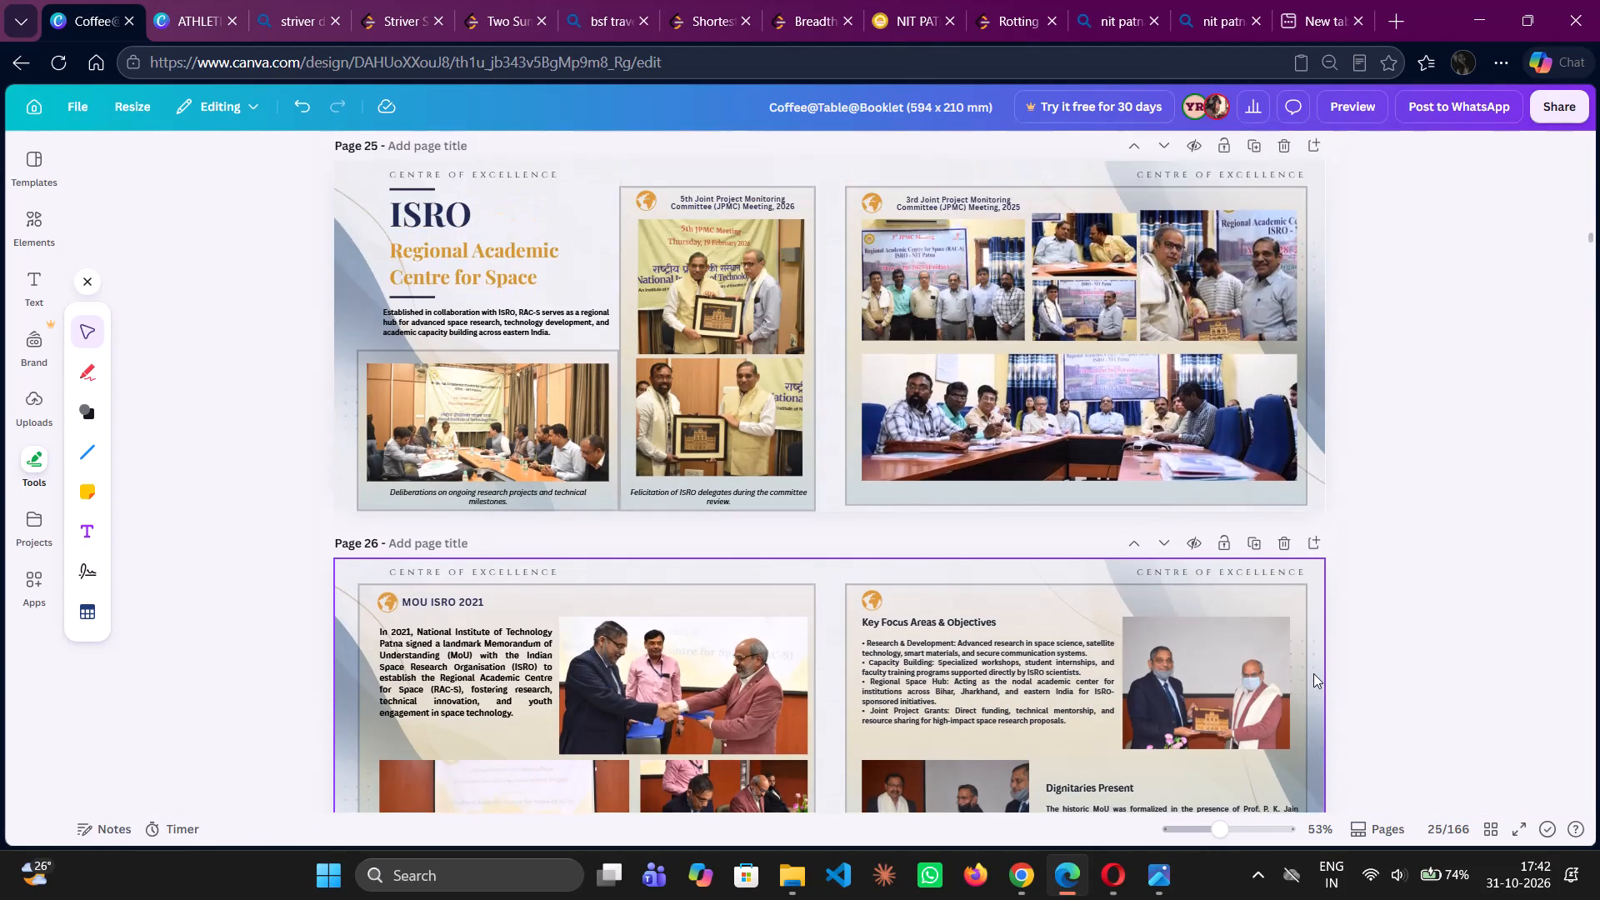
scroll(1313, 673, "down", 4)
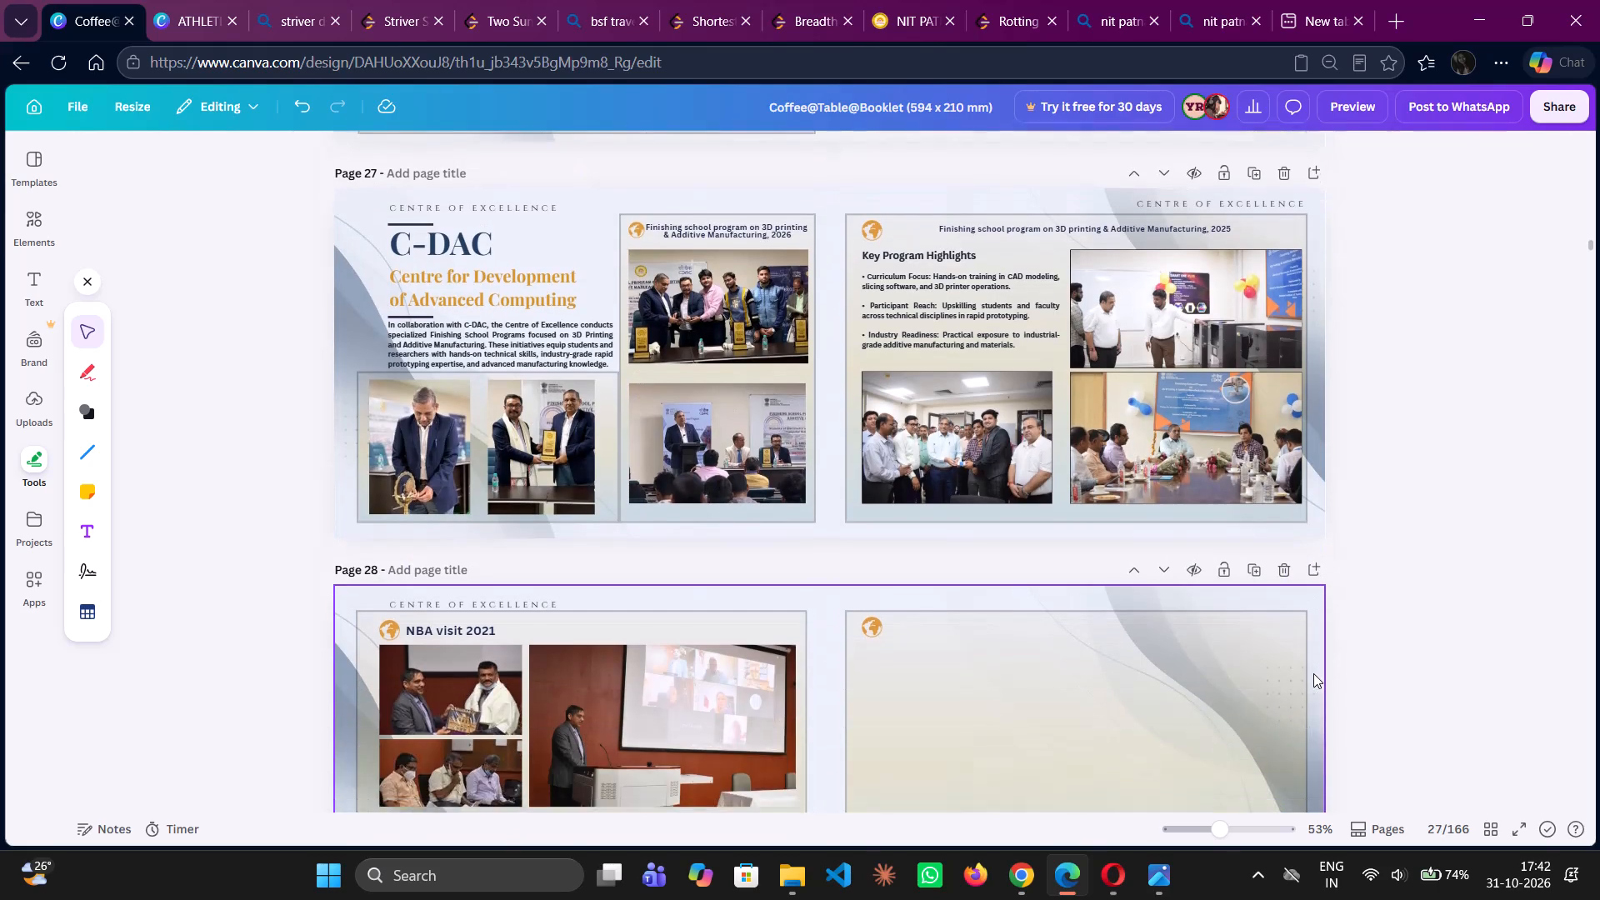
scroll(1313, 673, "down", 2)
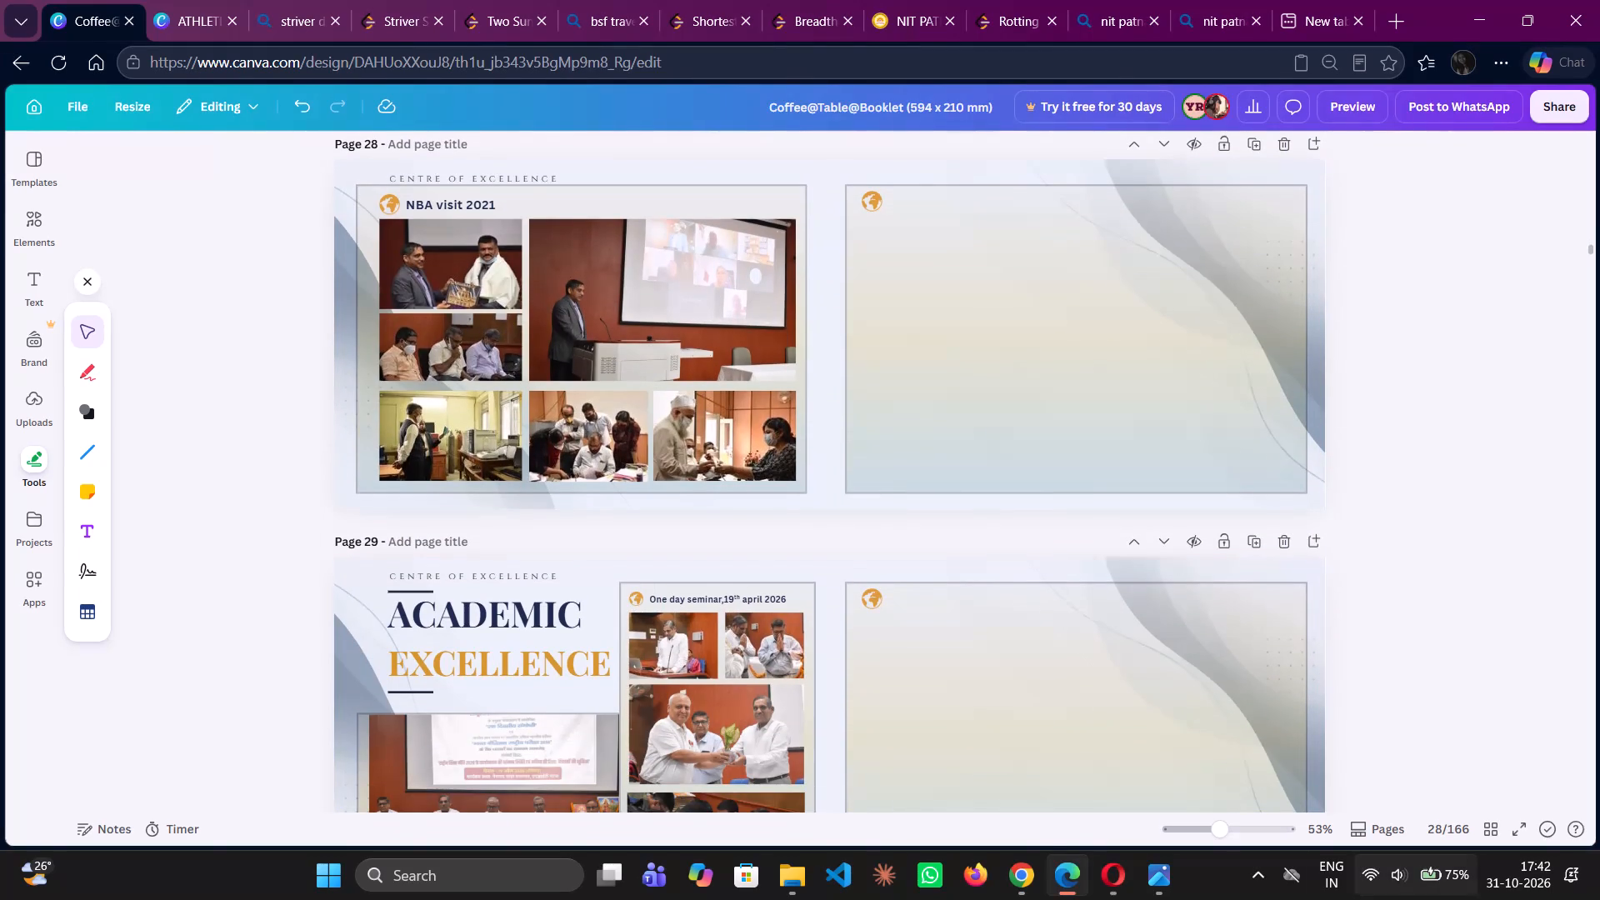
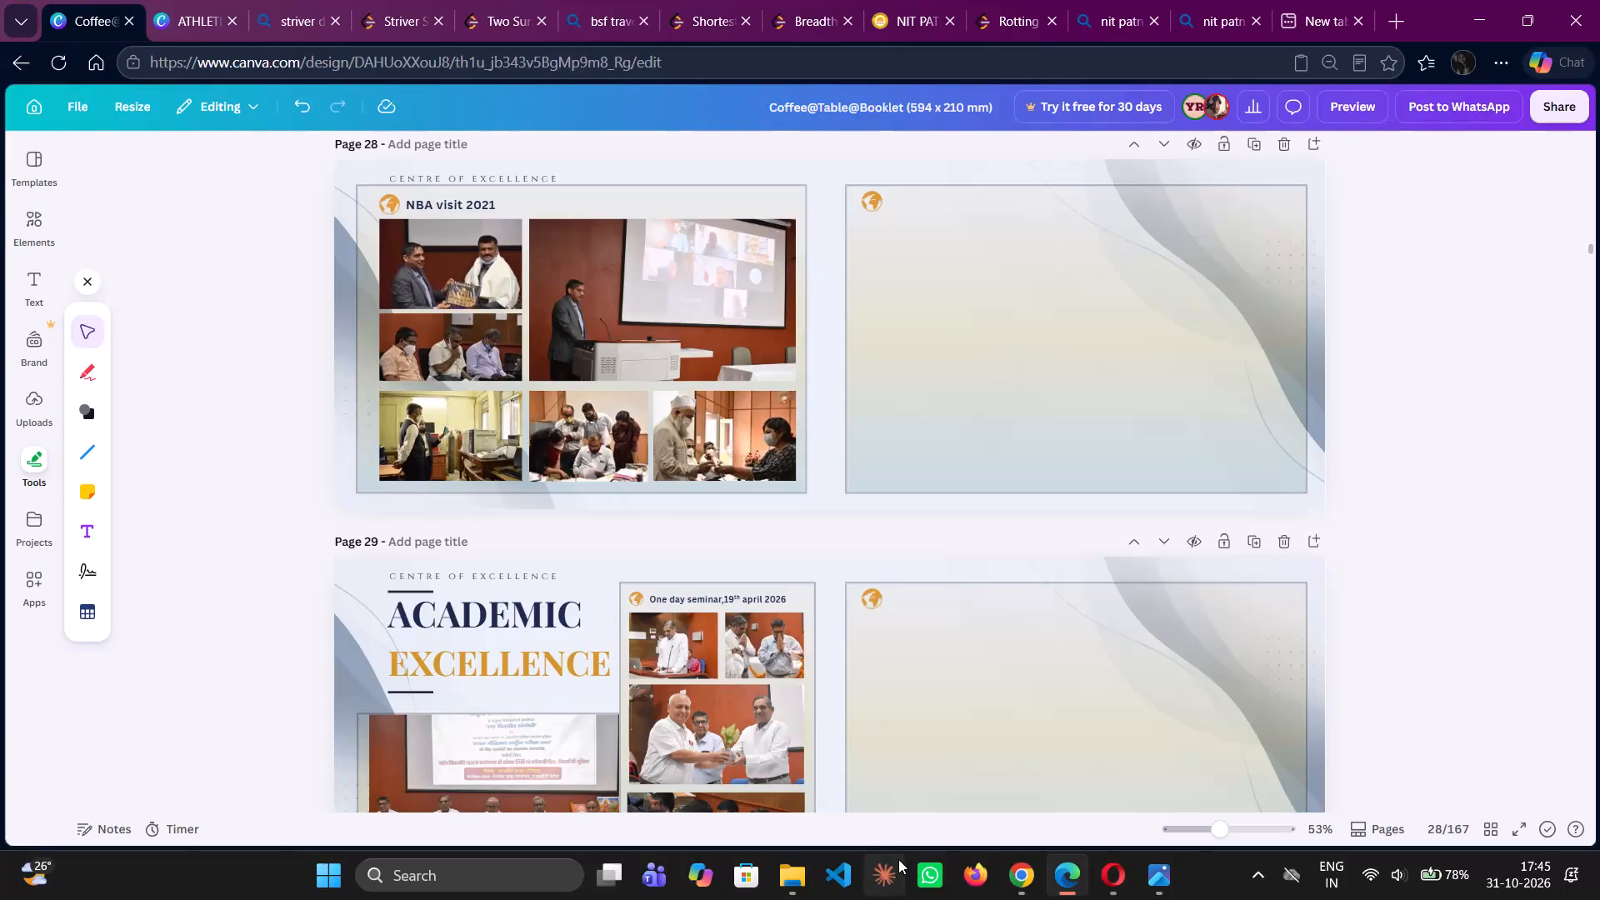
Look through the National Education Policy spread and the Placements & Career Opportunities spreads on pages 30 to 35.
scroll(898, 859, "up", 1)
scroll(934, 762, "down", 3)
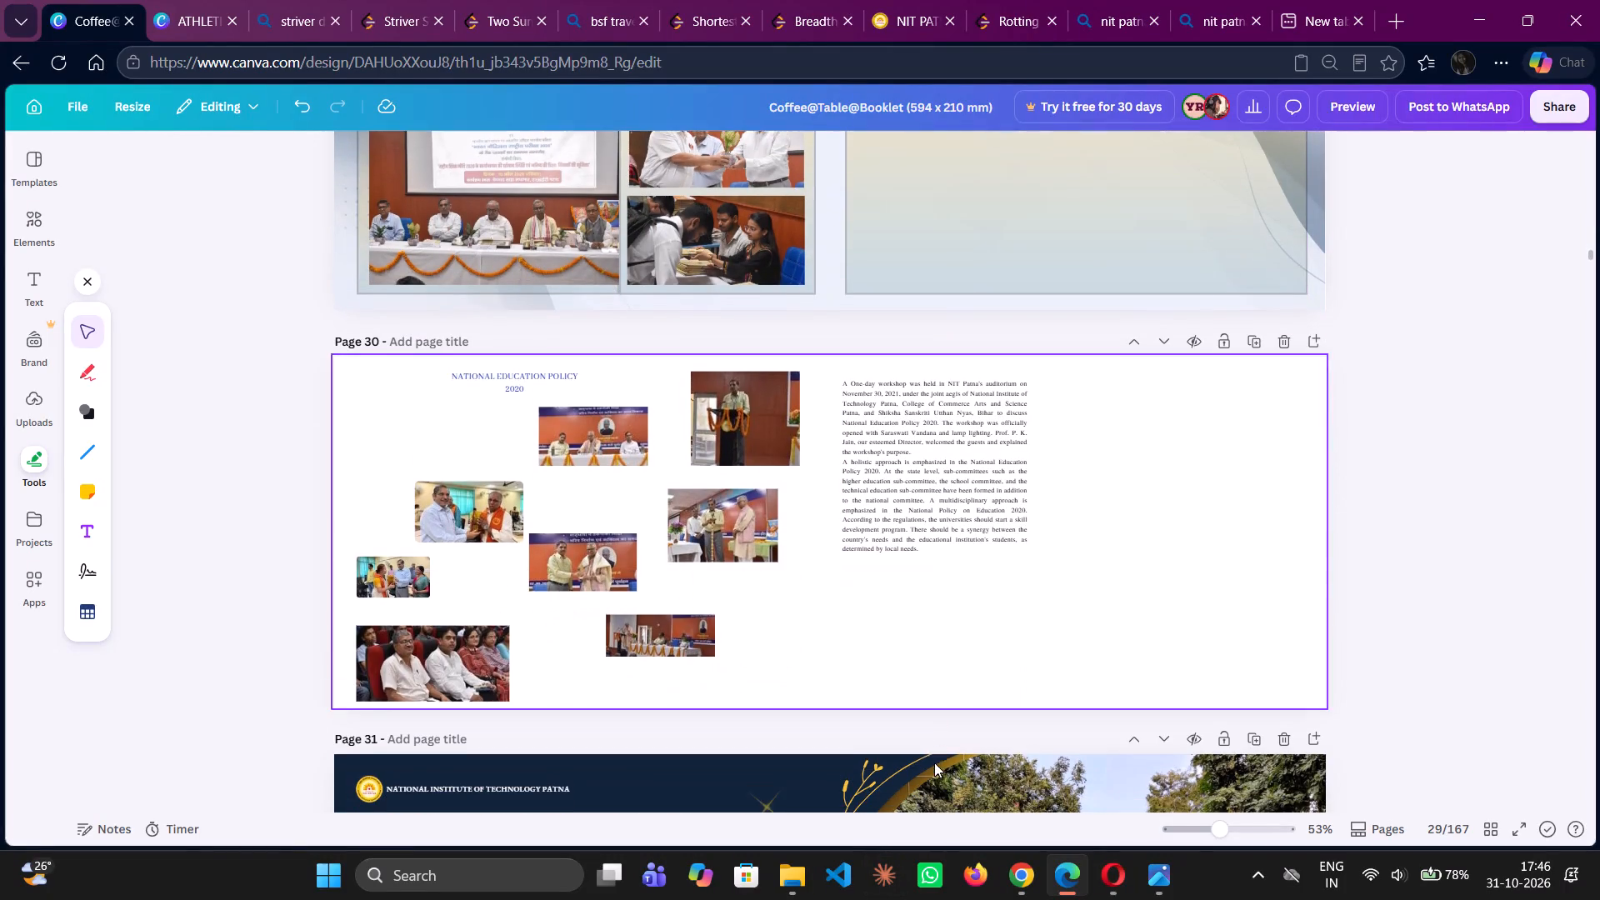
scroll(934, 762, "down", 3)
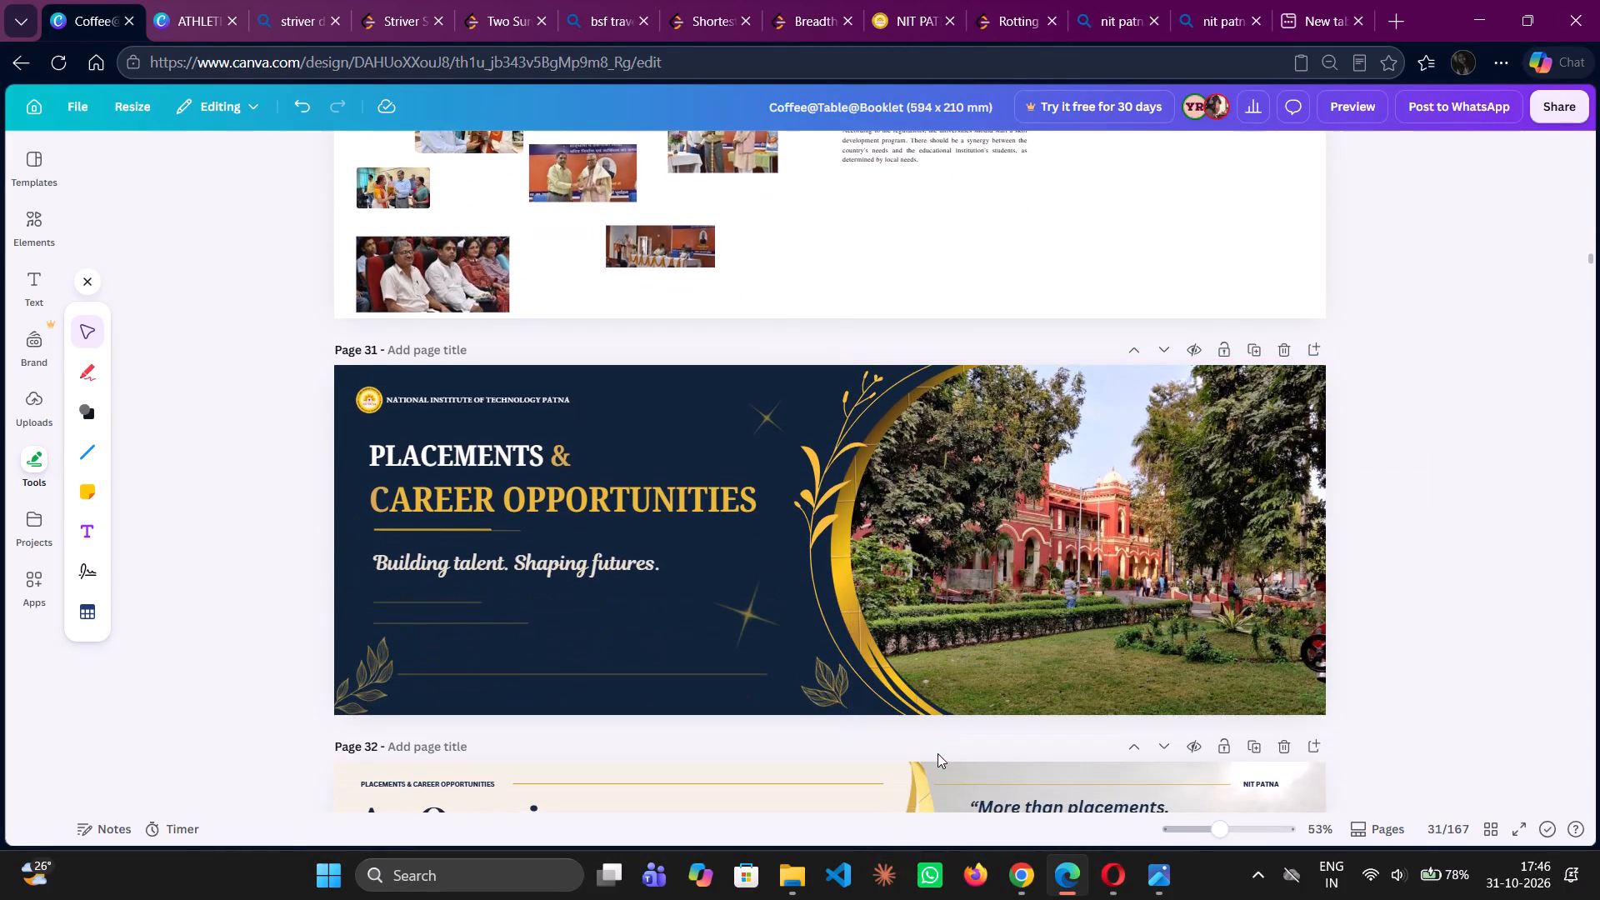
scroll(937, 753, "up", 2)
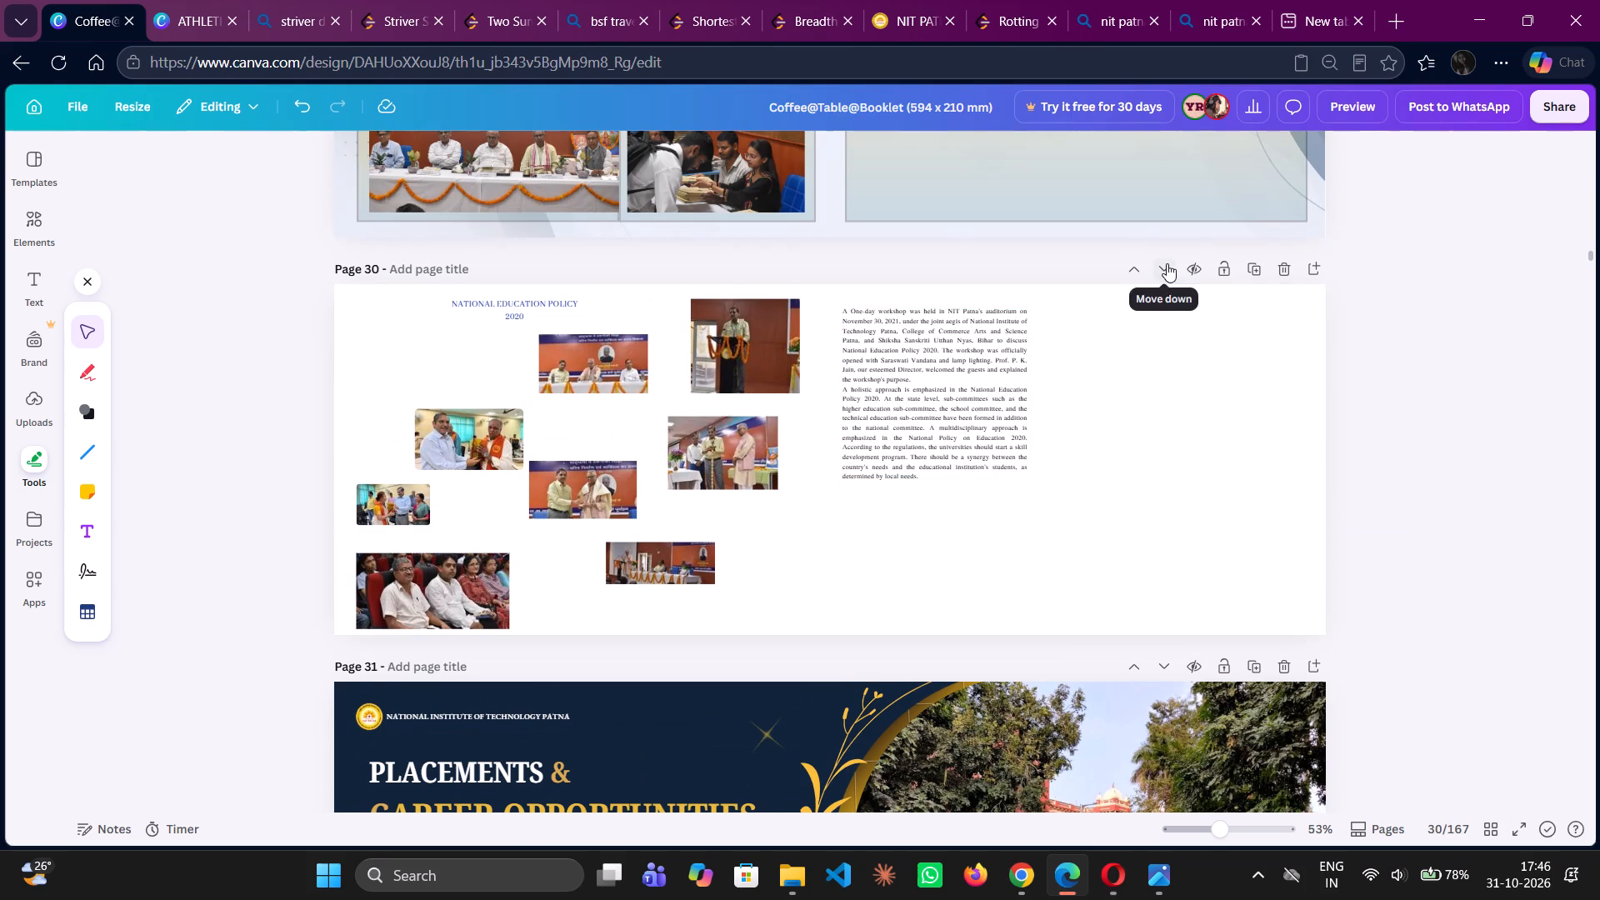
scroll(1167, 263, "down", 8)
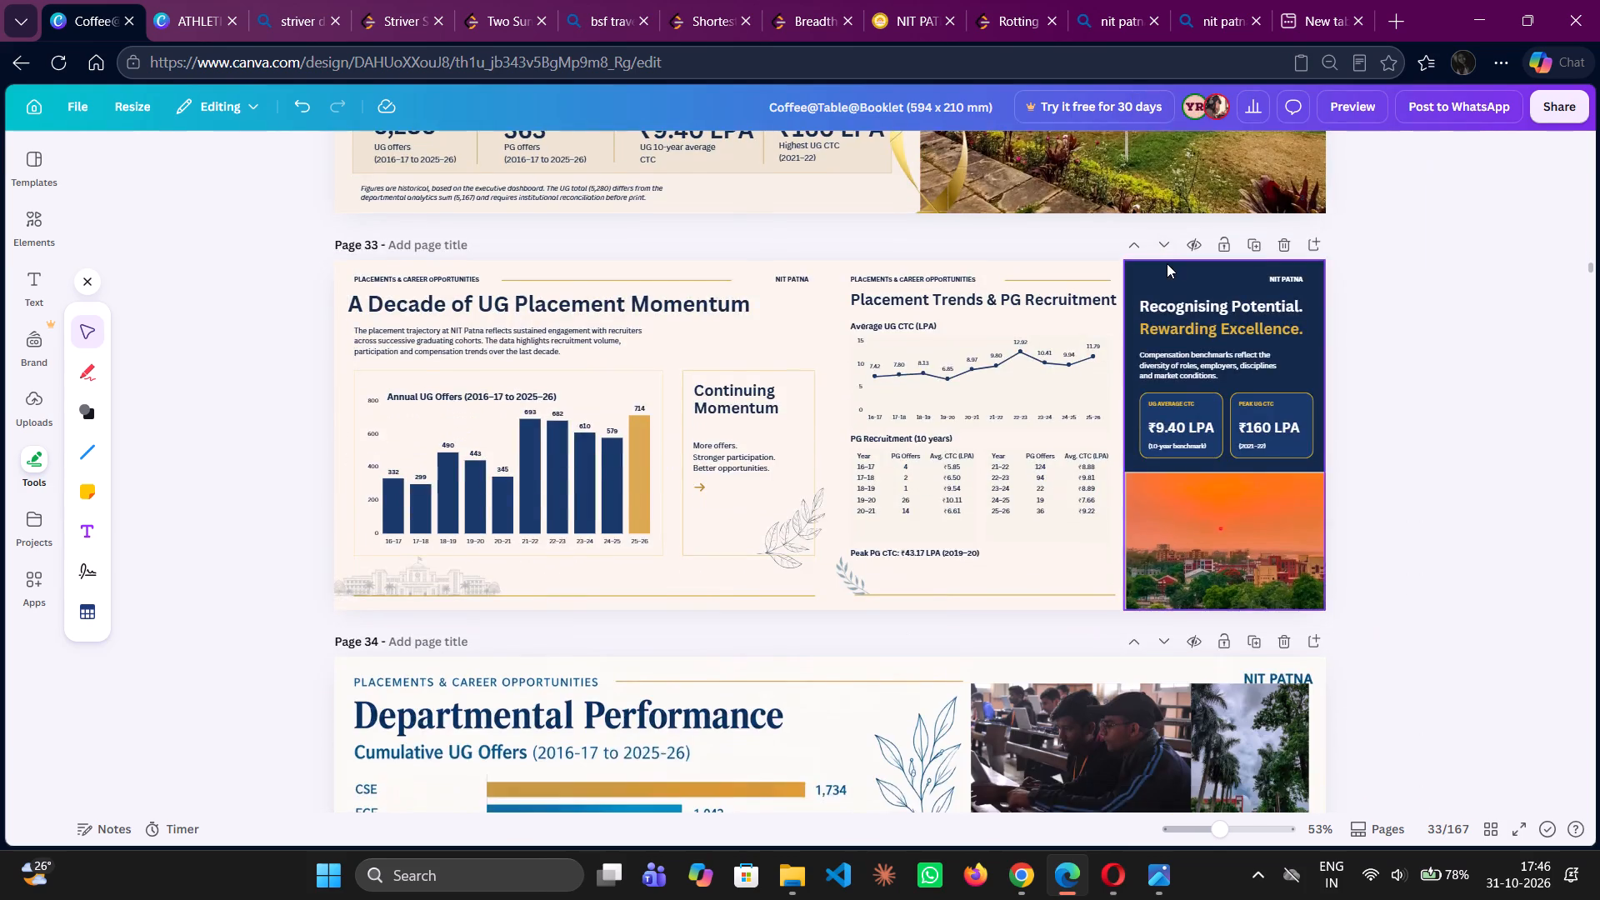
scroll(1167, 263, "down", 3)
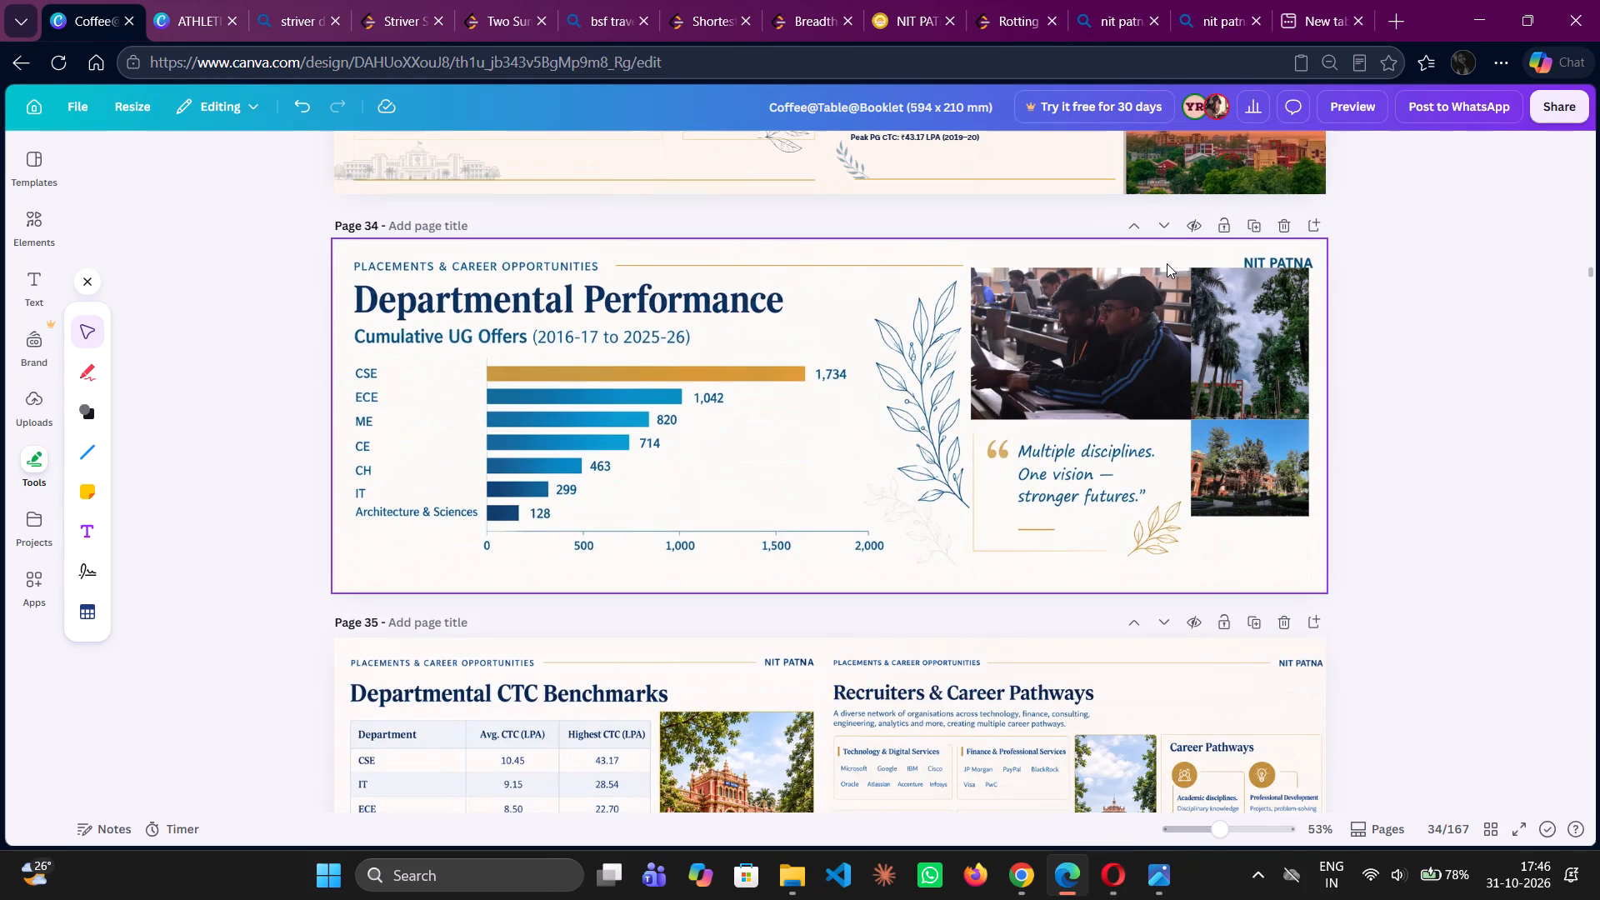